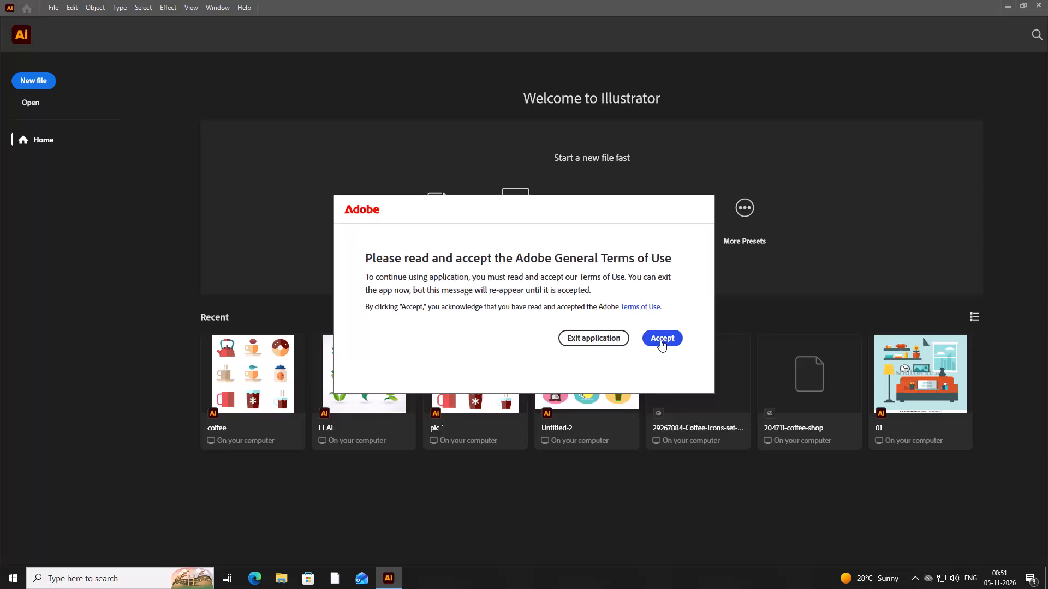
Accept the Adobe General Terms of Use.
{"action": "left_click", "coordinate": [660, 340]}
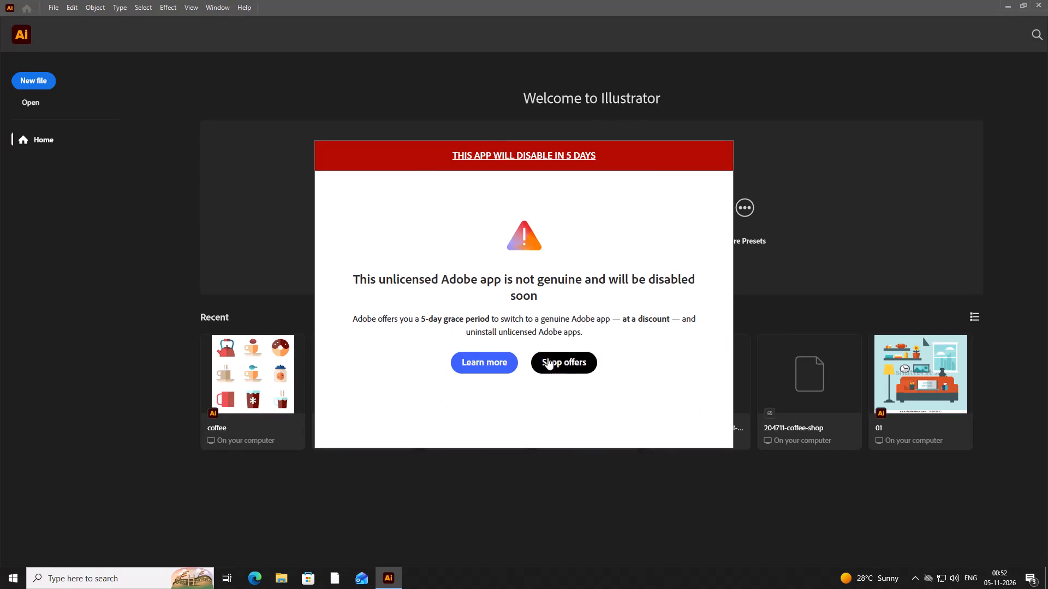
Get past the licensing notice by opening its shop offers page, and close the browser window.
{"action": "left_click_drag", "start_coordinate": [460, 273], "coordinate": [491, 270]}
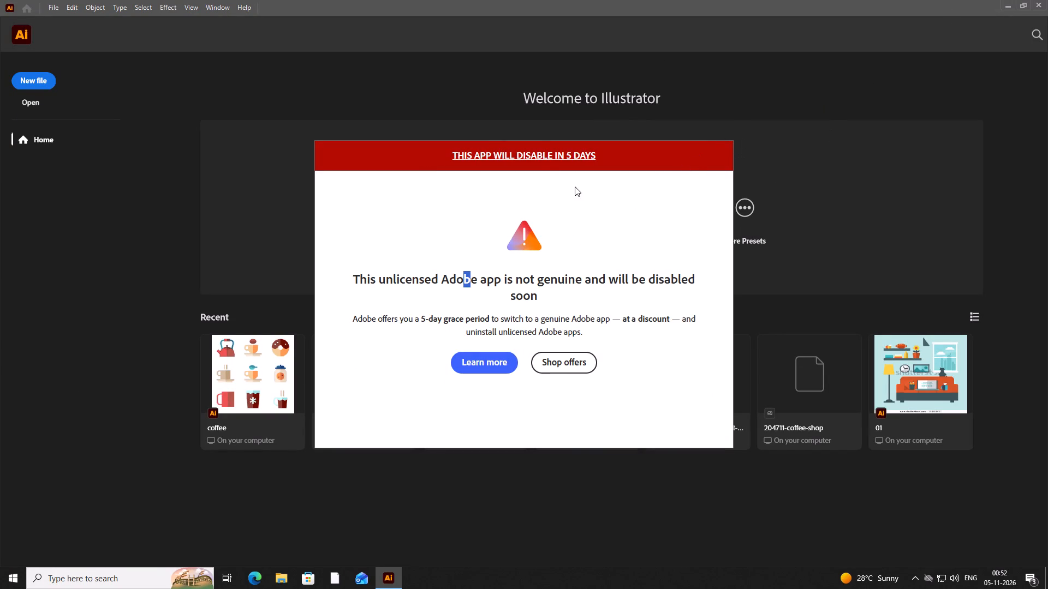
{"action": "left_click_drag", "start_coordinate": [533, 141], "coordinate": [651, 147]}
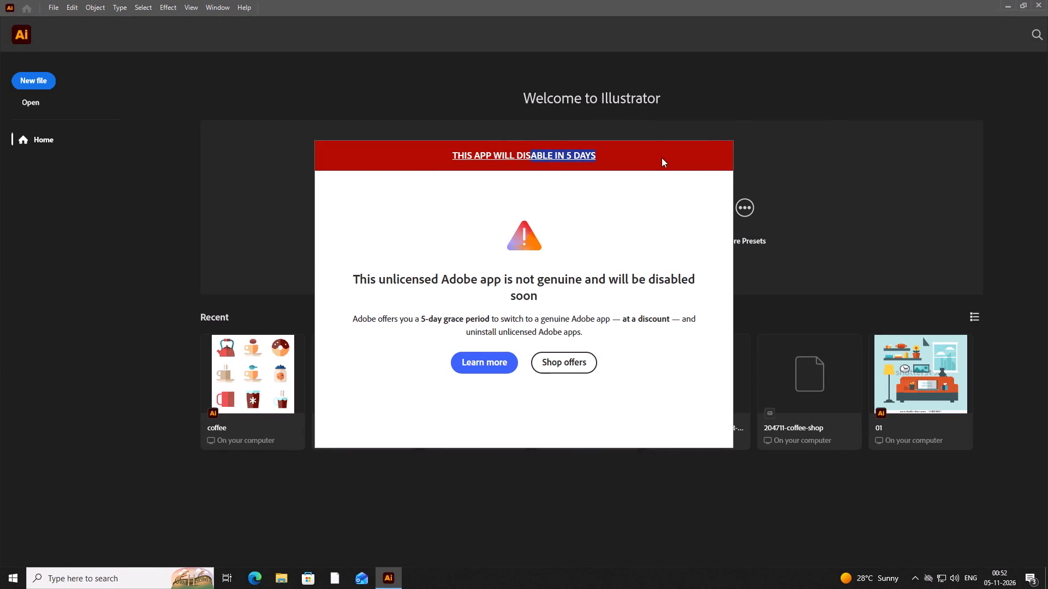
{"action": "left_click", "coordinate": [662, 158]}
{"action": "left_click_drag", "start_coordinate": [753, 160], "coordinate": [755, 168]}
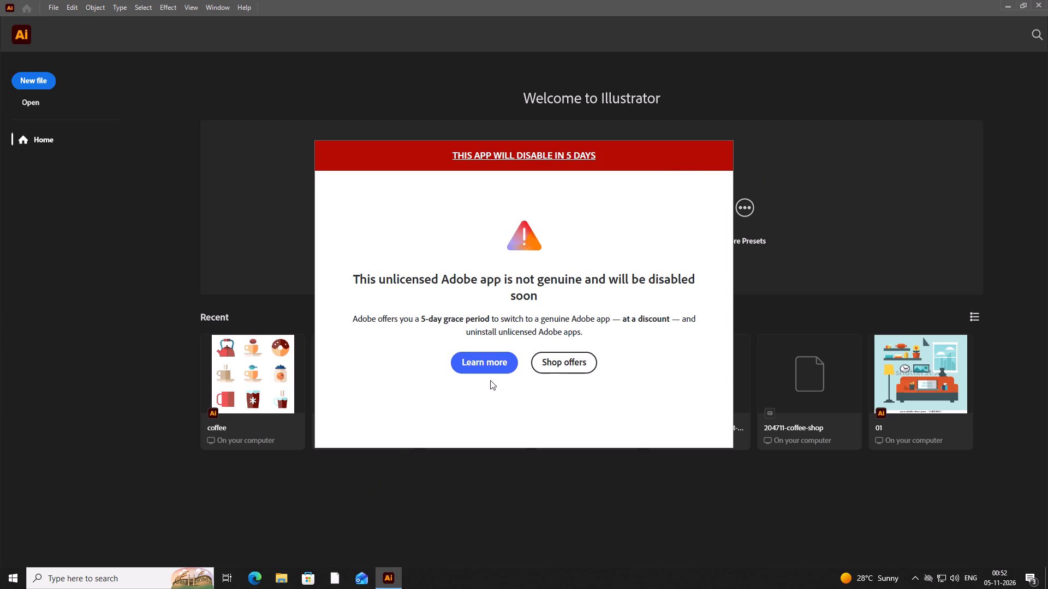
{"action": "left_click", "coordinate": [573, 358]}
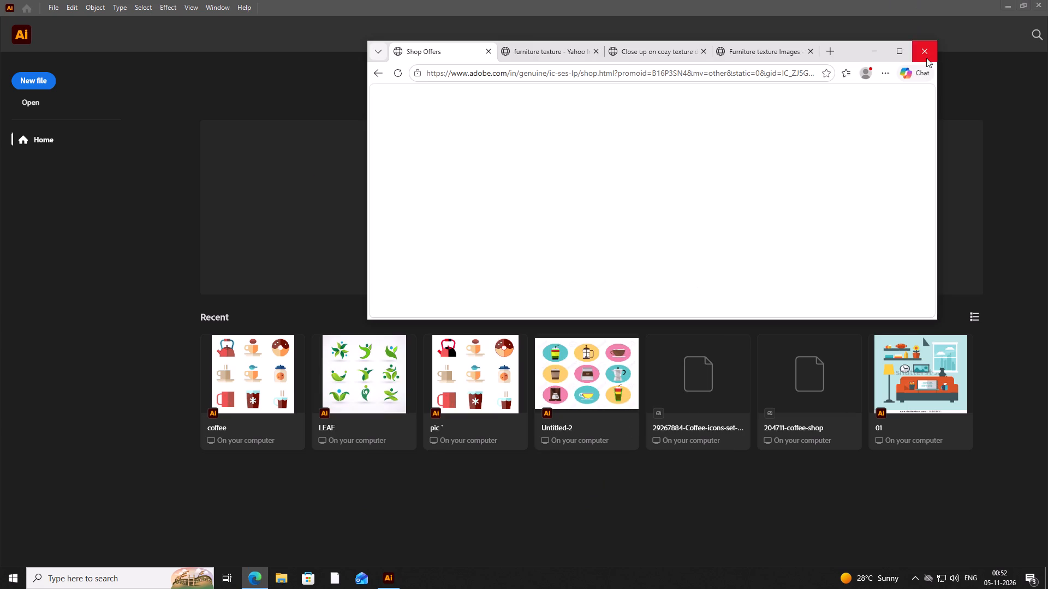
{"action": "left_click", "coordinate": [926, 58]}
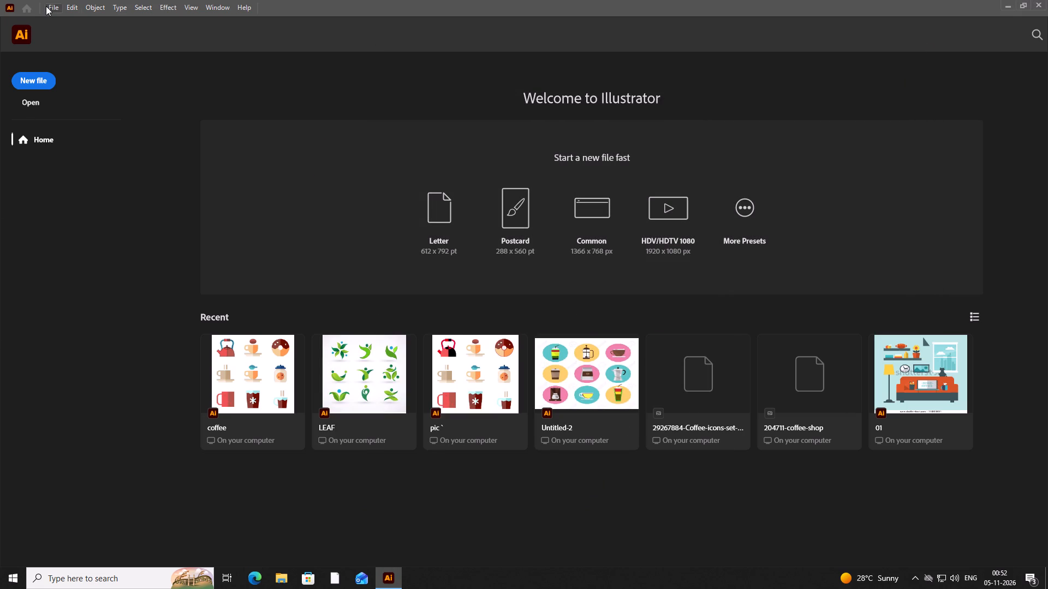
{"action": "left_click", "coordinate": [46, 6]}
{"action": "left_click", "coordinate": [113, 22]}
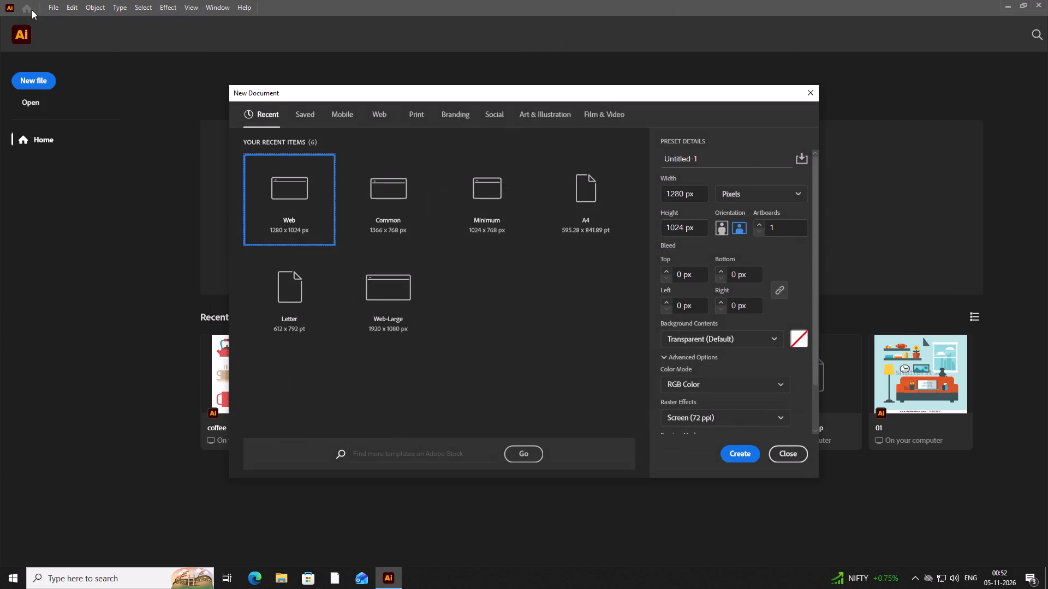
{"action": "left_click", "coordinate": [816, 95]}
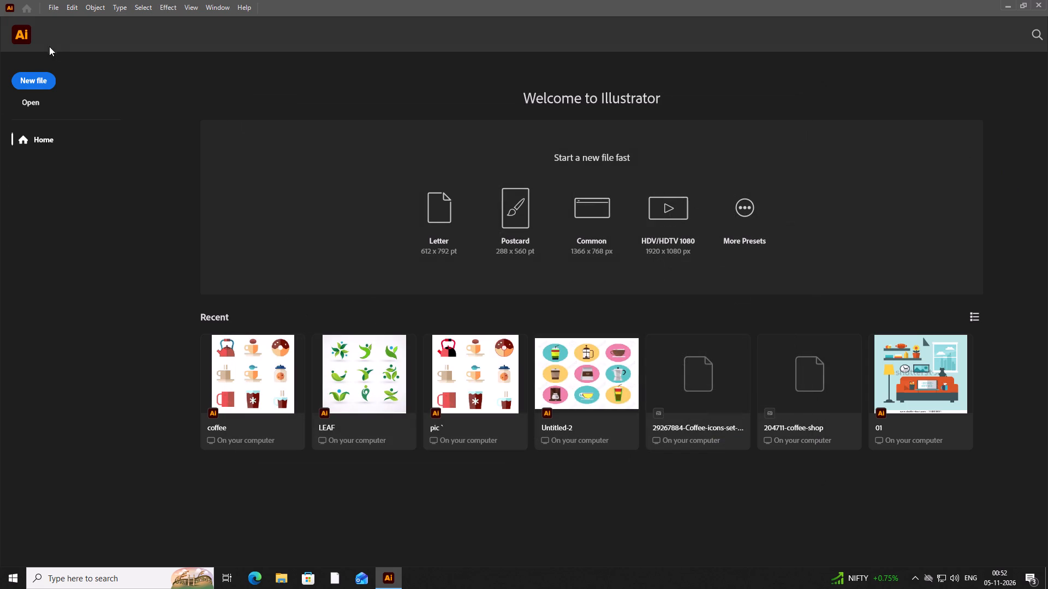
Open the "lion gradient" Illustrator file from the student's folder inside the shared folder Illustrator 26 Oct 12 PM.
{"action": "left_click", "coordinate": [61, 9]}
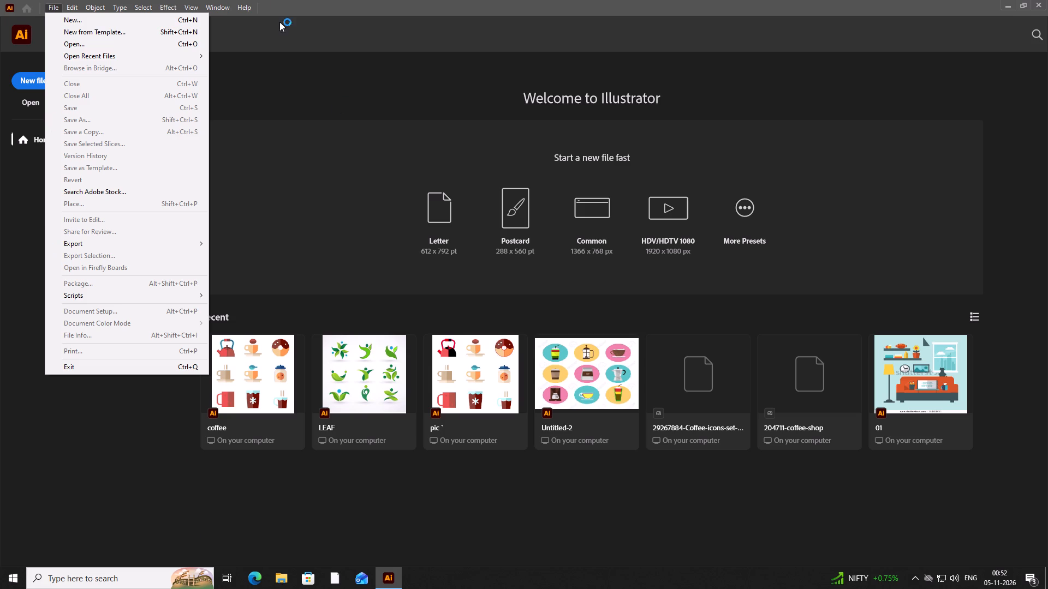
{"action": "left_click", "coordinate": [76, 46]}
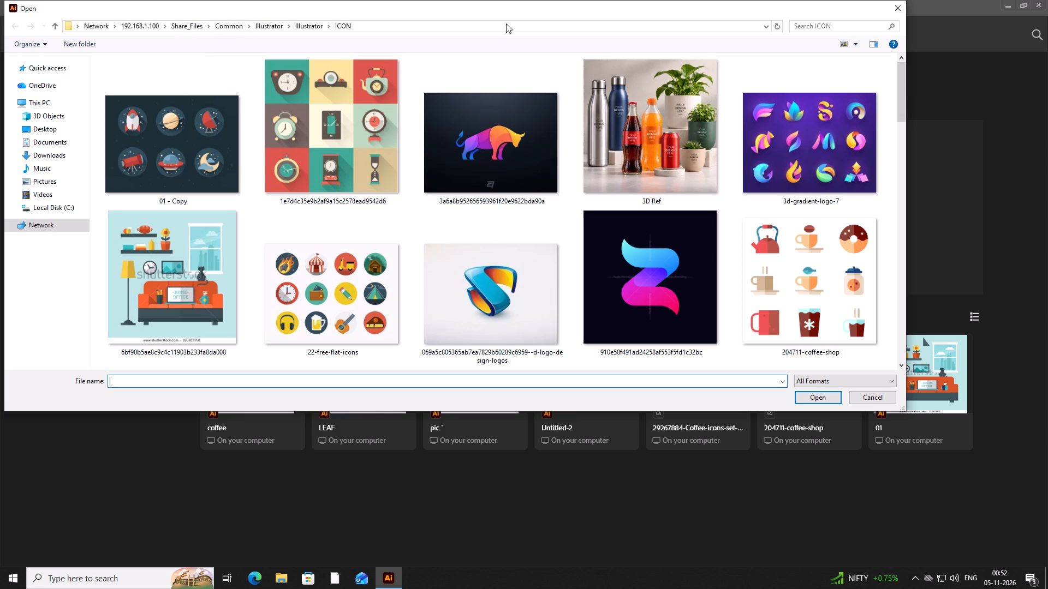
{"action": "left_click", "coordinate": [764, 27]}
{"action": "left_click", "coordinate": [169, 40]}
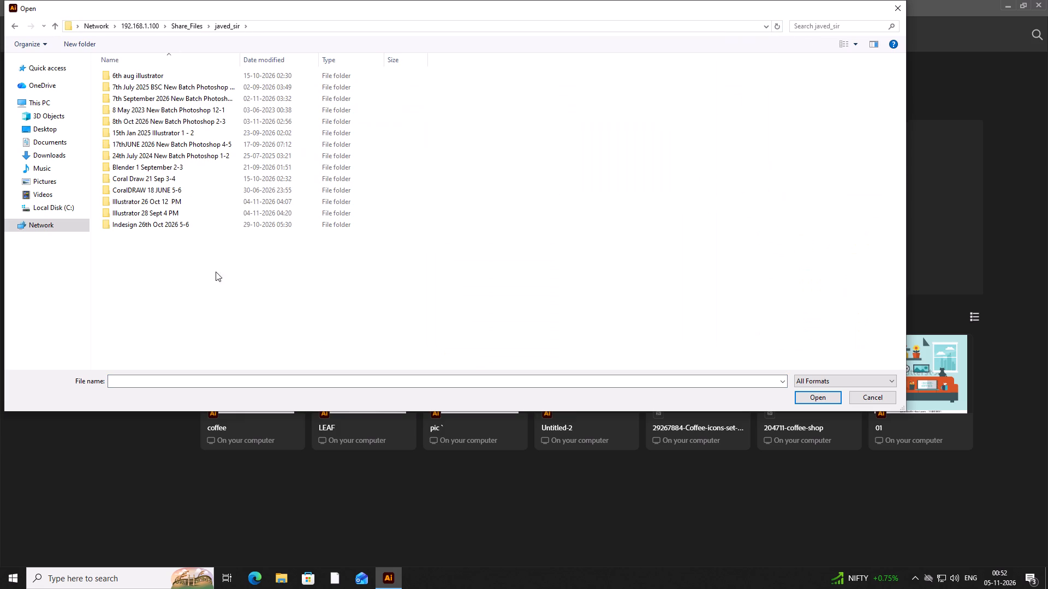
{"action": "double_click", "coordinate": [216, 197]}
{"action": "double_click", "coordinate": [169, 95]}
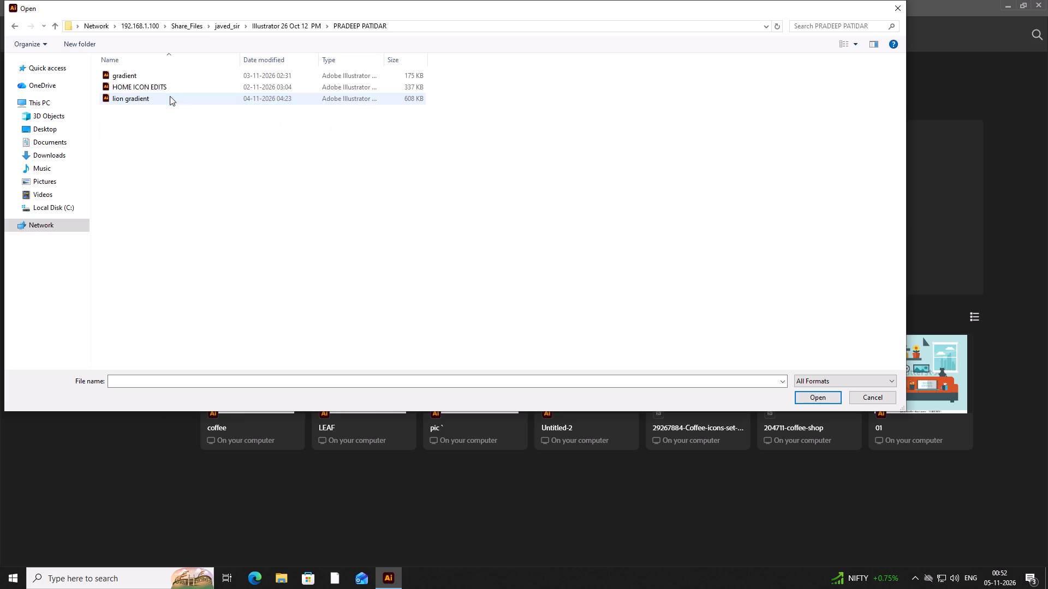
{"action": "double_click", "coordinate": [219, 95]}
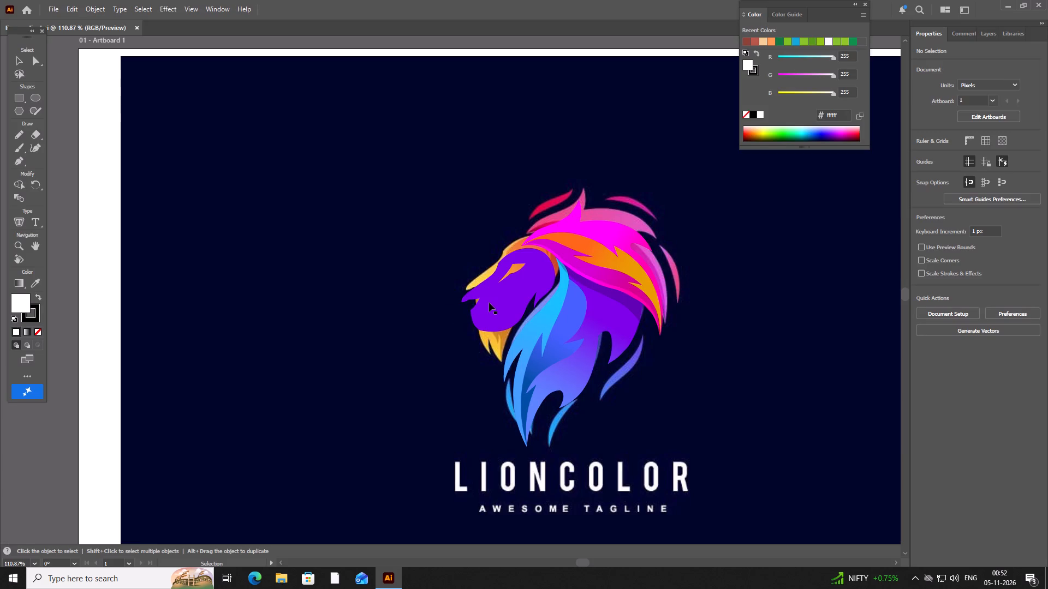
Examine the lion logo artwork on the artboard, both as a whole and close up.
{"action": "scroll", "coordinate": [489, 303], "scroll_direction": "up", "scroll_amount": 1}
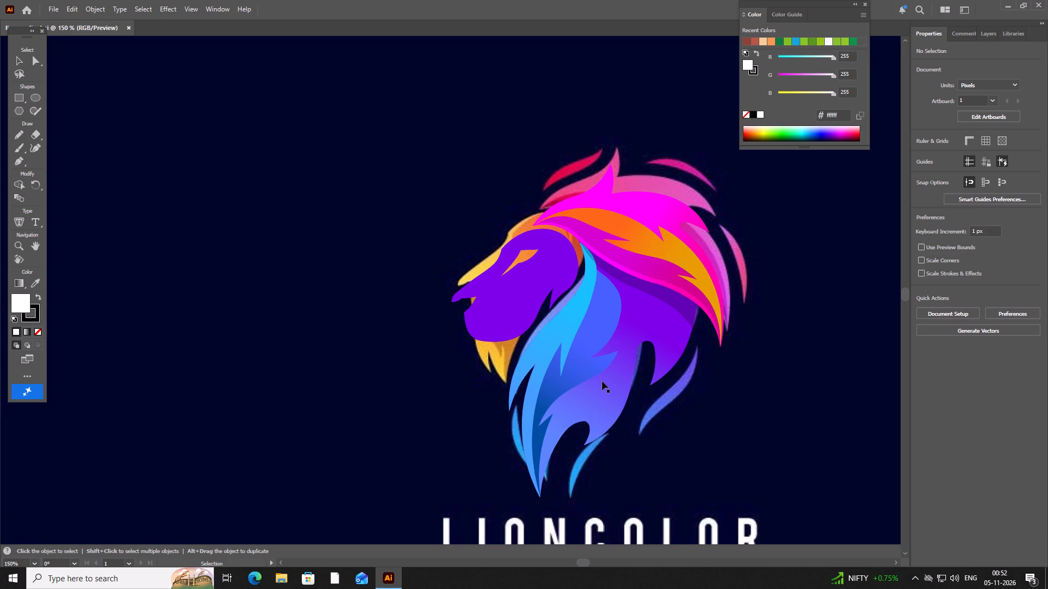
{"action": "scroll", "coordinate": [371, 417], "scroll_direction": "down", "scroll_amount": 1}
{"action": "scroll", "coordinate": [371, 417], "scroll_direction": "up", "scroll_amount": 1}
{"action": "scroll", "coordinate": [371, 417], "scroll_direction": "down", "scroll_amount": 1}
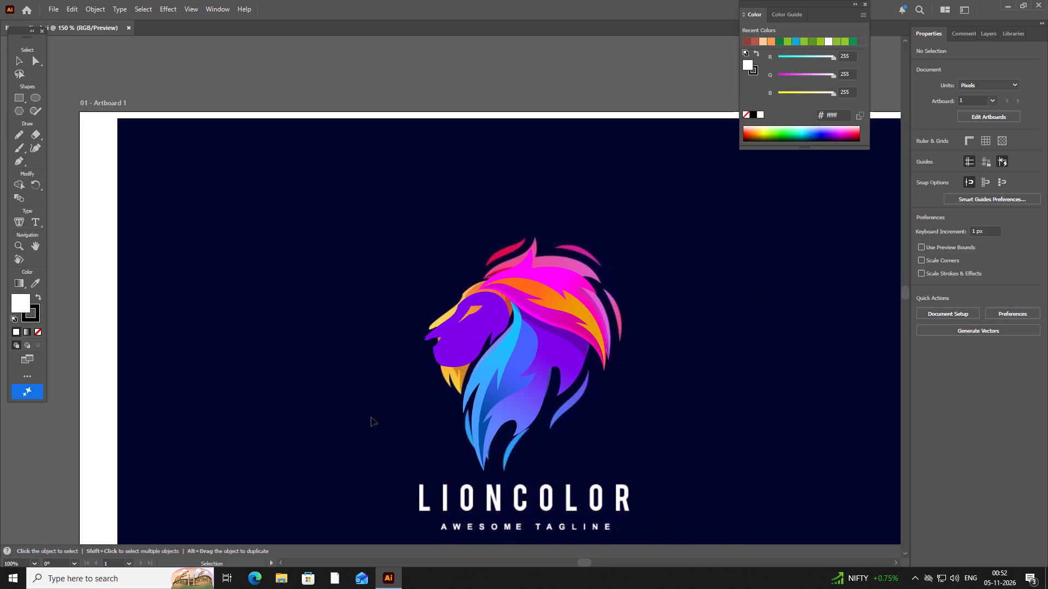
{"action": "key", "text": "space"}
{"action": "key", "text": "space"}
{"action": "key", "text": "space"}
{"action": "key", "text": "space"}
{"action": "key", "text": "space"}
{"action": "key", "text": "space"}
{"action": "key", "text": "space"}
{"action": "key", "text": "space"}
{"action": "key", "text": "space"}
{"action": "key", "text": "space"}
{"action": "key", "text": "space"}
{"action": "key", "text": "space"}
{"action": "key", "text": "space"}
{"action": "key", "text": "space"}
{"action": "key", "text": "space"}
{"action": "key", "text": "space"}
{"action": "key", "text": "space"}
{"action": "key", "text": "space"}
{"action": "key", "text": "space"}
{"action": "key", "text": "space"}
{"action": "left_click_drag", "start_coordinate": [765, 368], "coordinate": [690, 281]}
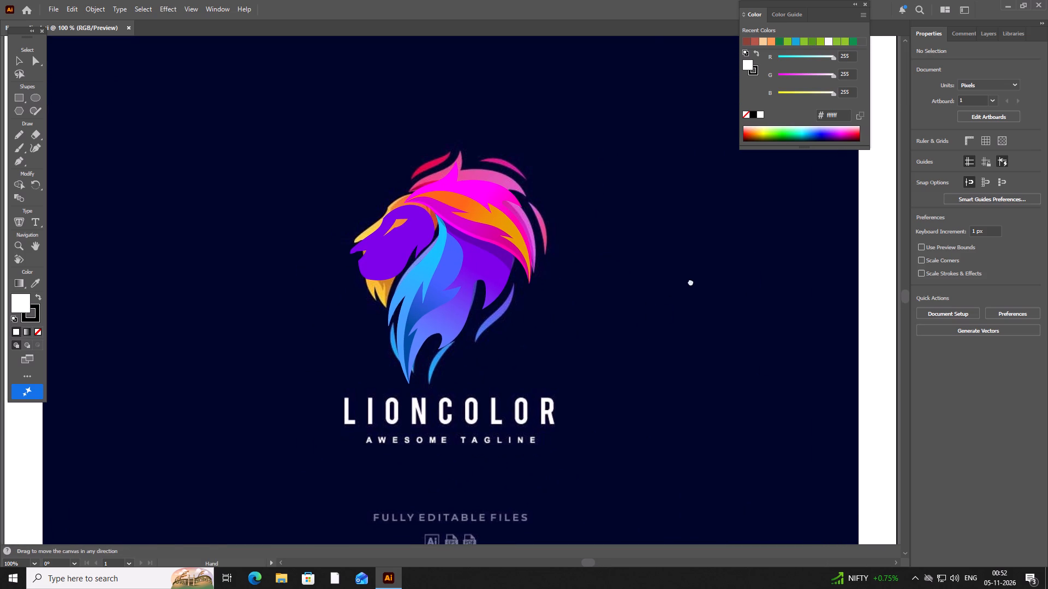
{"action": "left_click_drag", "start_coordinate": [690, 281], "coordinate": [687, 290]}
{"action": "scroll", "coordinate": [578, 323], "scroll_direction": "up", "scroll_amount": 1}
{"action": "key", "text": "space"}
{"action": "key", "text": "space"}
{"action": "key", "text": "space"}
{"action": "key", "text": "space"}
{"action": "key", "text": "space"}
{"action": "key", "text": "space"}
{"action": "key", "text": "space"}
{"action": "key", "text": "space"}
{"action": "key", "text": "space"}
{"action": "left_click_drag", "start_coordinate": [449, 309], "coordinate": [493, 384]}
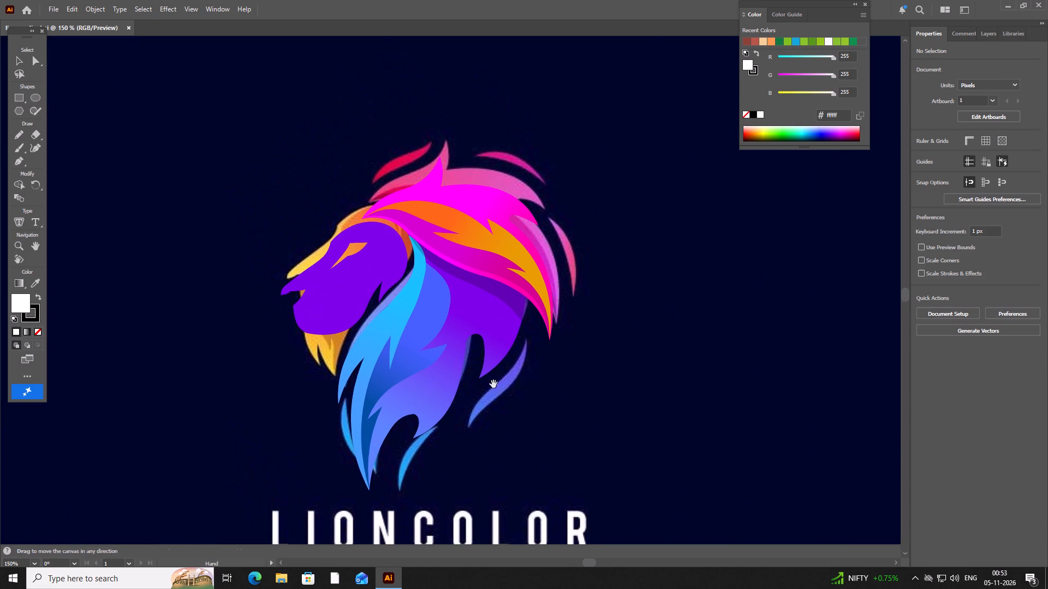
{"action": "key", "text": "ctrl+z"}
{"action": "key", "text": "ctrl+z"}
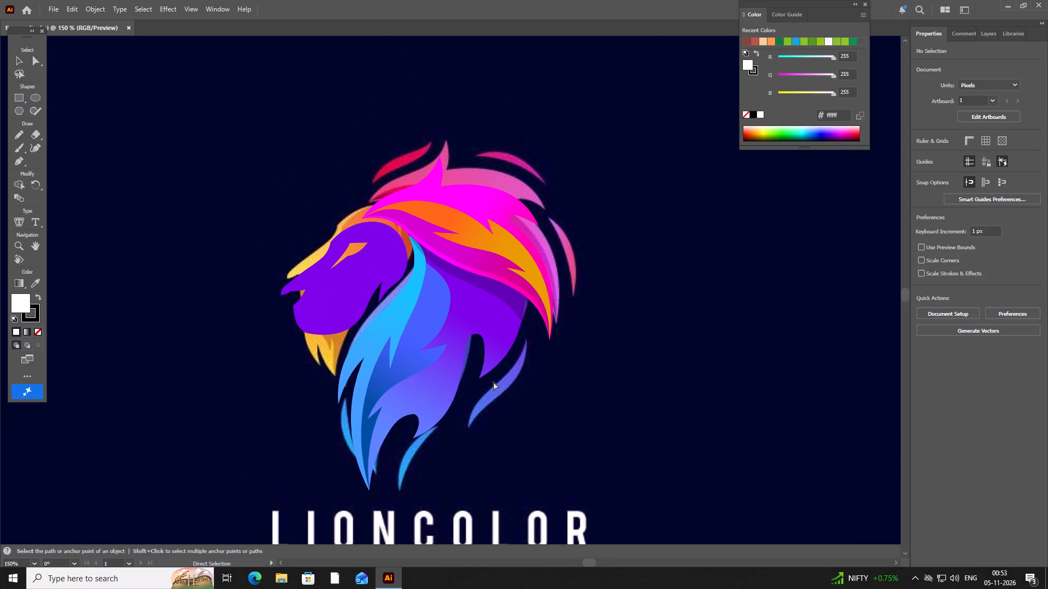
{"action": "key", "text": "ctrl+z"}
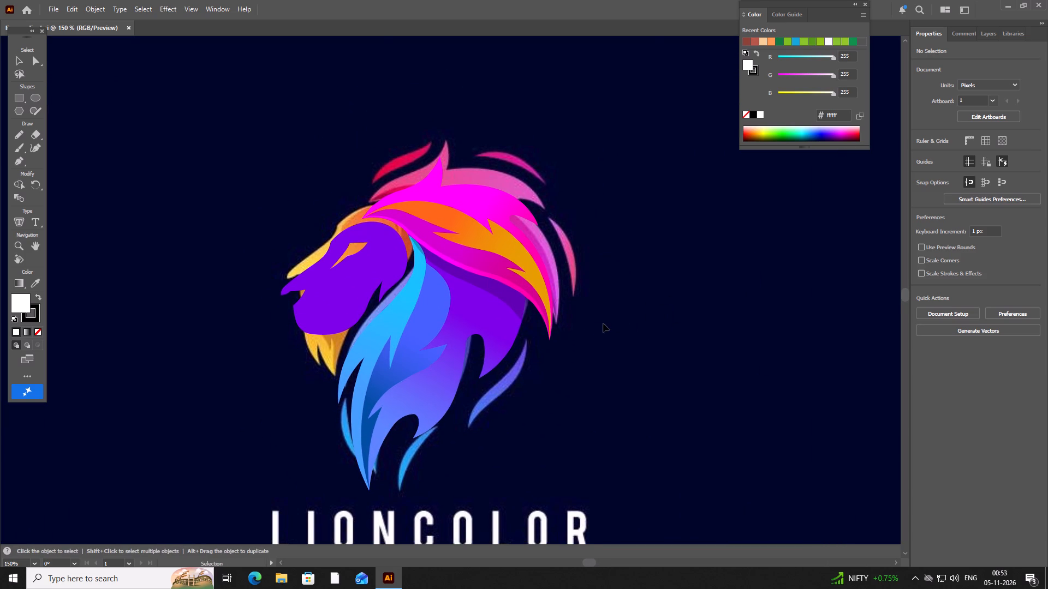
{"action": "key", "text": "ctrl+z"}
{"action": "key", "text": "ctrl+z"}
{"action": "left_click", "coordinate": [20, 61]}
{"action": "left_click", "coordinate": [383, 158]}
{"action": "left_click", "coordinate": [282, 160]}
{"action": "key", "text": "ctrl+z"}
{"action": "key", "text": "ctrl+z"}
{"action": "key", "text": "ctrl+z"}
Look through the complete set of available tools and the toolbar preset options.
{"action": "left_click", "coordinate": [27, 369]}
{"action": "left_click", "coordinate": [27, 375]}
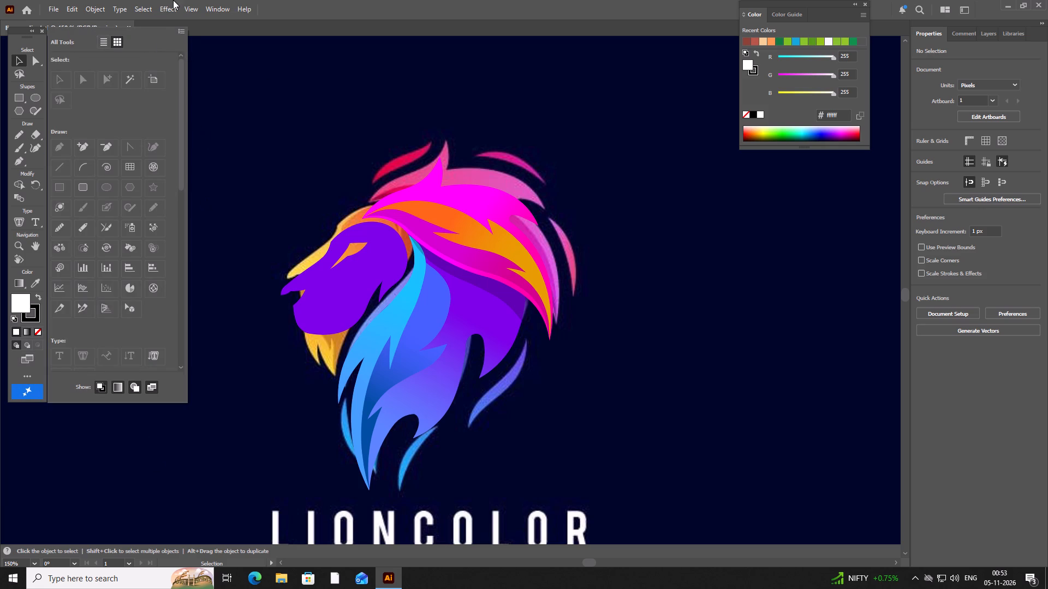
{"action": "scroll", "coordinate": [107, 68], "scroll_direction": "up", "scroll_amount": 2}
{"action": "scroll", "coordinate": [107, 68], "scroll_direction": "down", "scroll_amount": 1}
{"action": "scroll", "coordinate": [106, 71], "scroll_direction": "up", "scroll_amount": 2}
{"action": "left_click_drag", "start_coordinate": [182, 153], "coordinate": [203, 419]}
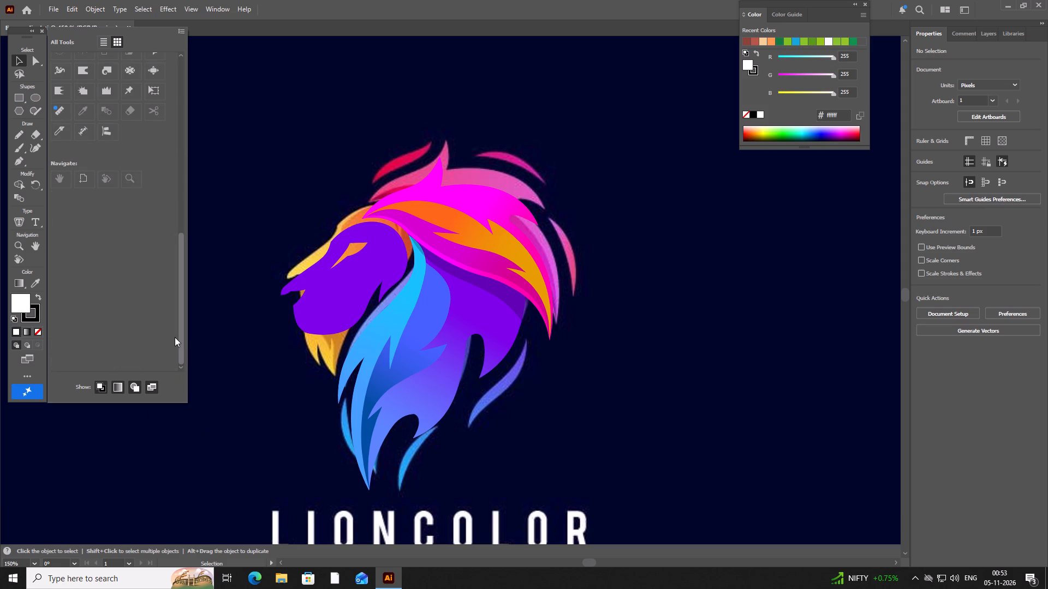
{"action": "left_click_drag", "start_coordinate": [181, 339], "coordinate": [194, 83]}
{"action": "left_click", "coordinate": [181, 29]}
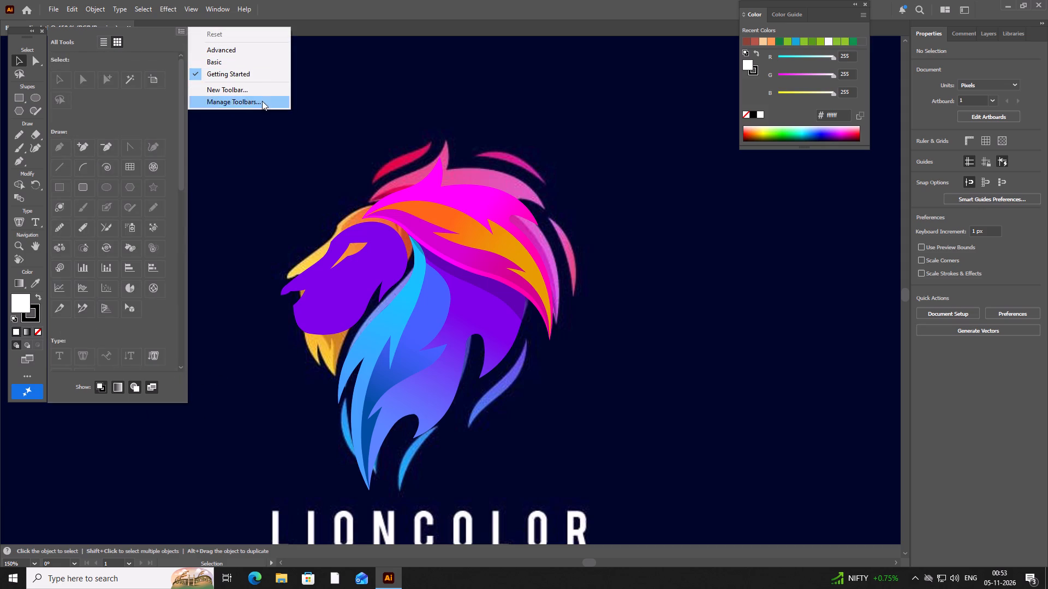
{"action": "left_click", "coordinate": [257, 36]}
{"action": "left_click", "coordinate": [269, 254]}
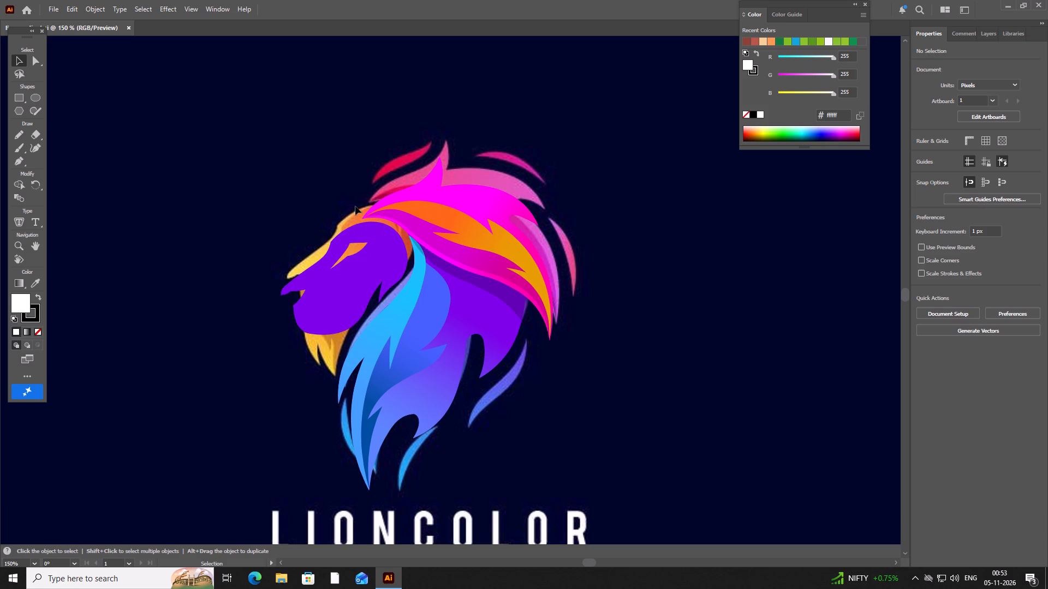
Select the lion's magenta and orange upper mane shapes and move them about 17 px up and 7 px right.
{"action": "left_click_drag", "start_coordinate": [387, 189], "coordinate": [533, 225]}
{"action": "left_click_drag", "start_coordinate": [533, 225], "coordinate": [534, 226]}
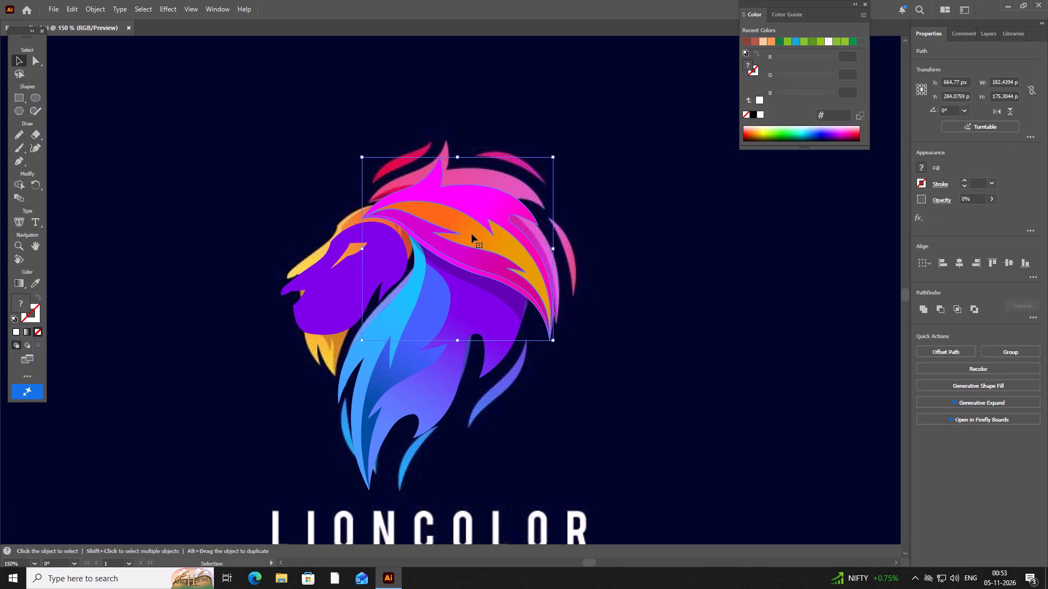
{"action": "left_click_drag", "start_coordinate": [472, 234], "coordinate": [478, 215], "text": "ctrl"}
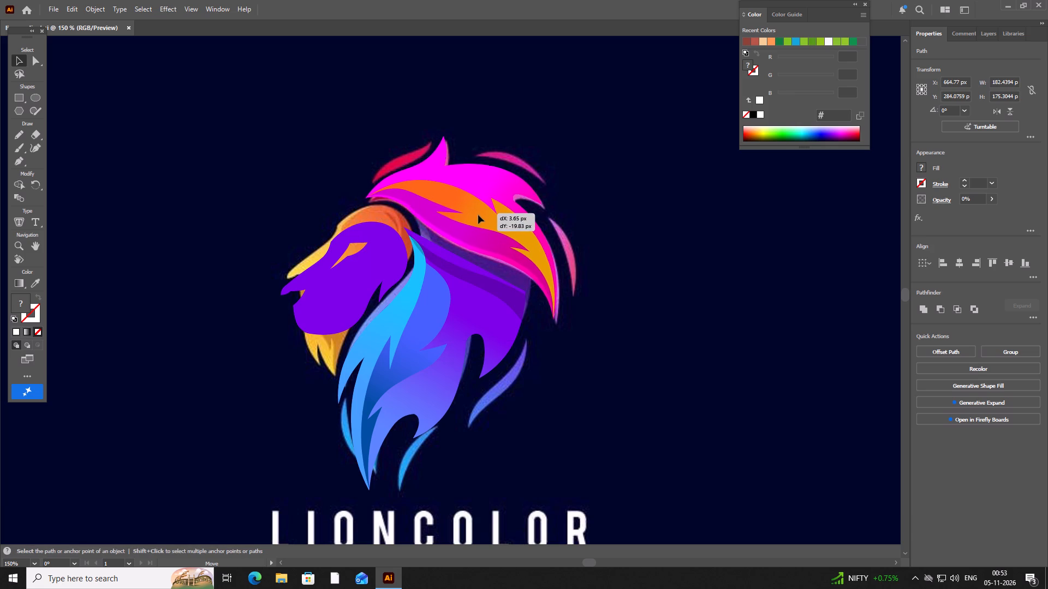
{"action": "left_click_drag", "start_coordinate": [478, 215], "coordinate": [476, 215], "text": "ctrl"}
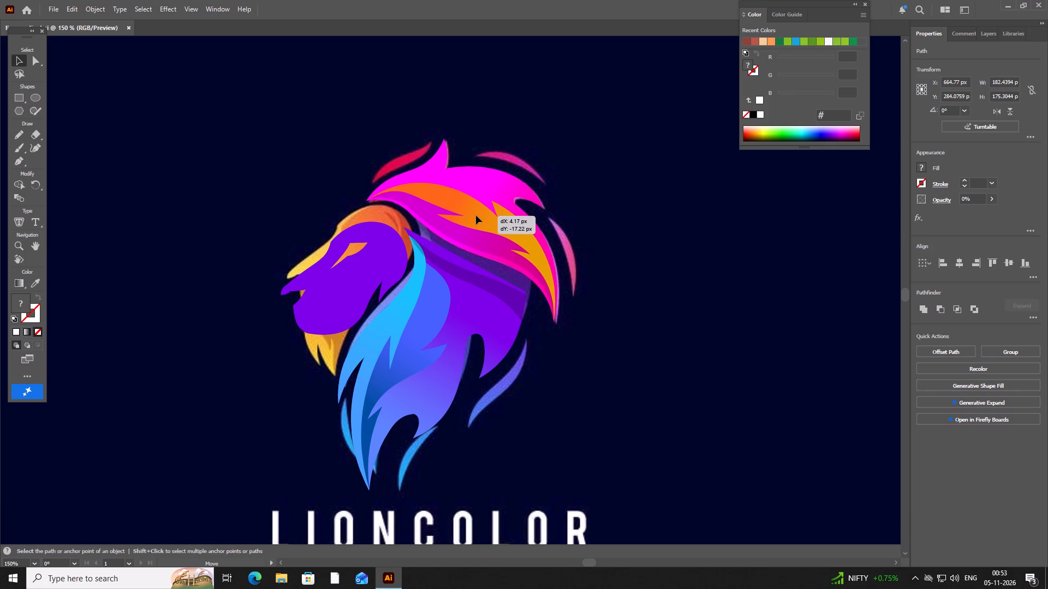
{"action": "left_click_drag", "start_coordinate": [476, 215], "coordinate": [478, 215], "text": "ctrl"}
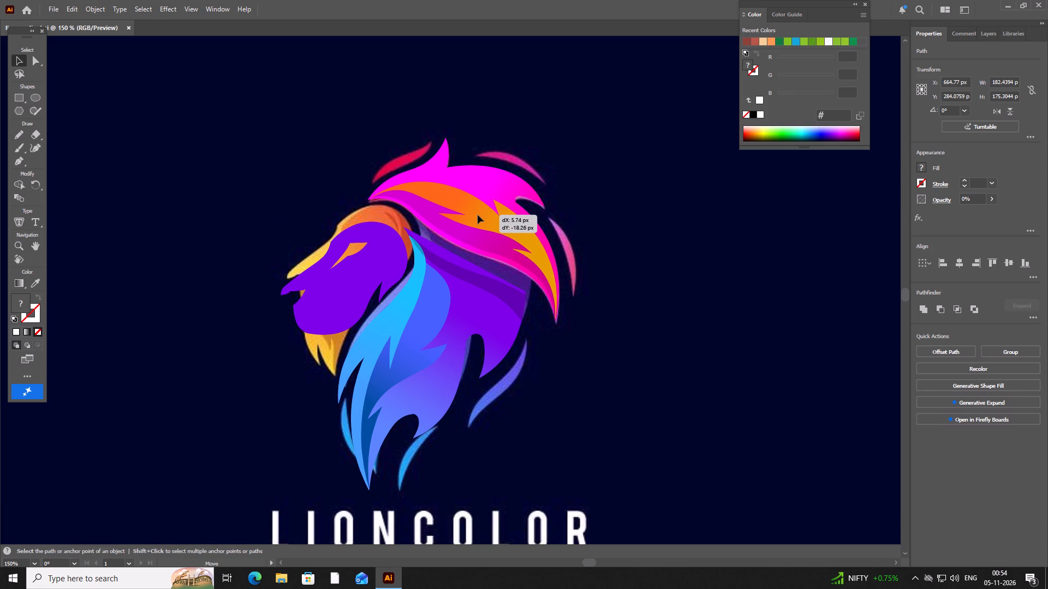
{"action": "left_click_drag", "start_coordinate": [478, 215], "coordinate": [479, 218], "text": "ctrl"}
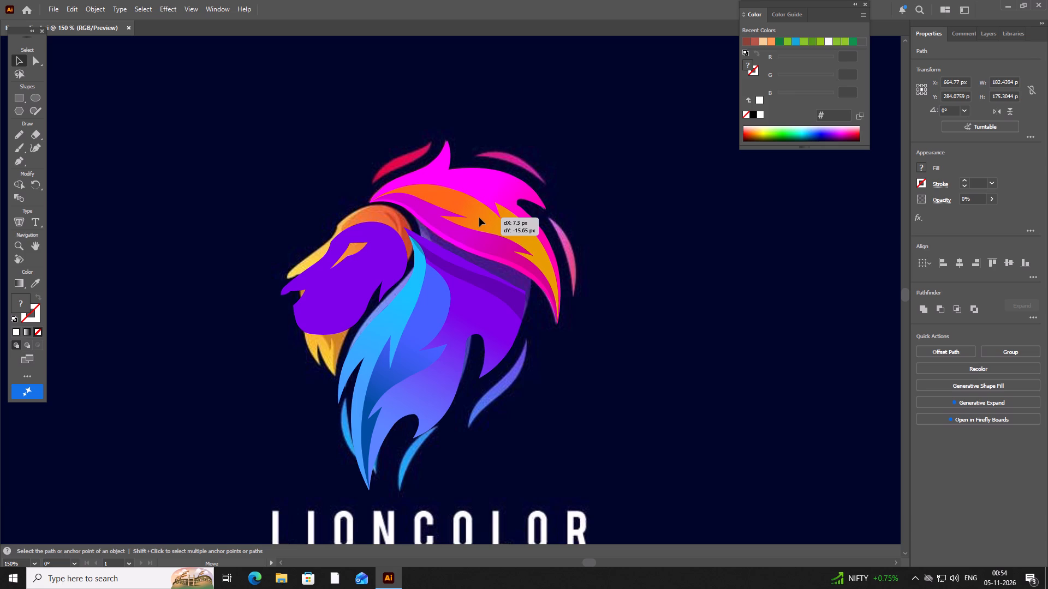
{"action": "left_click_drag", "start_coordinate": [479, 218], "coordinate": [479, 216], "text": "ctrl"}
{"action": "scroll", "coordinate": [479, 216], "scroll_direction": "up", "scroll_amount": 2}
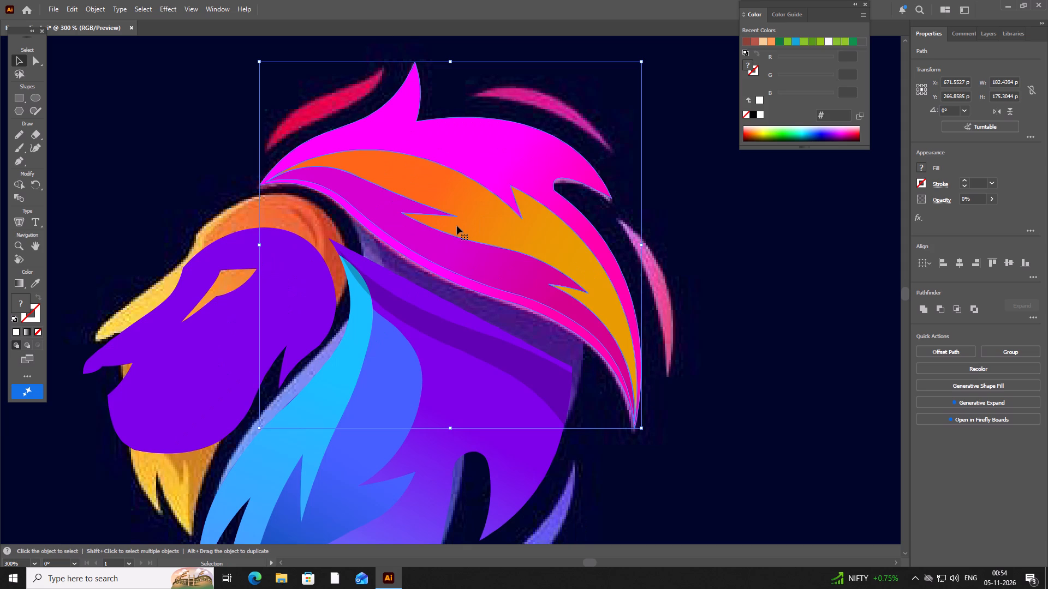
Nudge the selected magenta and orange upper mane shapes about 2 px down and 0.6 px left, leaving them deselected.
{"action": "left_click", "coordinate": [457, 226], "text": "ctrl"}
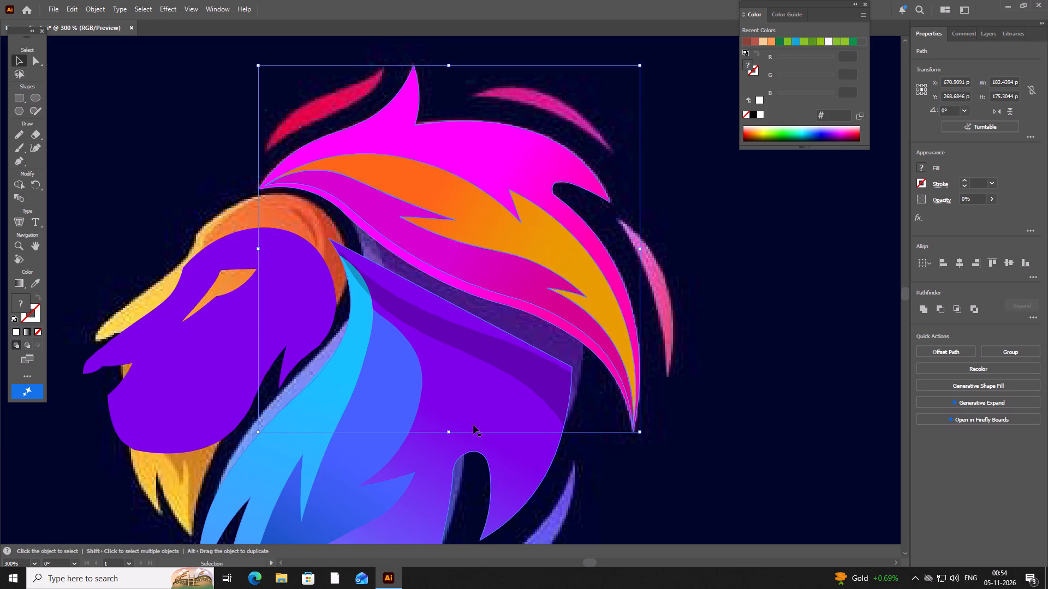
{"action": "left_click_drag", "start_coordinate": [990, 491], "coordinate": [984, 491]}
{"action": "left_click", "coordinate": [742, 485]}
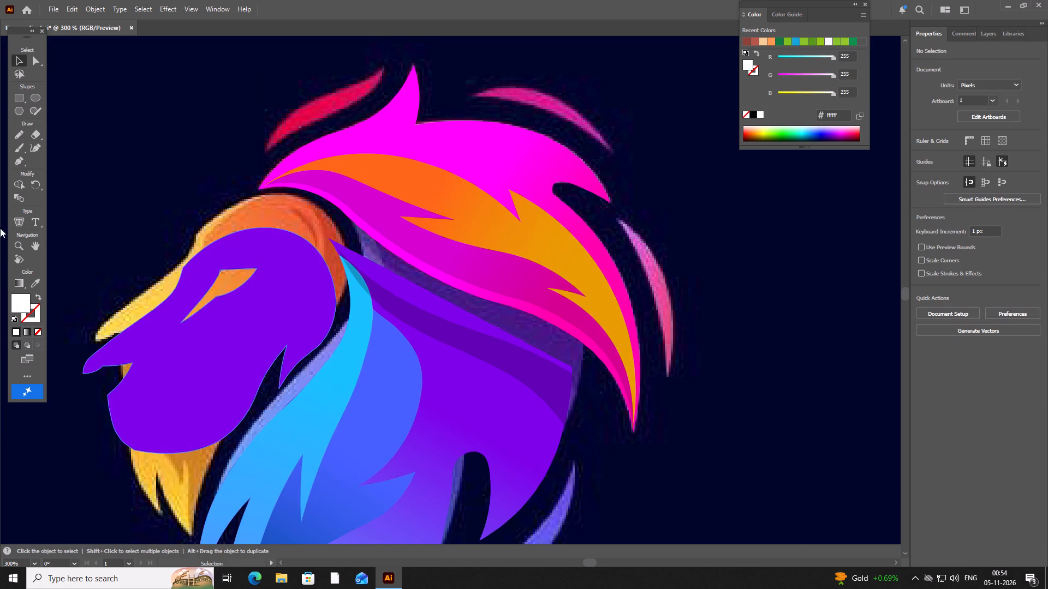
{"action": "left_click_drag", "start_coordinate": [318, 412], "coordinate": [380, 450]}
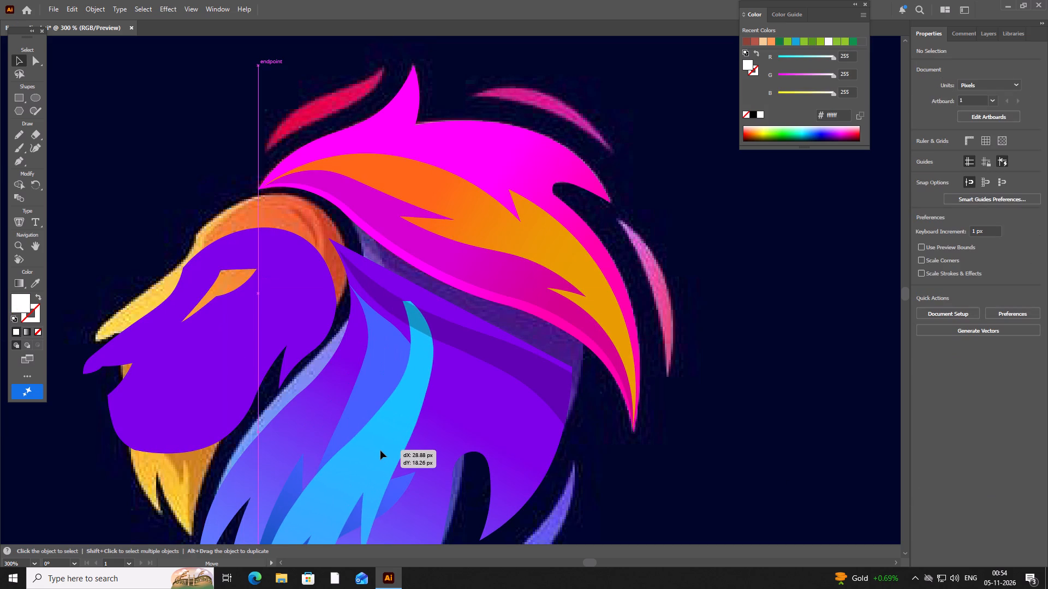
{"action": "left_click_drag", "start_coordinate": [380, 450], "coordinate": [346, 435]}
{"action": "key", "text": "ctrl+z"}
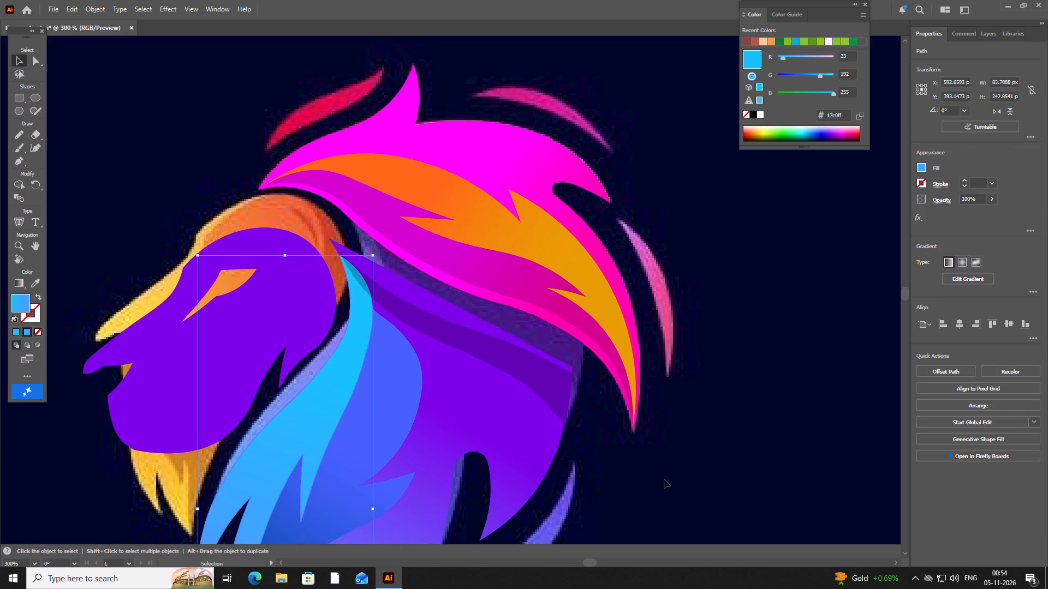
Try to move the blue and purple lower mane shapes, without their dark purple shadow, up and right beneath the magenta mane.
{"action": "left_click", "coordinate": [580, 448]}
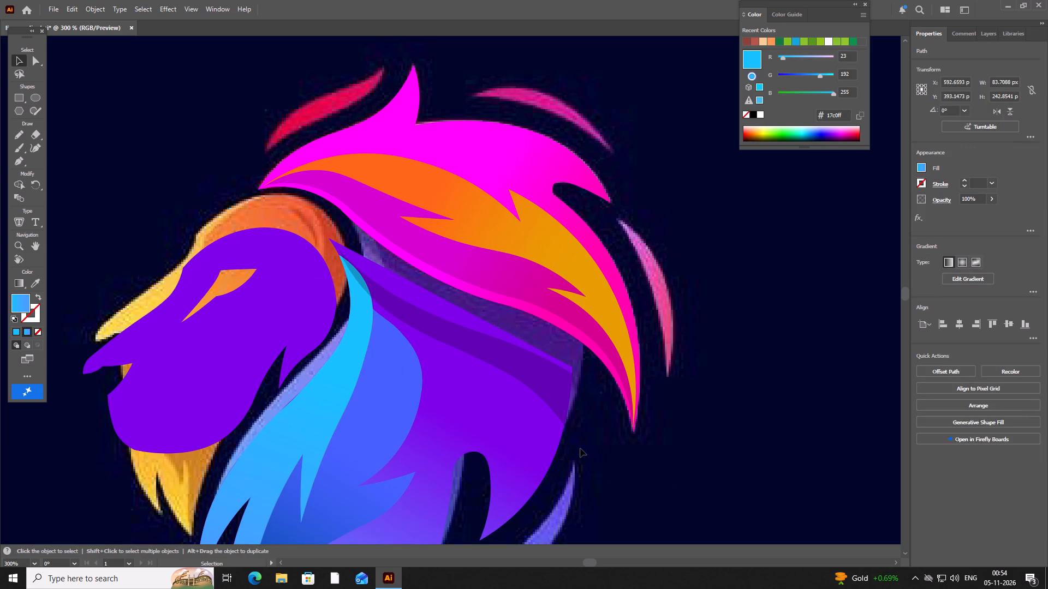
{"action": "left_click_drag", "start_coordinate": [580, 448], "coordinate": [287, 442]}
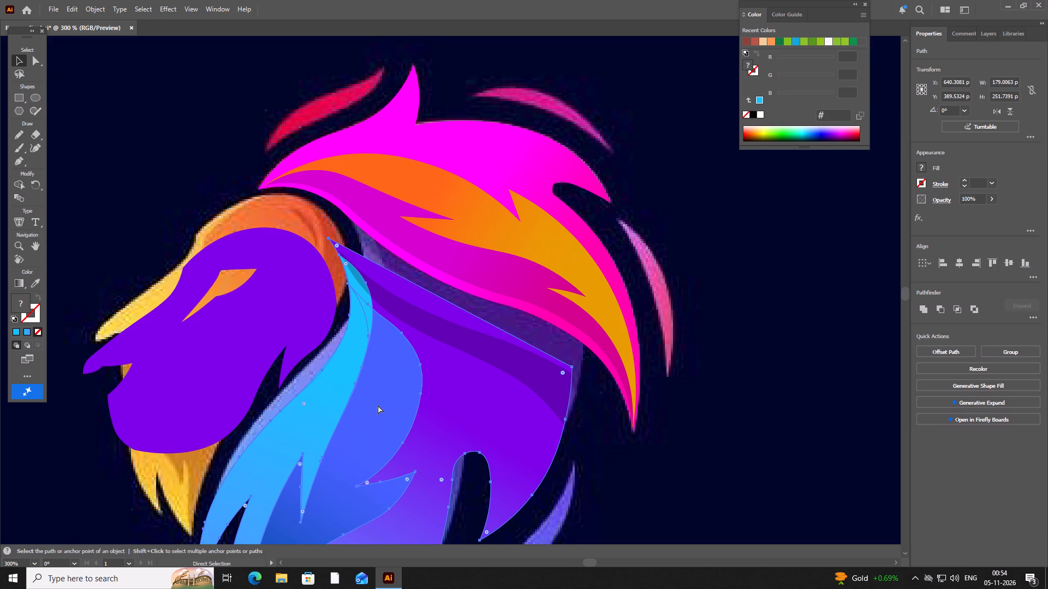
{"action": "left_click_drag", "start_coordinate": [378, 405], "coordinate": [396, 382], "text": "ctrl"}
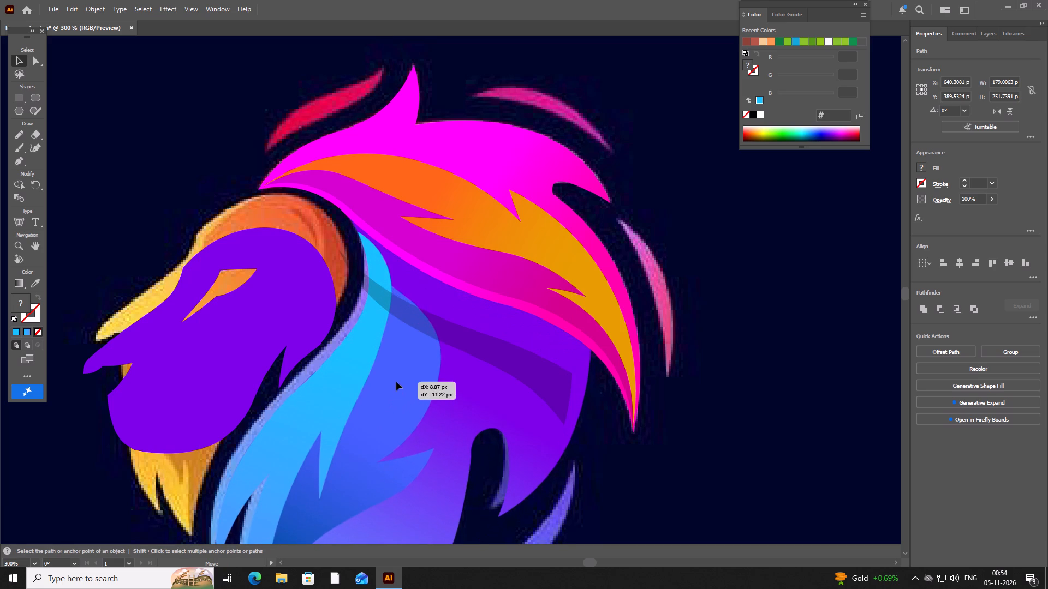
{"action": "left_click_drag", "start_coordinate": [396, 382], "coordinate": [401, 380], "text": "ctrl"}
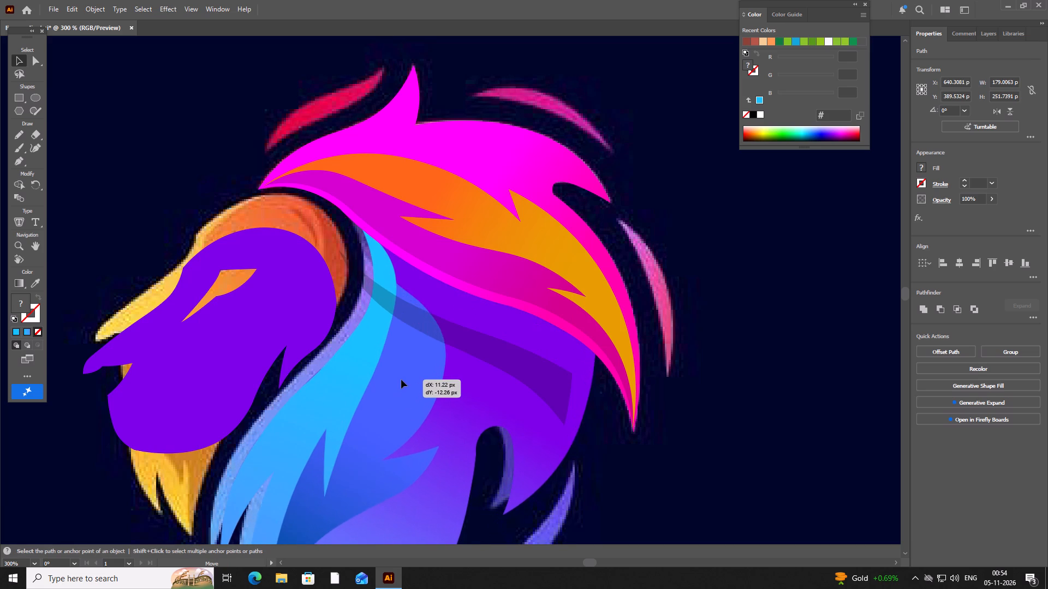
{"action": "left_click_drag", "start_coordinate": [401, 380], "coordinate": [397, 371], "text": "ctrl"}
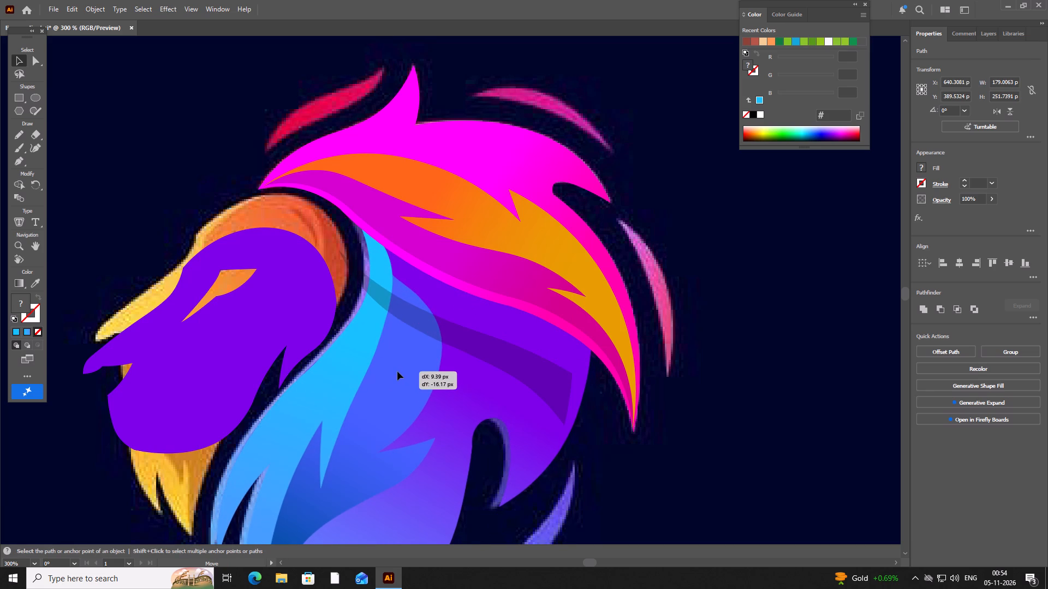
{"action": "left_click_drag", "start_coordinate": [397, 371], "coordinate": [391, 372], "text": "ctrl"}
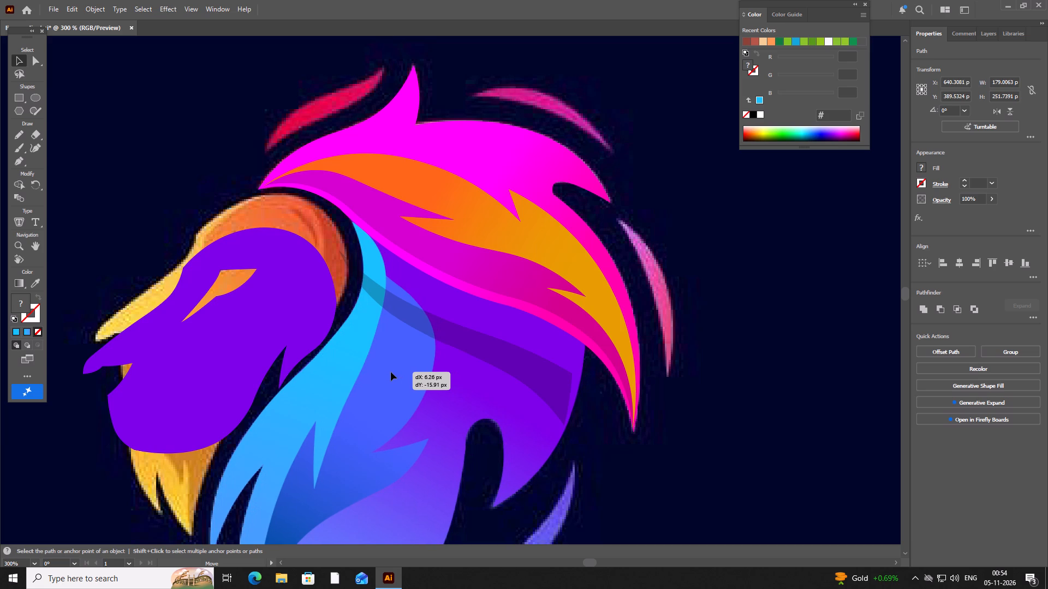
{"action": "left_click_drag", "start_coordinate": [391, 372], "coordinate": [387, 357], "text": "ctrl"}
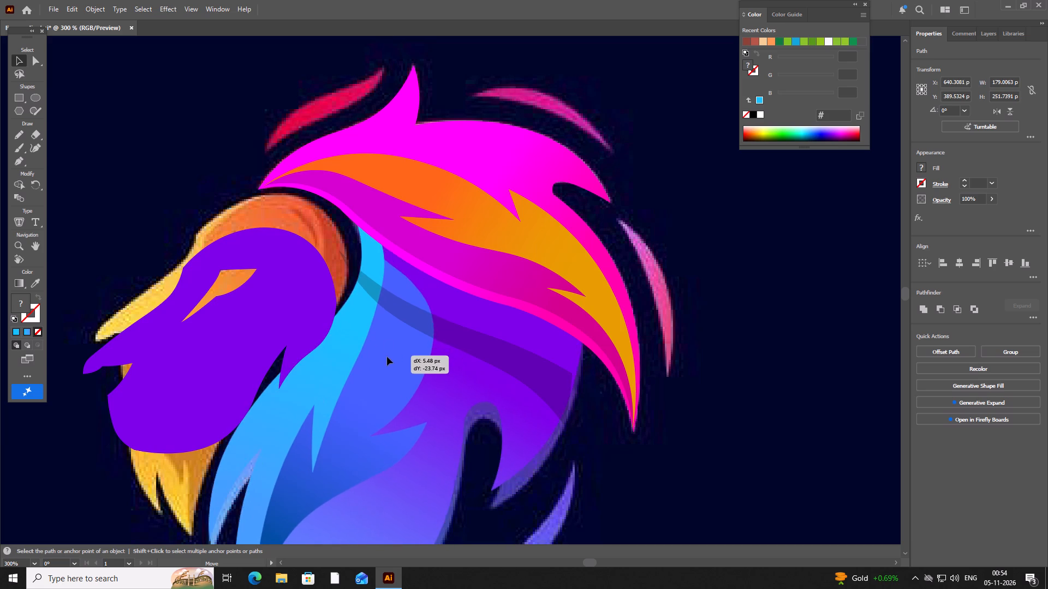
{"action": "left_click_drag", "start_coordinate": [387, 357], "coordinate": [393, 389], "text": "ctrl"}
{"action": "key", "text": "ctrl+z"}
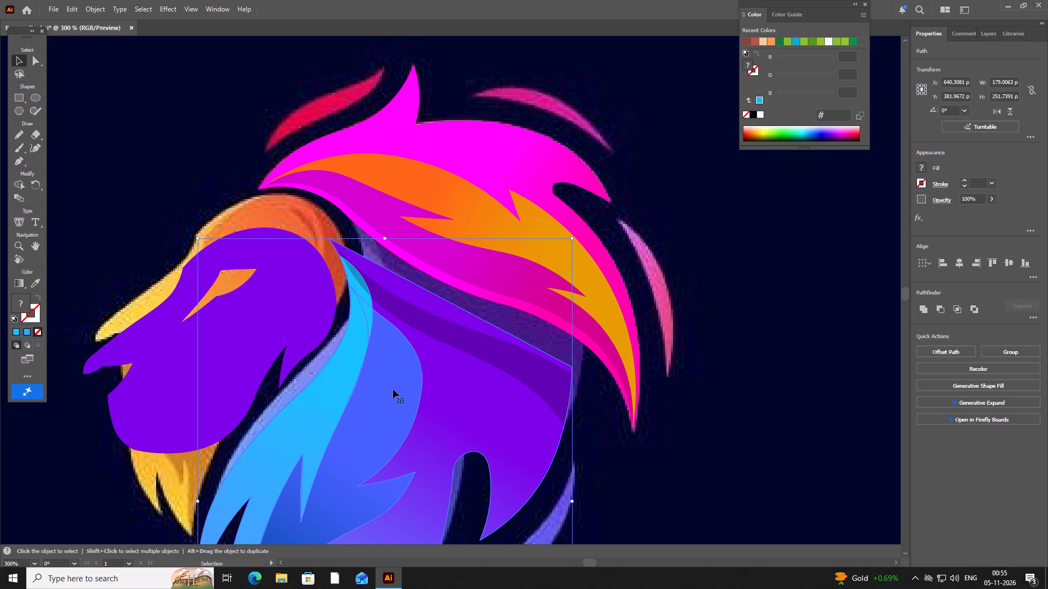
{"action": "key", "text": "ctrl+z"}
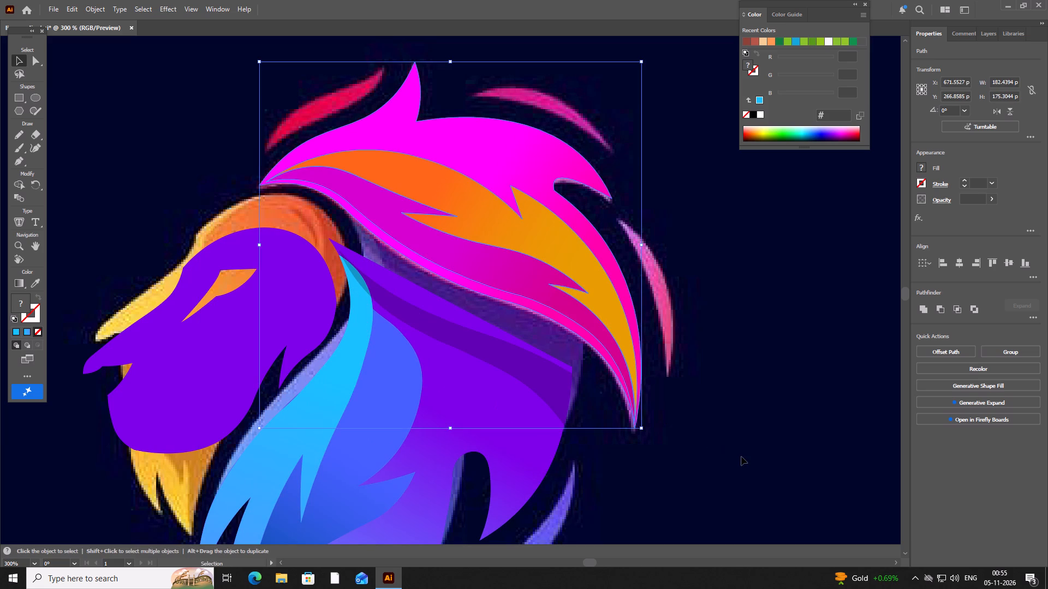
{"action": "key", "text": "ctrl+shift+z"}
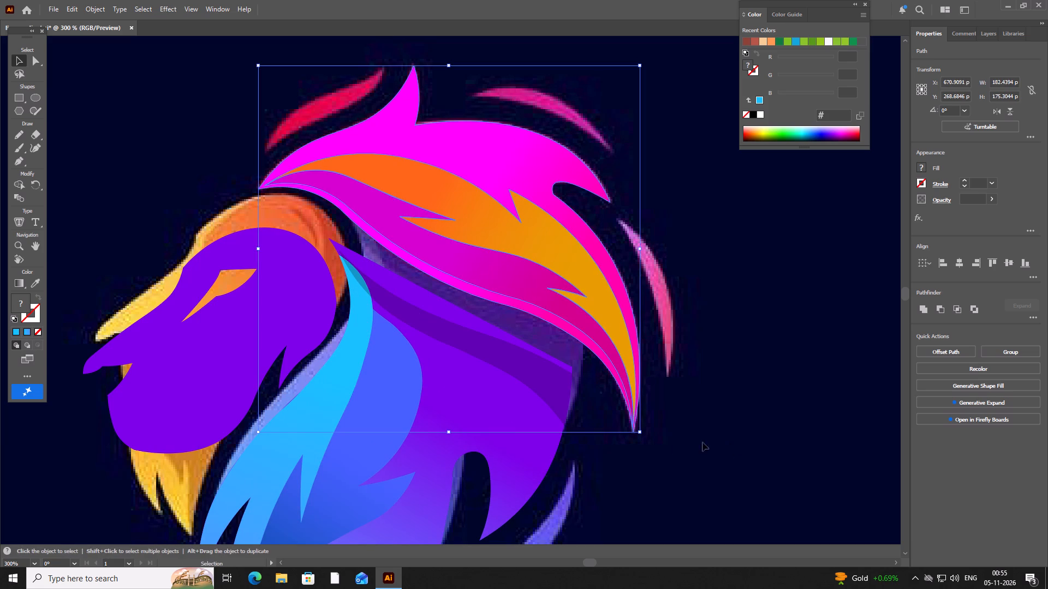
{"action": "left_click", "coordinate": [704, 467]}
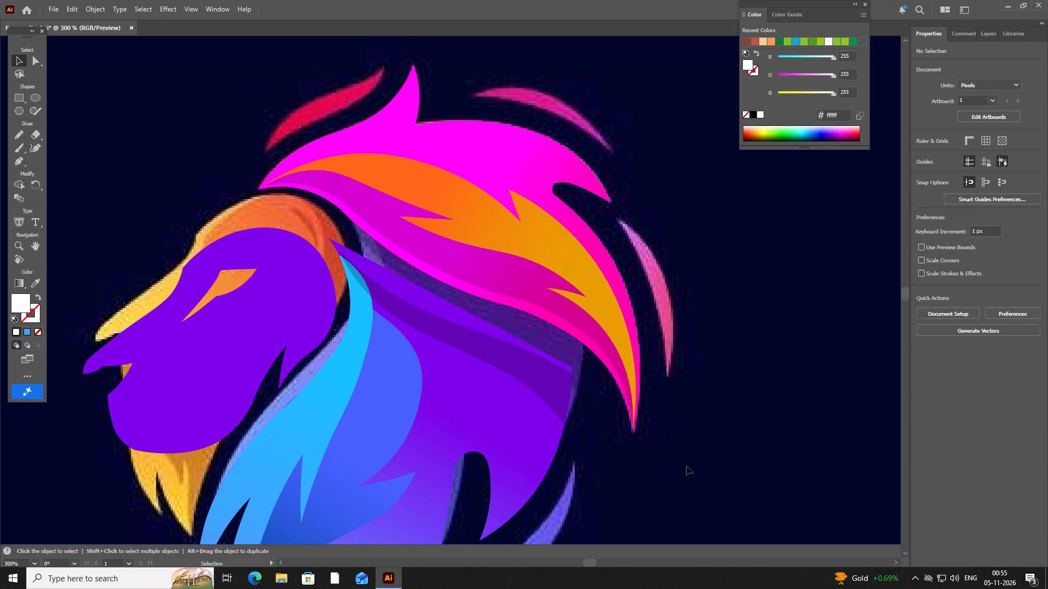
Select the blue and purple lower mane shapes together with the dark purple shadow and move them about 6 px right and 15 px up.
{"action": "left_click_drag", "start_coordinate": [591, 411], "coordinate": [544, 411]}
{"action": "left_click_drag", "start_coordinate": [544, 411], "coordinate": [342, 387]}
{"action": "left_click_drag", "start_coordinate": [342, 387], "coordinate": [332, 387]}
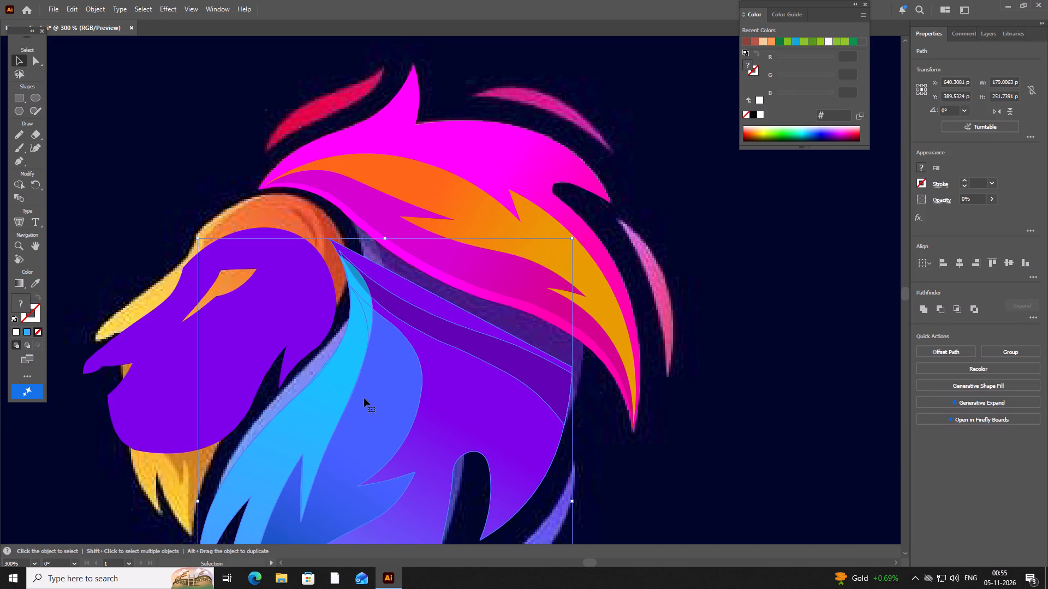
{"action": "left_click_drag", "start_coordinate": [407, 416], "coordinate": [419, 384], "text": "ctrl"}
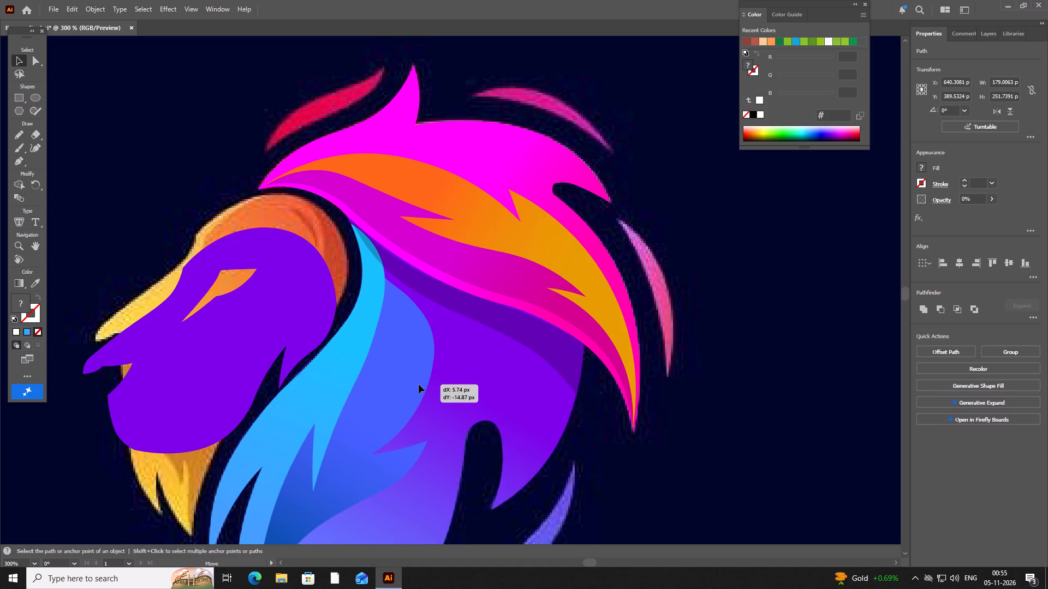
{"action": "left_click_drag", "start_coordinate": [419, 384], "coordinate": [419, 384], "text": "ctrl"}
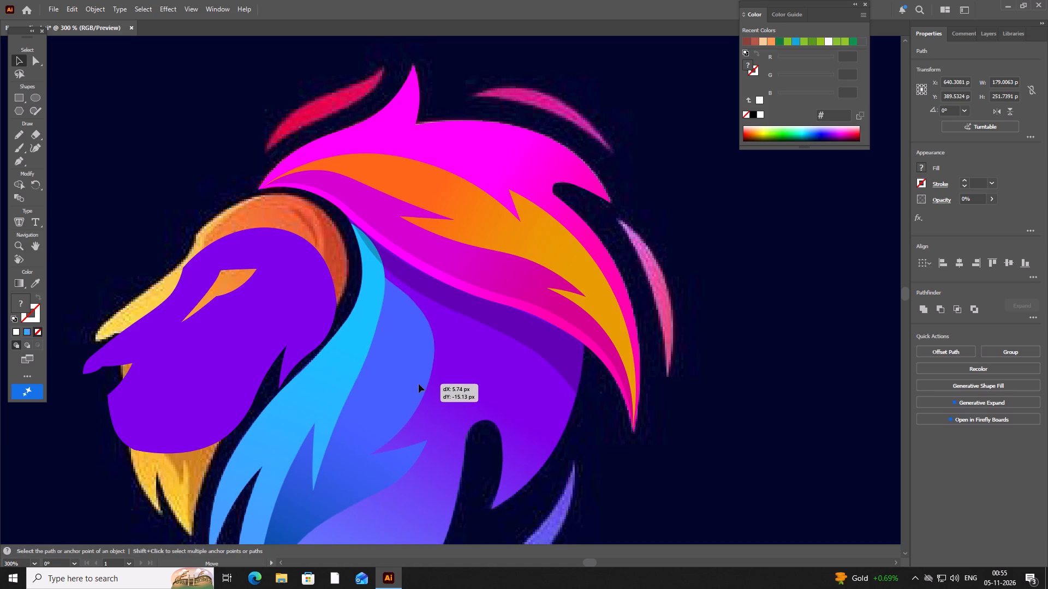
{"action": "left_click_drag", "start_coordinate": [419, 384], "coordinate": [416, 382], "text": "ctrl"}
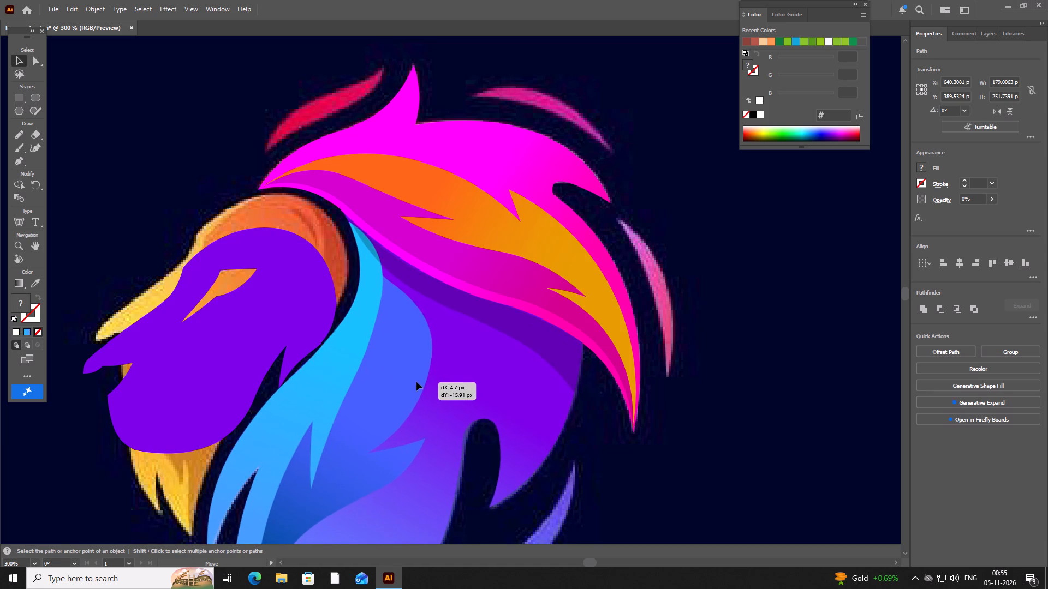
{"action": "left_click_drag", "start_coordinate": [416, 382], "coordinate": [419, 380], "text": "ctrl"}
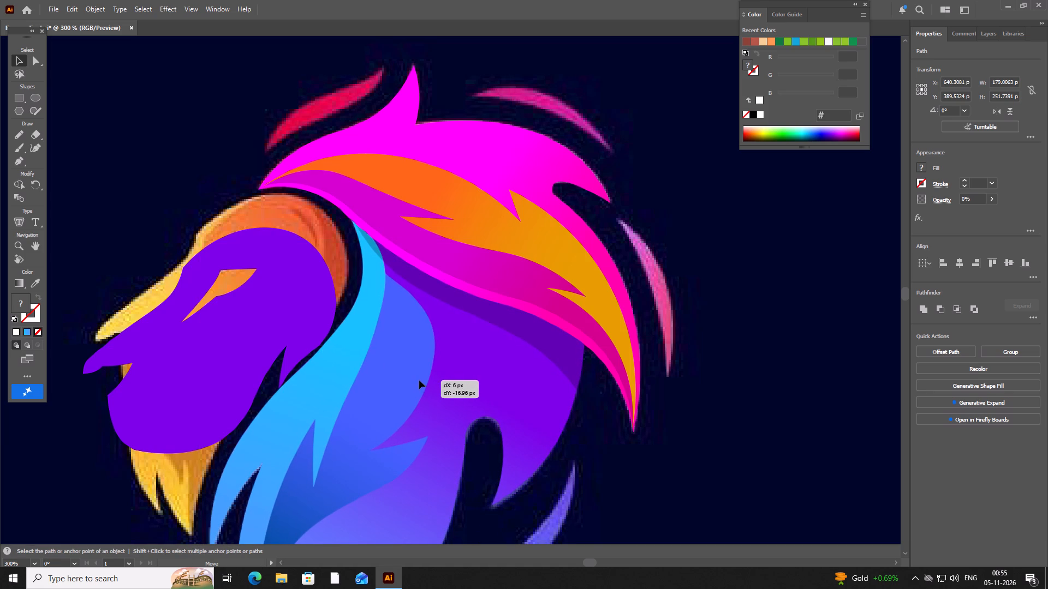
{"action": "left_click_drag", "start_coordinate": [419, 380], "coordinate": [419, 384], "text": "ctrl"}
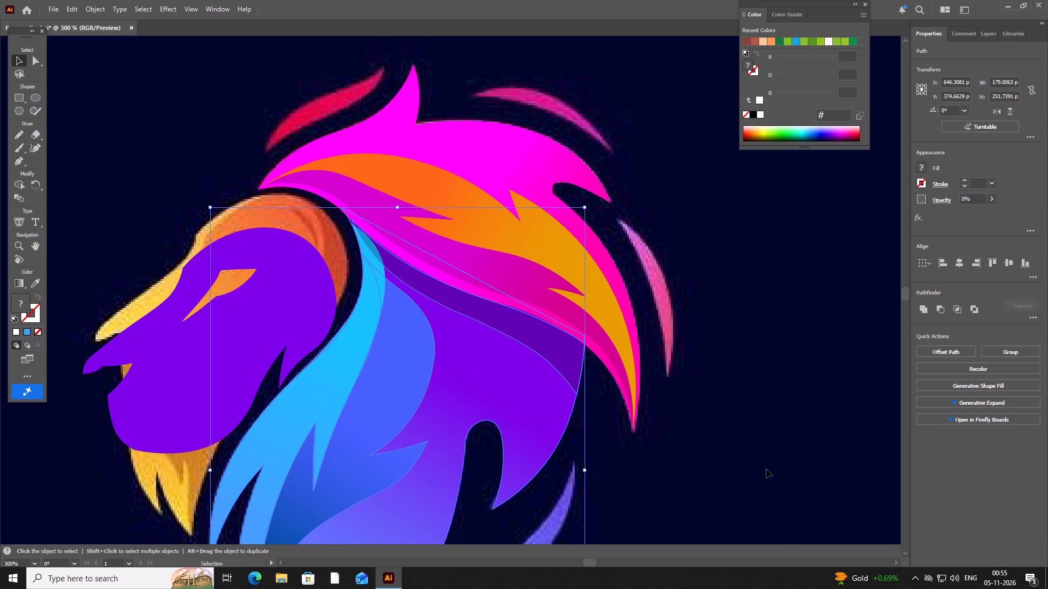
{"action": "left_click", "coordinate": [766, 469]}
Move the purple face shape about 5 px right and 16 px up, over the orange face of the reference image.
{"action": "scroll", "coordinate": [663, 444], "scroll_direction": "down", "scroll_amount": 3}
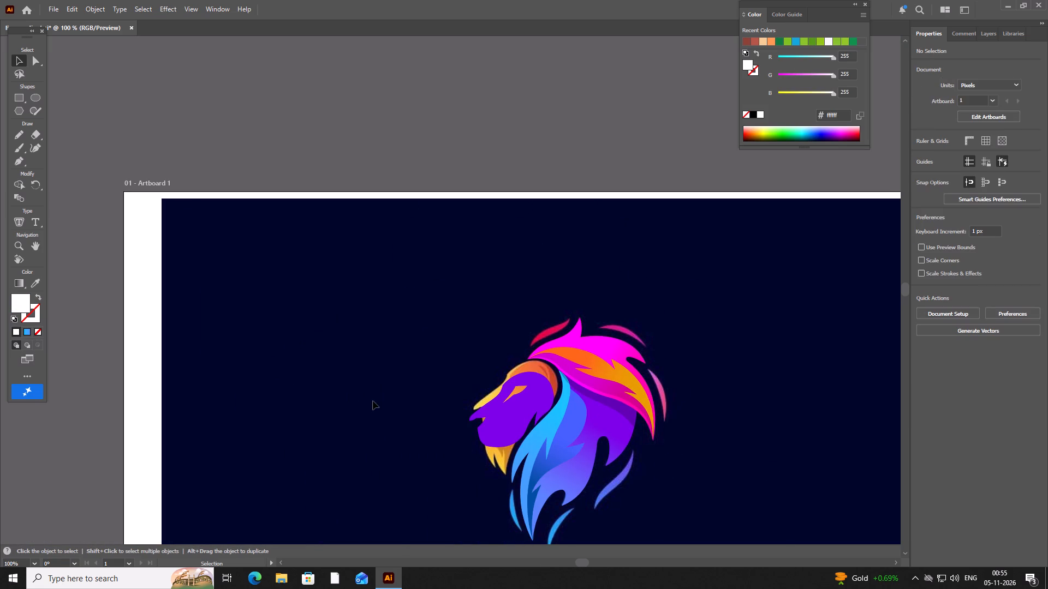
{"action": "key", "text": "space"}
{"action": "key", "text": "space"}
{"action": "key", "text": "space"}
{"action": "key", "text": "space"}
{"action": "key", "text": "space"}
{"action": "key", "text": "space"}
{"action": "key", "text": "space"}
{"action": "key", "text": "space"}
{"action": "left_click_drag", "start_coordinate": [397, 419], "coordinate": [314, 287]}
{"action": "scroll", "coordinate": [509, 362], "scroll_direction": "up", "scroll_amount": 1}
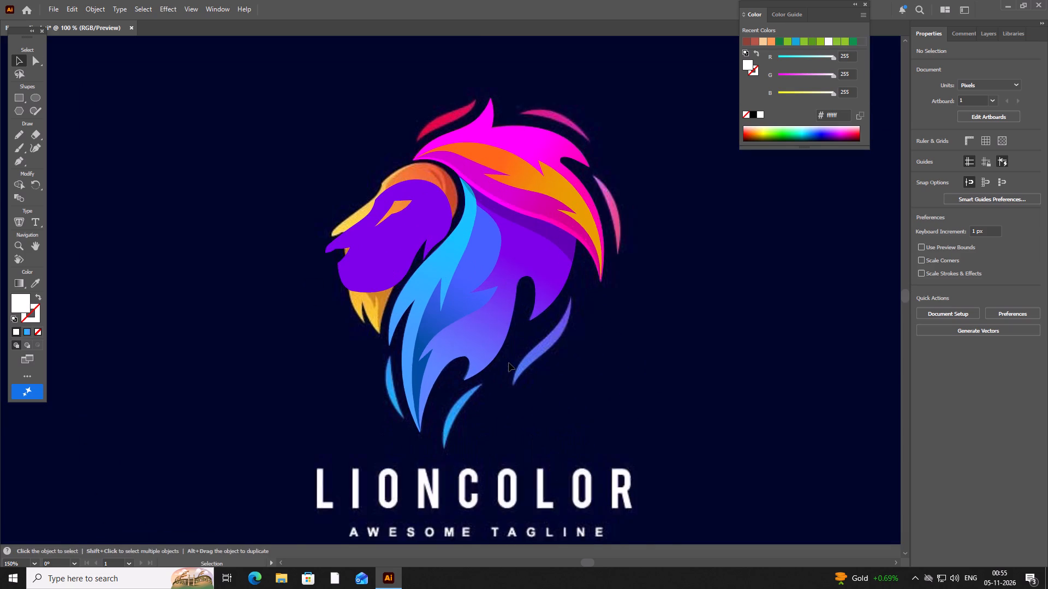
{"action": "scroll", "coordinate": [509, 363], "scroll_direction": "up", "scroll_amount": 1}
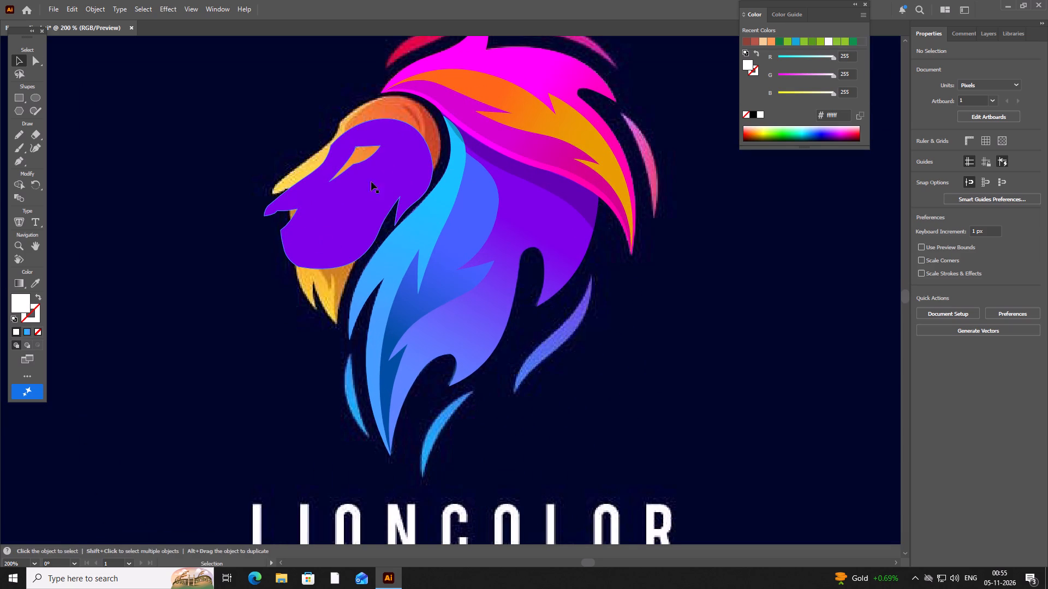
{"action": "left_click_drag", "start_coordinate": [339, 209], "coordinate": [348, 190], "text": "ctrl"}
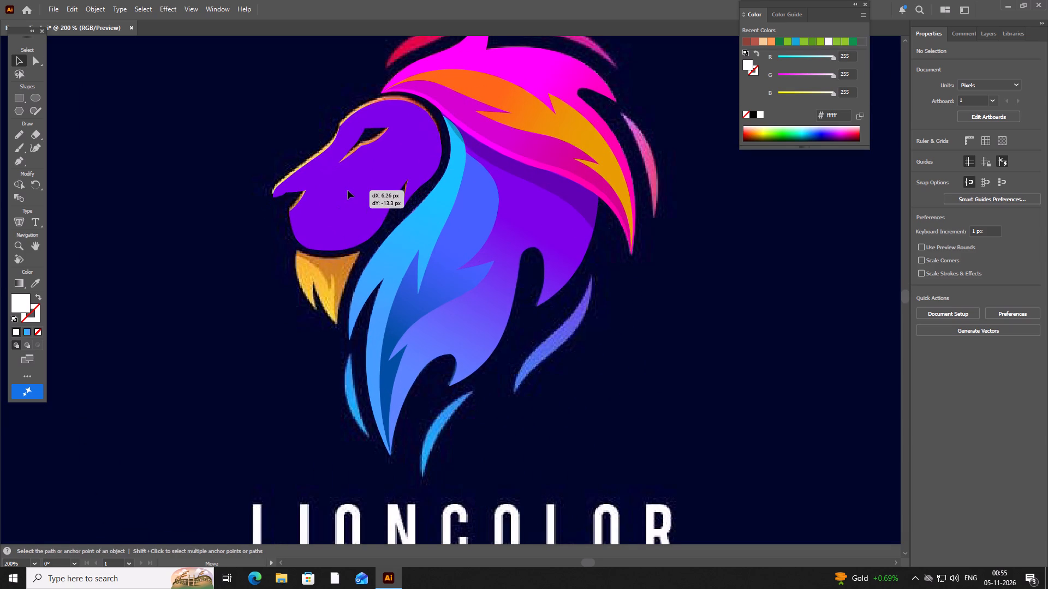
{"action": "left_click_drag", "start_coordinate": [348, 190], "coordinate": [346, 190], "text": "ctrl"}
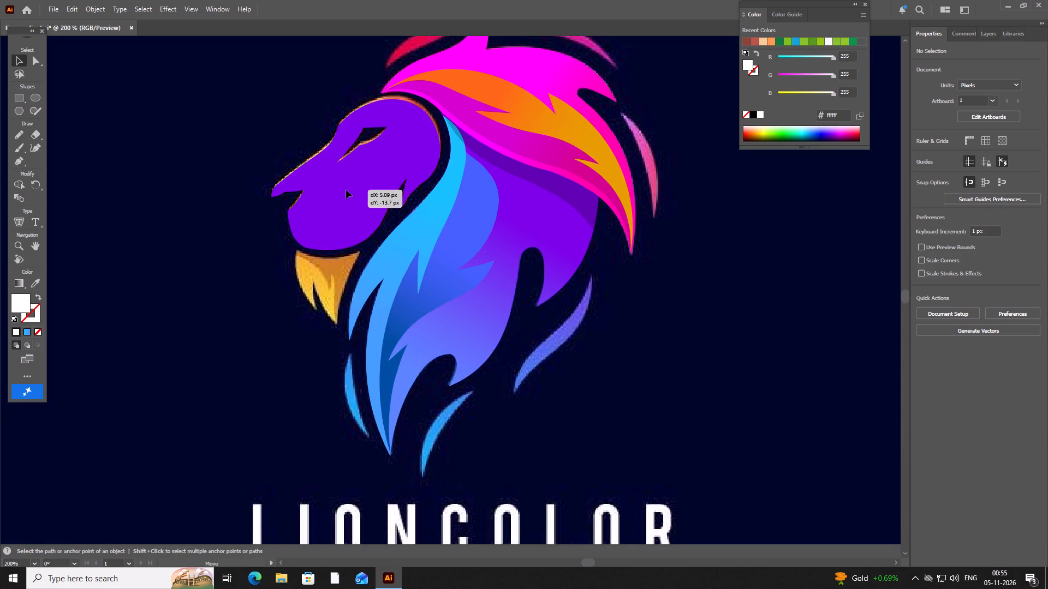
{"action": "left_click_drag", "start_coordinate": [346, 190], "coordinate": [346, 187], "text": "ctrl"}
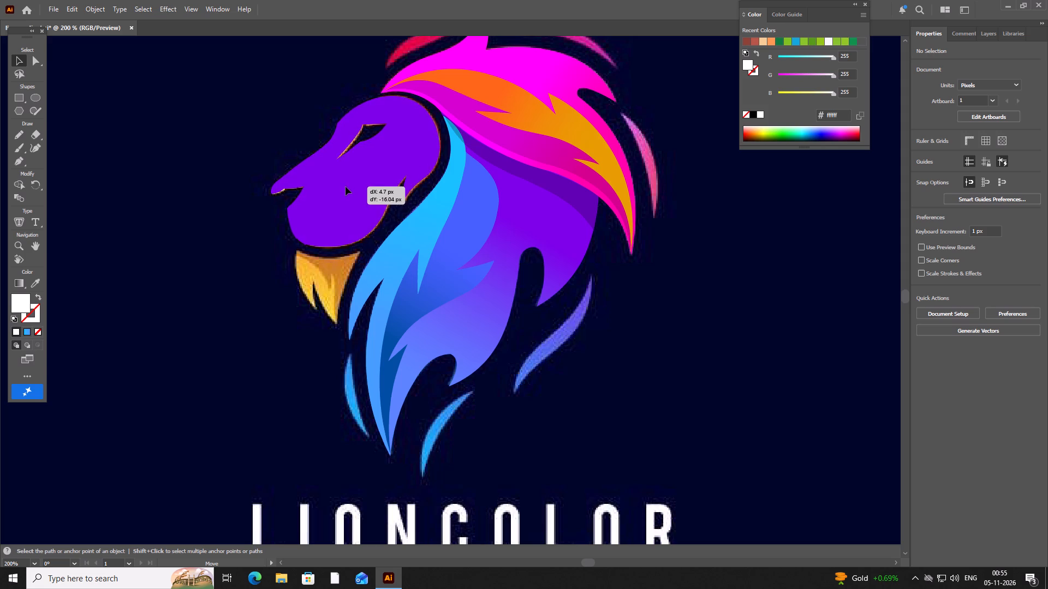
{"action": "left_click_drag", "start_coordinate": [346, 187], "coordinate": [347, 187], "text": "ctrl"}
Nudge the purple face shape about 0.5 px right to line it up with the reference face's outline.
{"action": "scroll", "coordinate": [351, 189], "scroll_direction": "up", "scroll_amount": 2}
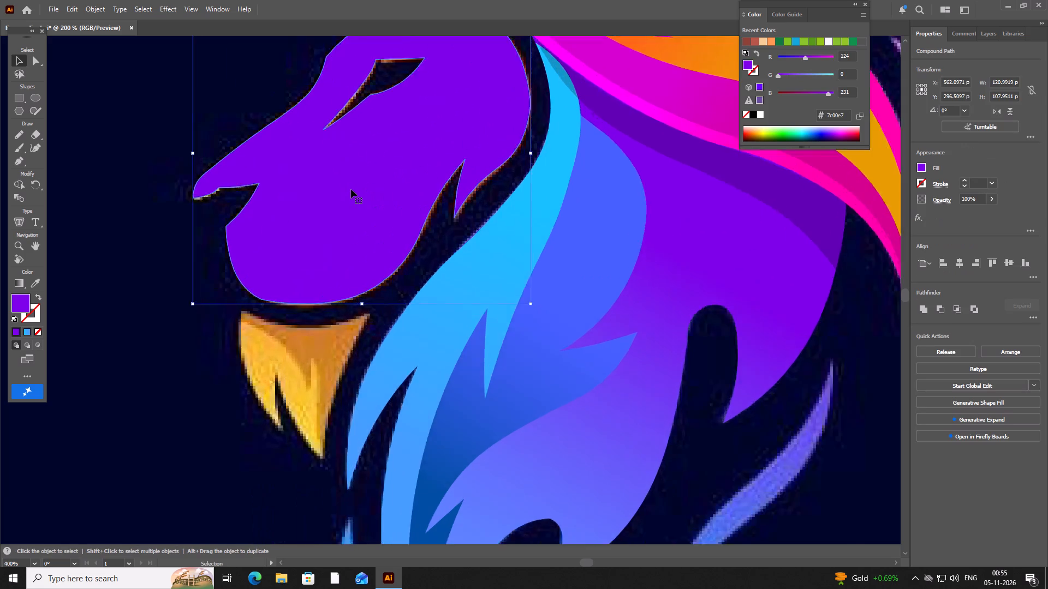
{"action": "scroll", "coordinate": [351, 189], "scroll_direction": "up", "scroll_amount": 1}
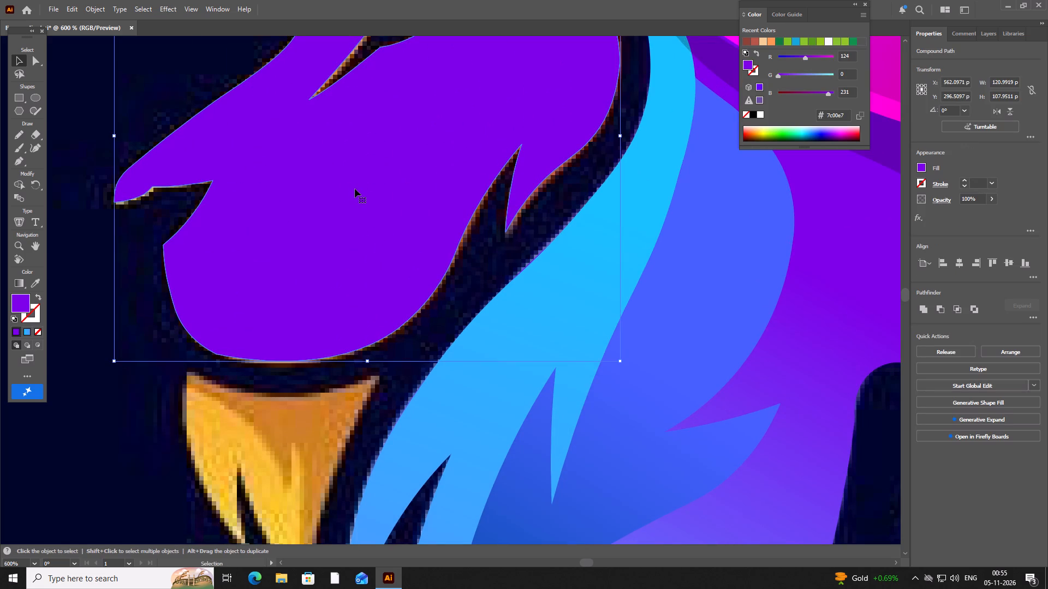
{"action": "key", "text": "space"}
{"action": "key", "text": "space"}
{"action": "key", "text": "space"}
{"action": "key", "text": "space"}
{"action": "key", "text": "space"}
{"action": "key", "text": "space"}
{"action": "key", "text": "space"}
{"action": "key", "text": "space"}
{"action": "key", "text": "space"}
{"action": "key", "text": "space"}
{"action": "key", "text": "space"}
{"action": "key", "text": "space"}
{"action": "key", "text": "space"}
{"action": "key", "text": "space"}
{"action": "key", "text": "space"}
{"action": "key", "text": "space"}
{"action": "key", "text": "space"}
{"action": "key", "text": "space"}
{"action": "key", "text": "space"}
{"action": "key", "text": "space"}
{"action": "left_click_drag", "start_coordinate": [367, 180], "coordinate": [390, 318]}
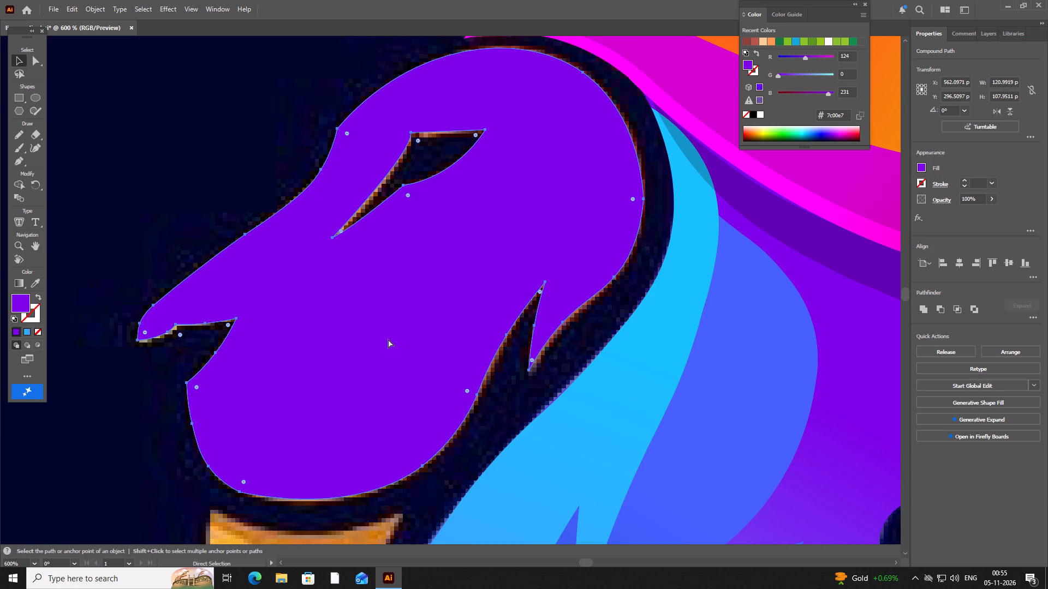
{"action": "left_click", "coordinate": [385, 327], "text": "ctrl"}
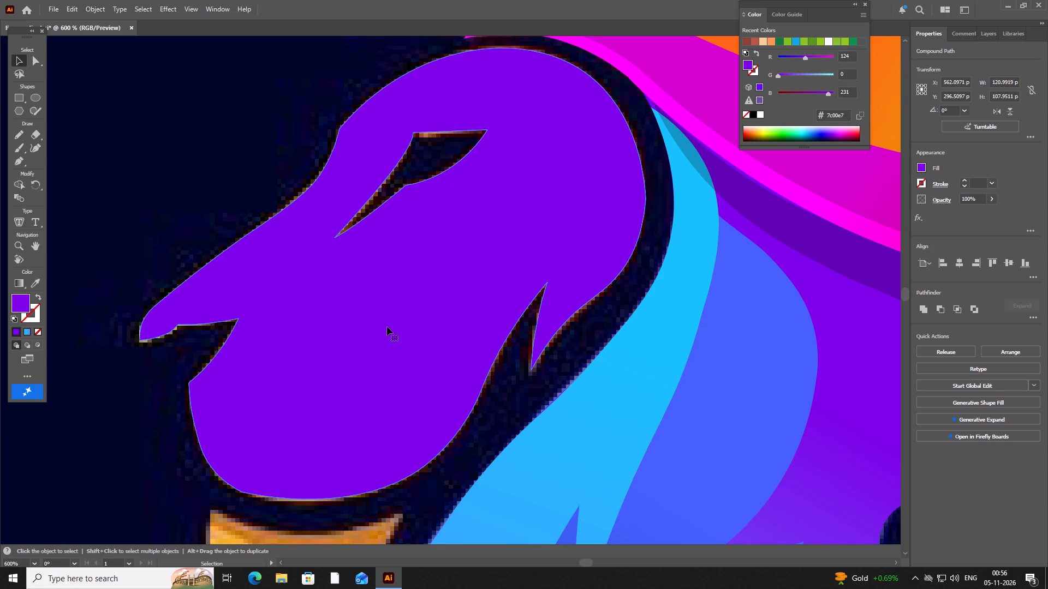
{"action": "scroll", "coordinate": [606, 327], "scroll_direction": "down", "scroll_amount": 3}
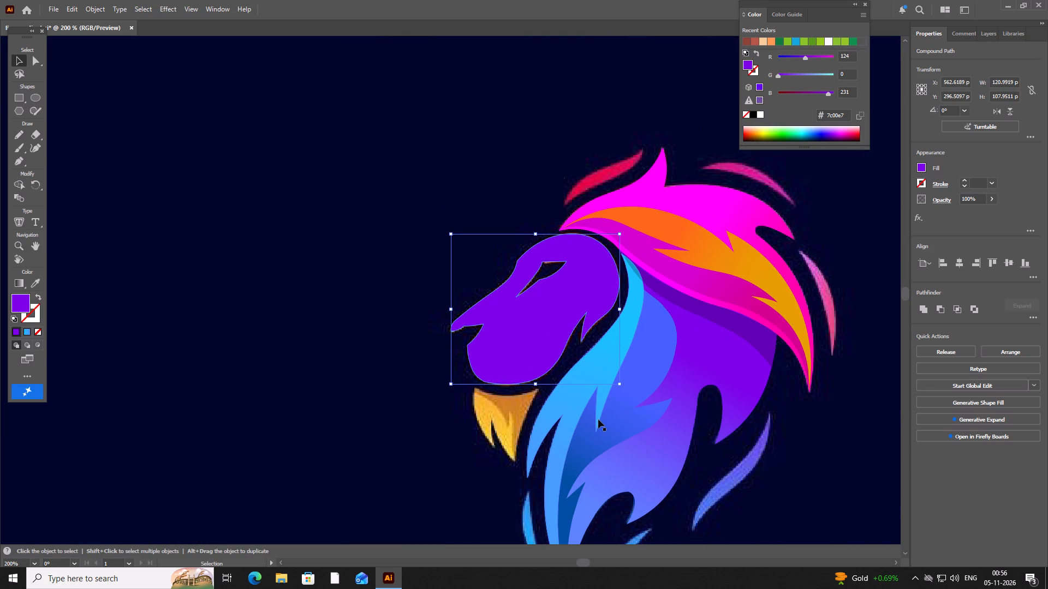
{"action": "scroll", "coordinate": [844, 431], "scroll_direction": "down", "scroll_amount": 1}
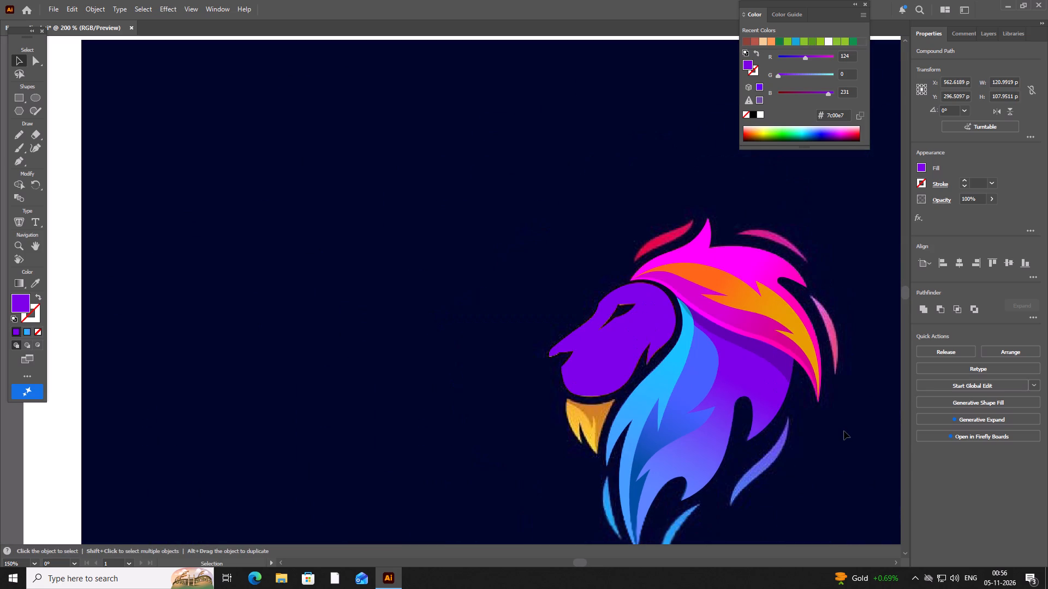
Set the purple face shape's opacity to 0%, exposing the orange reference face beneath it for tracing.
{"action": "scroll", "coordinate": [844, 431], "scroll_direction": "up", "scroll_amount": 1}
{"action": "scroll", "coordinate": [844, 431], "scroll_direction": "down", "scroll_amount": 1}
{"action": "scroll", "coordinate": [844, 431], "scroll_direction": "up", "scroll_amount": 1}
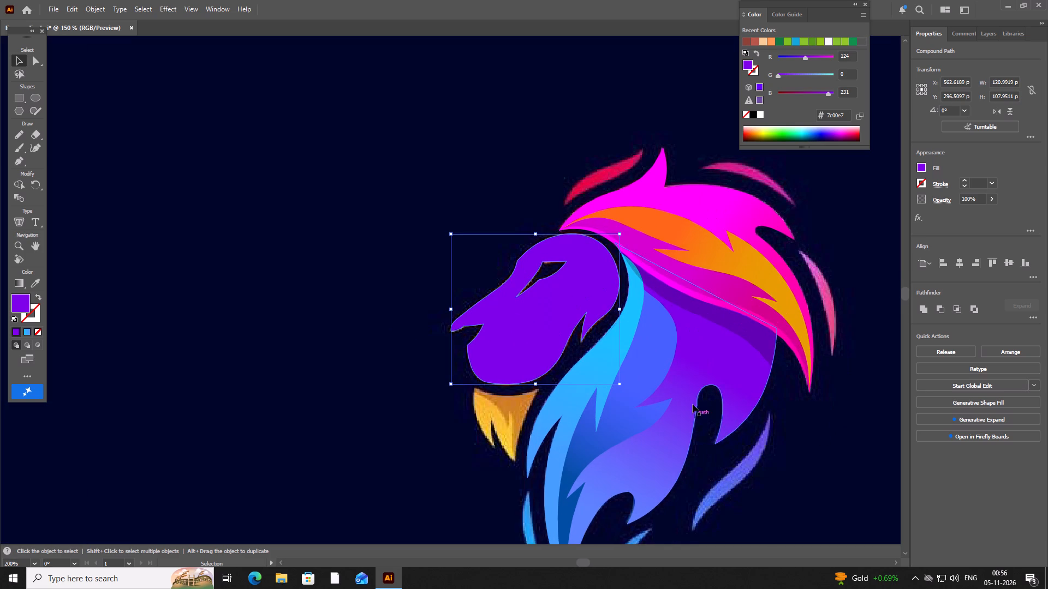
{"action": "key", "text": "space"}
{"action": "key", "text": "space"}
{"action": "key", "text": "space"}
{"action": "key", "text": "space"}
{"action": "key", "text": "space"}
{"action": "key", "text": "space"}
{"action": "key", "text": "space"}
{"action": "key", "text": "space"}
{"action": "key", "text": "space"}
{"action": "key", "text": "space"}
{"action": "key", "text": "space"}
{"action": "key", "text": "space"}
{"action": "key", "text": "space"}
{"action": "key", "text": "space"}
{"action": "key", "text": "space"}
{"action": "key", "text": "space"}
{"action": "key", "text": "space"}
{"action": "key", "text": "space"}
{"action": "key", "text": "space"}
{"action": "key", "text": "space"}
{"action": "left_click_drag", "start_coordinate": [719, 417], "coordinate": [573, 351]}
{"action": "scroll", "coordinate": [300, 223], "scroll_direction": "up", "scroll_amount": 2}
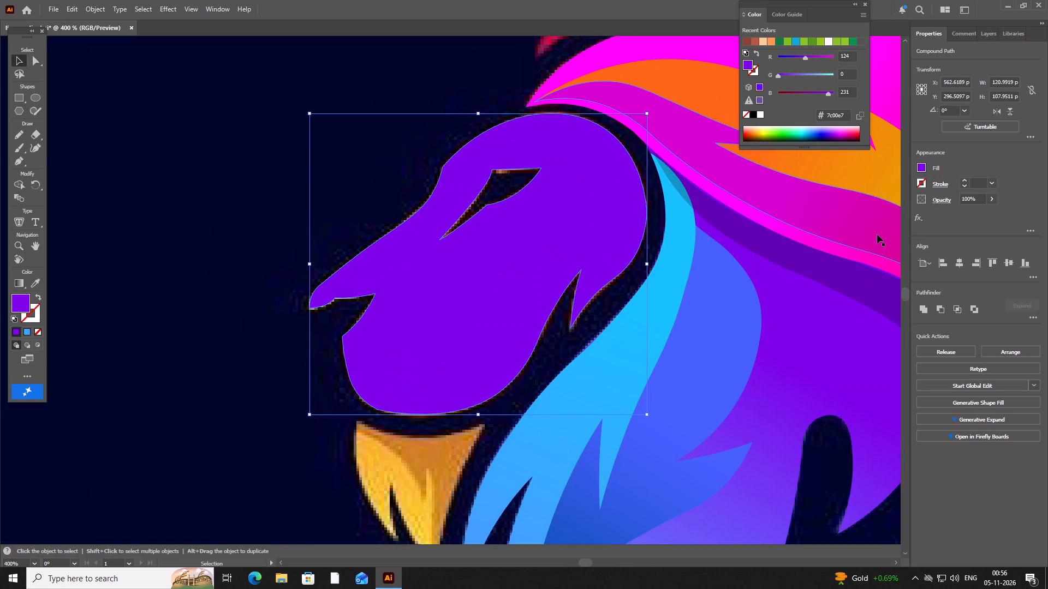
{"action": "left_click", "coordinate": [989, 199]}
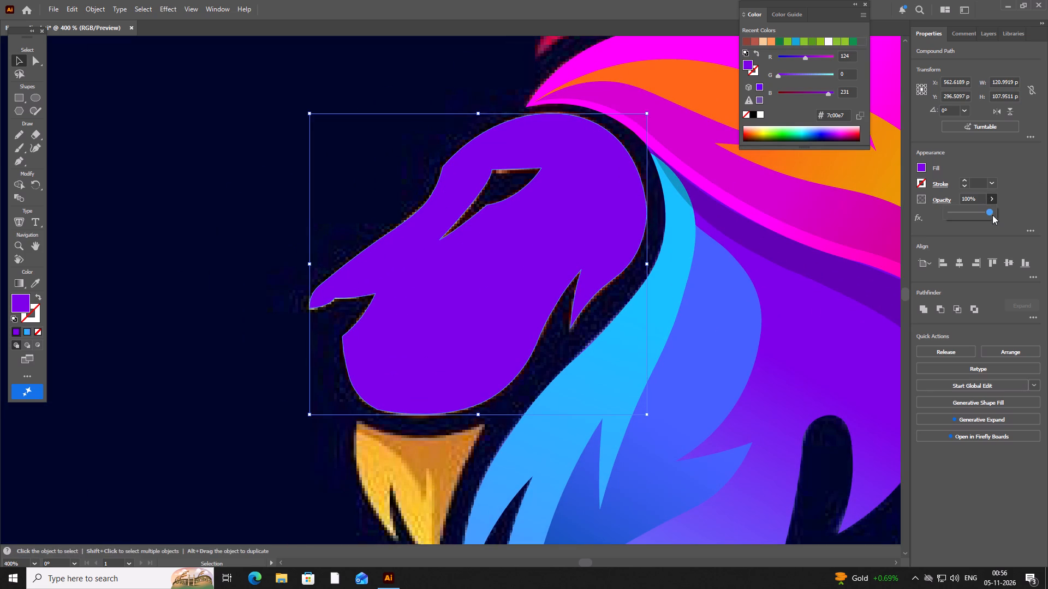
{"action": "left_click_drag", "start_coordinate": [989, 213], "coordinate": [922, 232]}
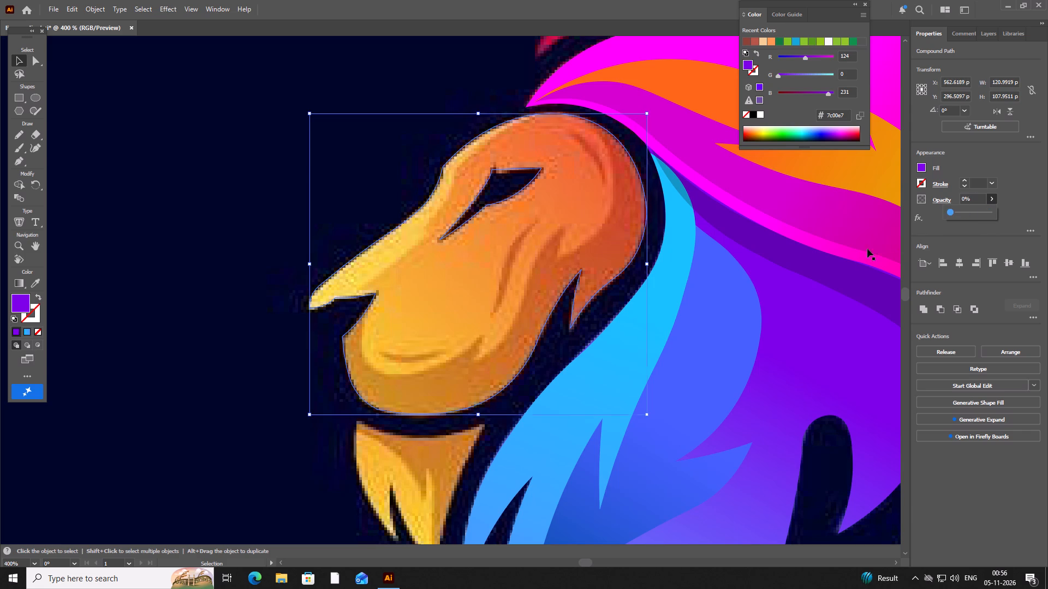
{"action": "left_click_drag", "start_coordinate": [951, 212], "coordinate": [954, 214]}
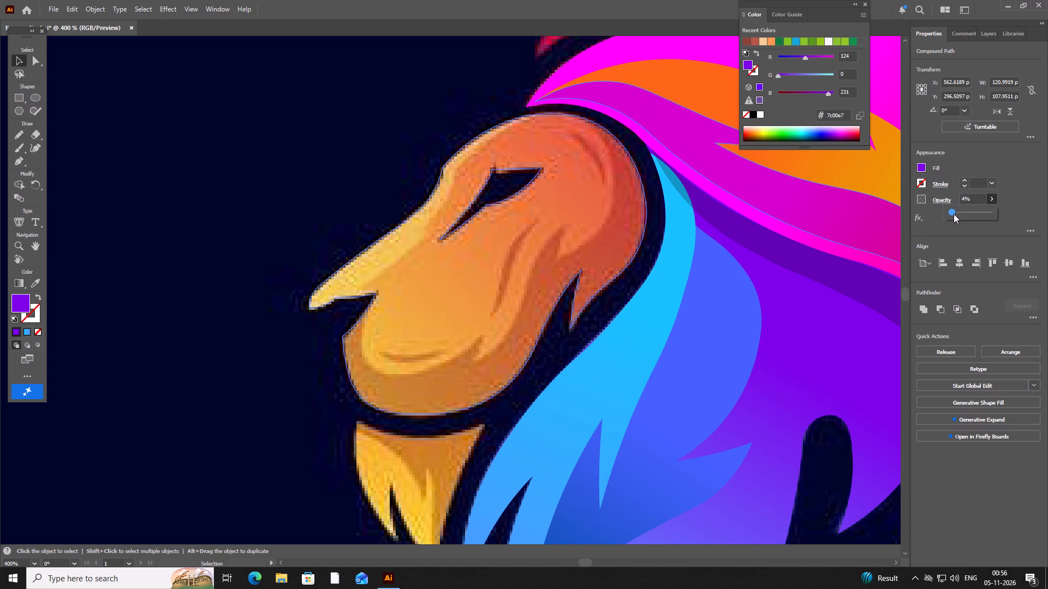
{"action": "left_click_drag", "start_coordinate": [954, 214], "coordinate": [948, 221]}
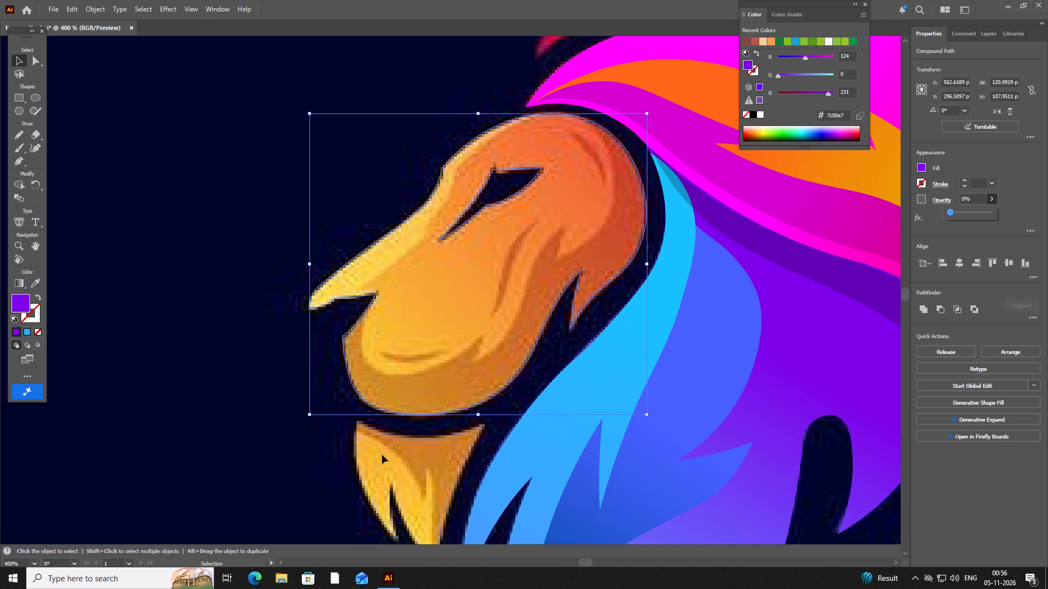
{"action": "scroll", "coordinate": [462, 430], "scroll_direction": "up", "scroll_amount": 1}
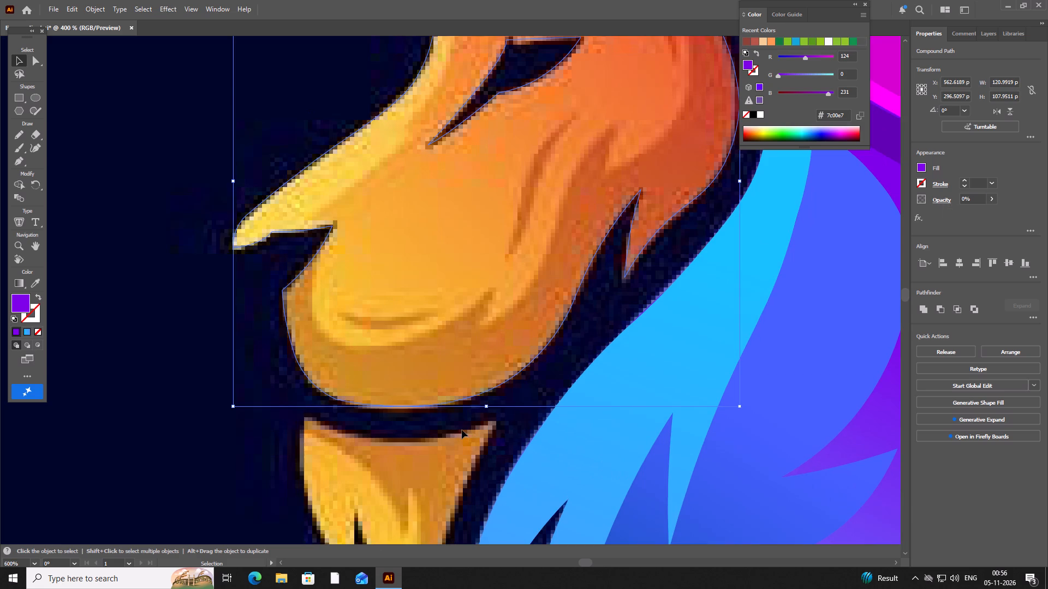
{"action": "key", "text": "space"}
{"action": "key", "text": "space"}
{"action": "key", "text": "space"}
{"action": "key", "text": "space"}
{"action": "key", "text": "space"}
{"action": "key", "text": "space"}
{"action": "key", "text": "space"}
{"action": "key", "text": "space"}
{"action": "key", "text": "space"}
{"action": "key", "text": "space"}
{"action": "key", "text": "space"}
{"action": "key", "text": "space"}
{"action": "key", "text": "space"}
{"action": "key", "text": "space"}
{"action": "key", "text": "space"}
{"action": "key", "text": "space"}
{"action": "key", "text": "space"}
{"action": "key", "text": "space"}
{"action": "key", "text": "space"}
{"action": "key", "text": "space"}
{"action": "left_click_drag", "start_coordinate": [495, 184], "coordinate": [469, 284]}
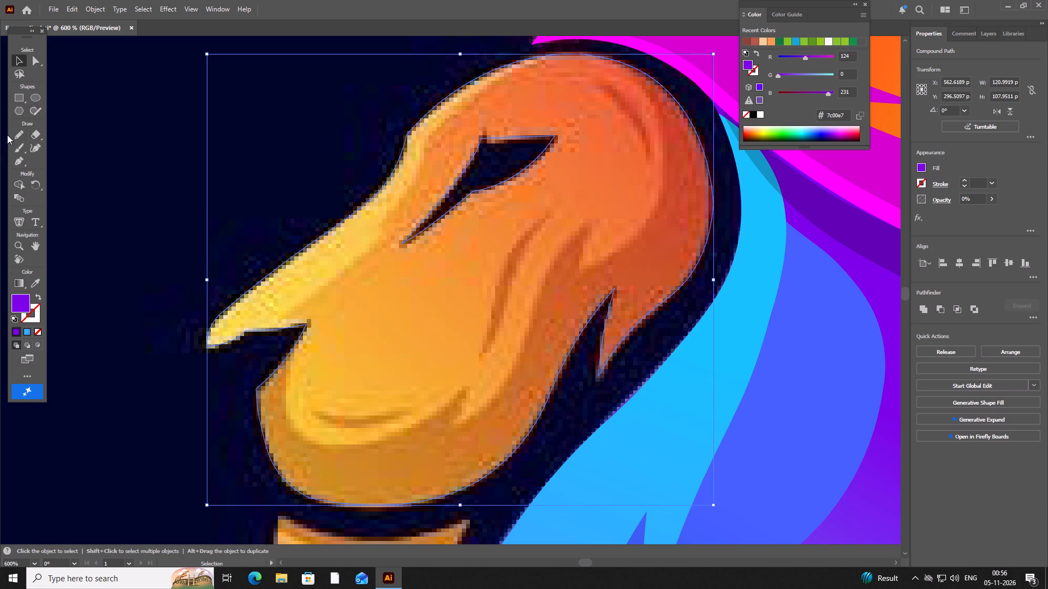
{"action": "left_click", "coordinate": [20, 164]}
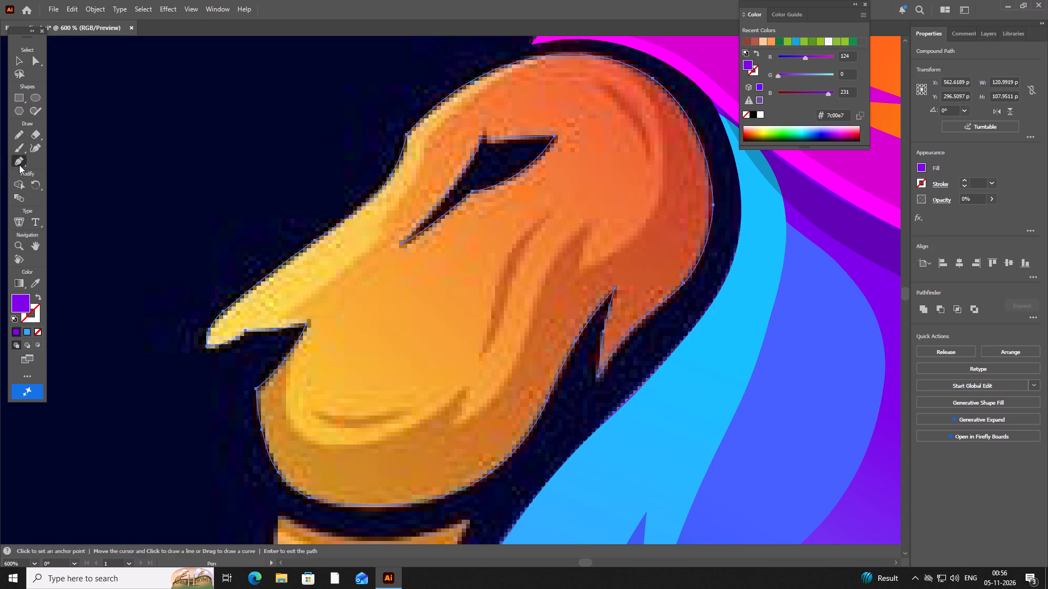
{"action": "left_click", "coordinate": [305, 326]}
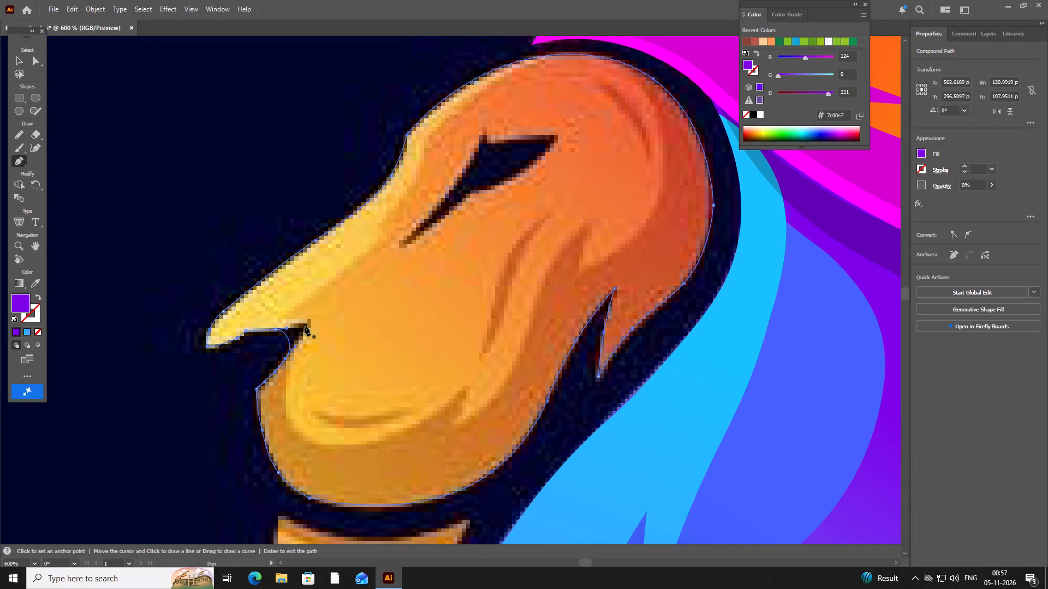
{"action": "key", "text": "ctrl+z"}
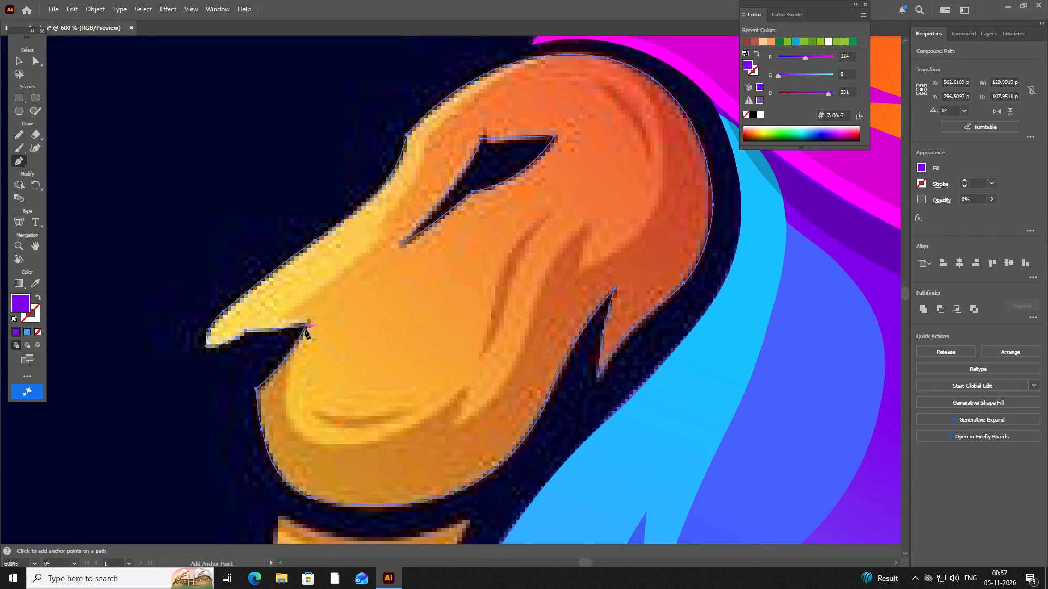
With the face shape deselected, start an unfilled Pen path at the mouth corner, around the lighter muzzle's bottom and through both cheek notches.
{"action": "left_click", "coordinate": [25, 63]}
{"action": "left_click", "coordinate": [188, 223]}
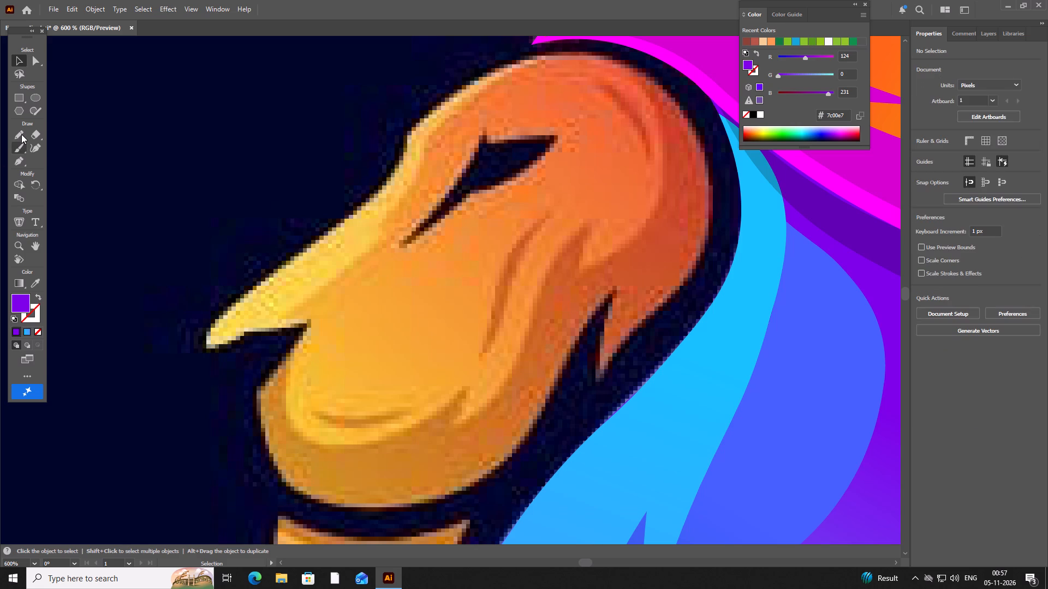
{"action": "left_click", "coordinate": [21, 134]}
{"action": "left_click", "coordinate": [22, 163]}
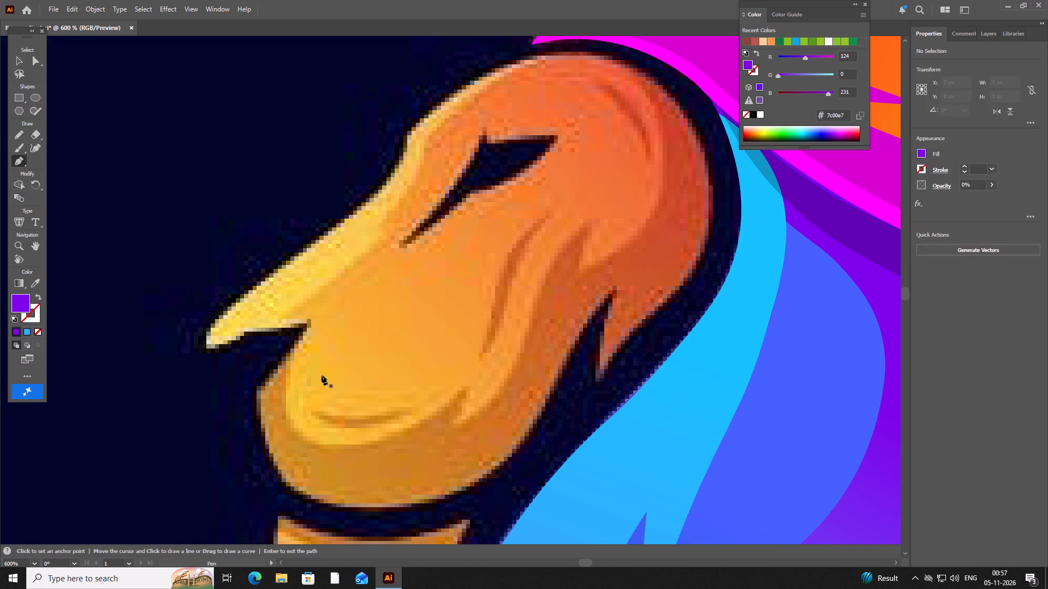
{"action": "left_click", "coordinate": [305, 324]}
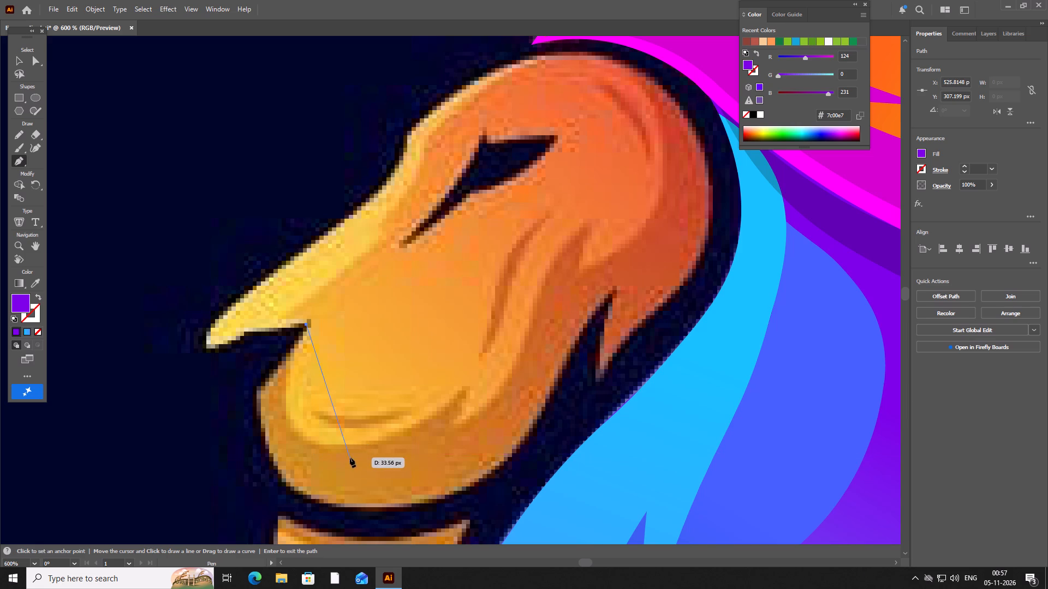
{"action": "left_click", "coordinate": [319, 444]}
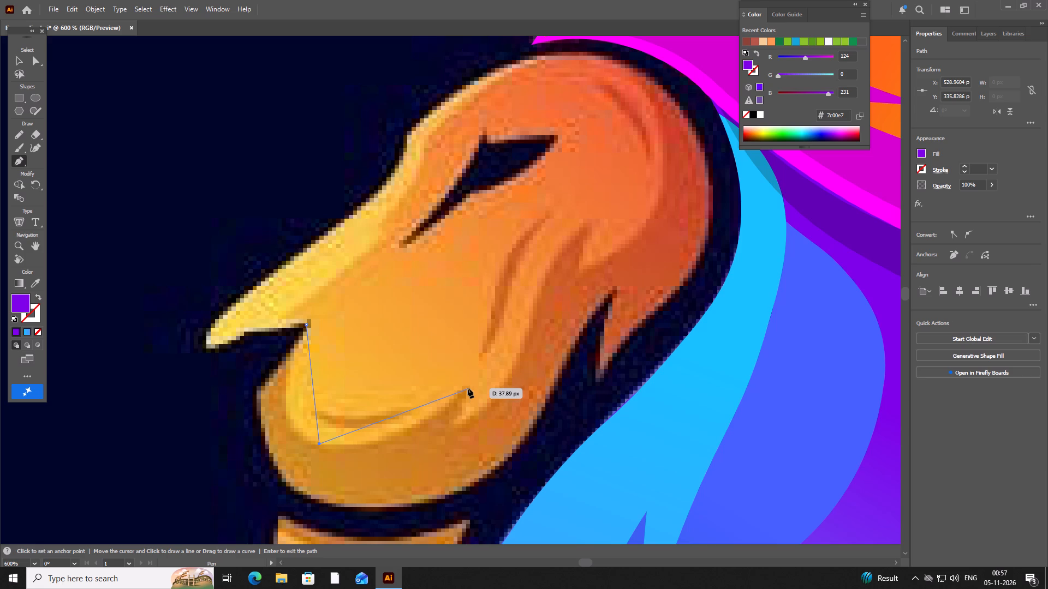
{"action": "left_click", "coordinate": [468, 388]}
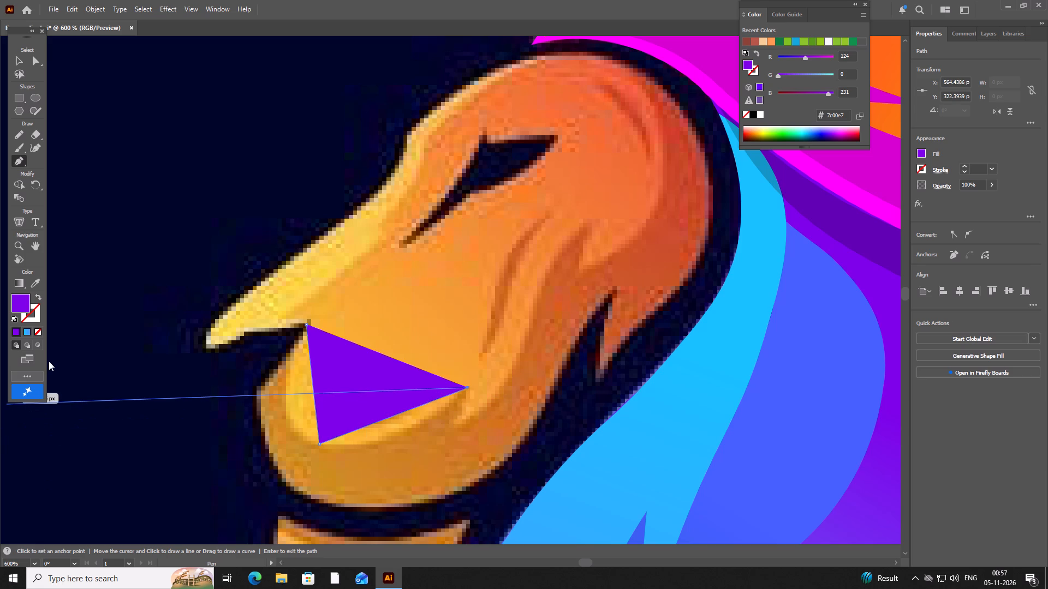
{"action": "left_click", "coordinate": [39, 332]}
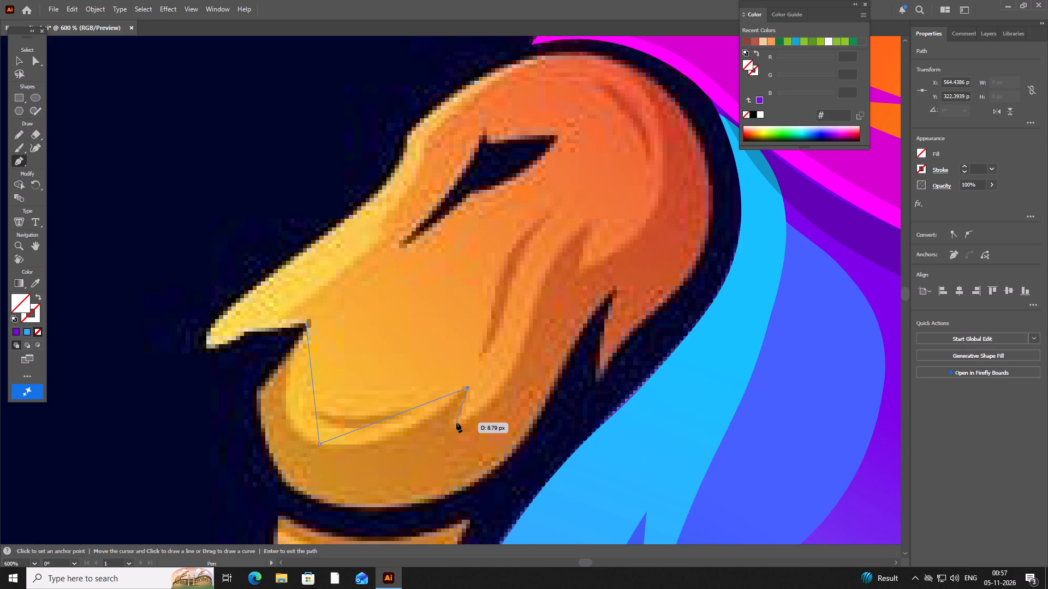
{"action": "left_click_drag", "start_coordinate": [456, 423], "coordinate": [446, 434]}
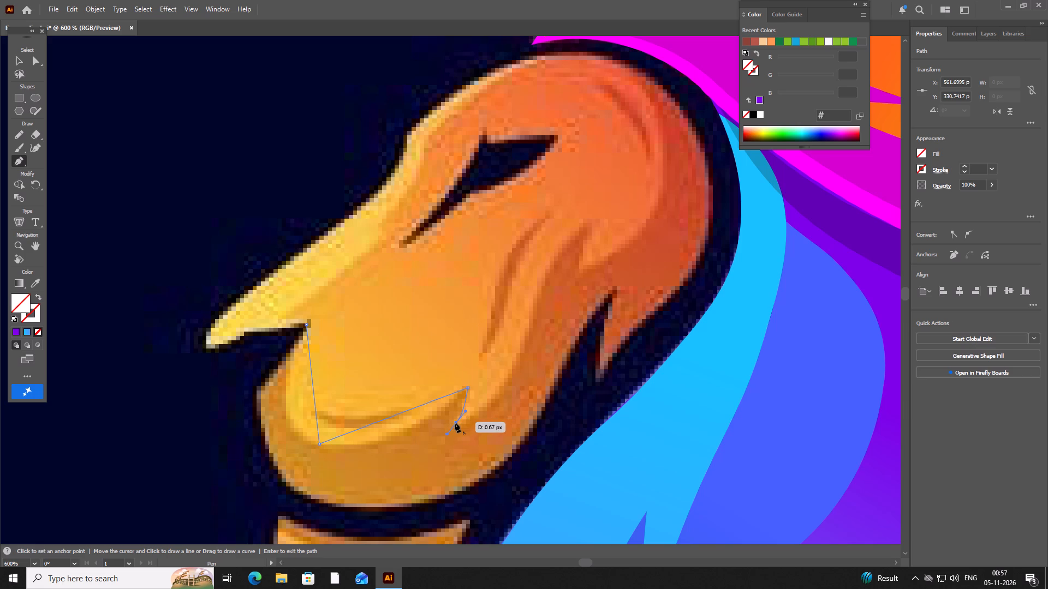
{"action": "left_click", "coordinate": [455, 423]}
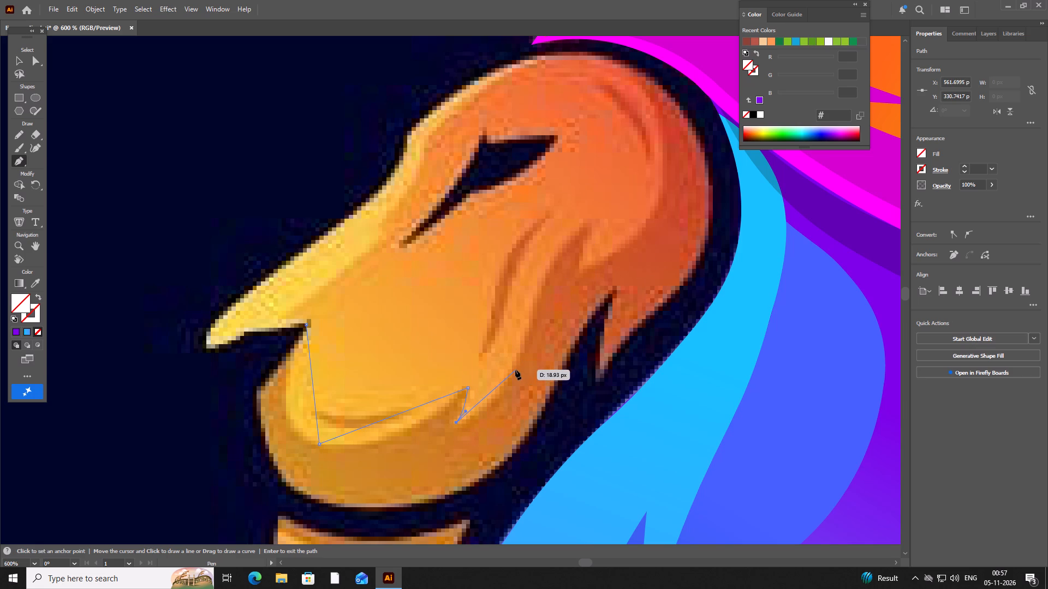
{"action": "left_click", "coordinate": [590, 222]}
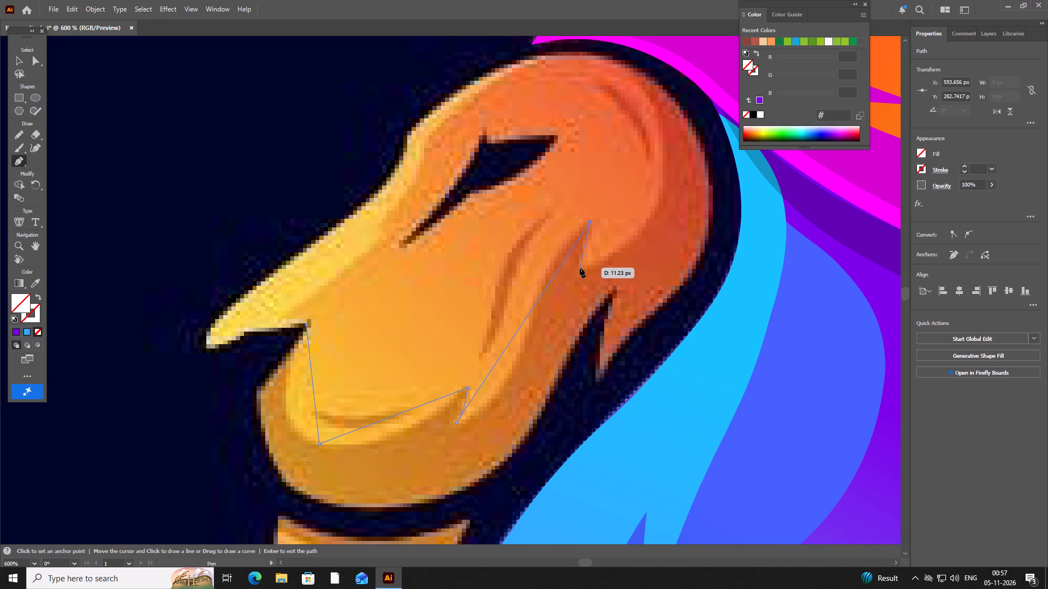
{"action": "left_click", "coordinate": [580, 268]}
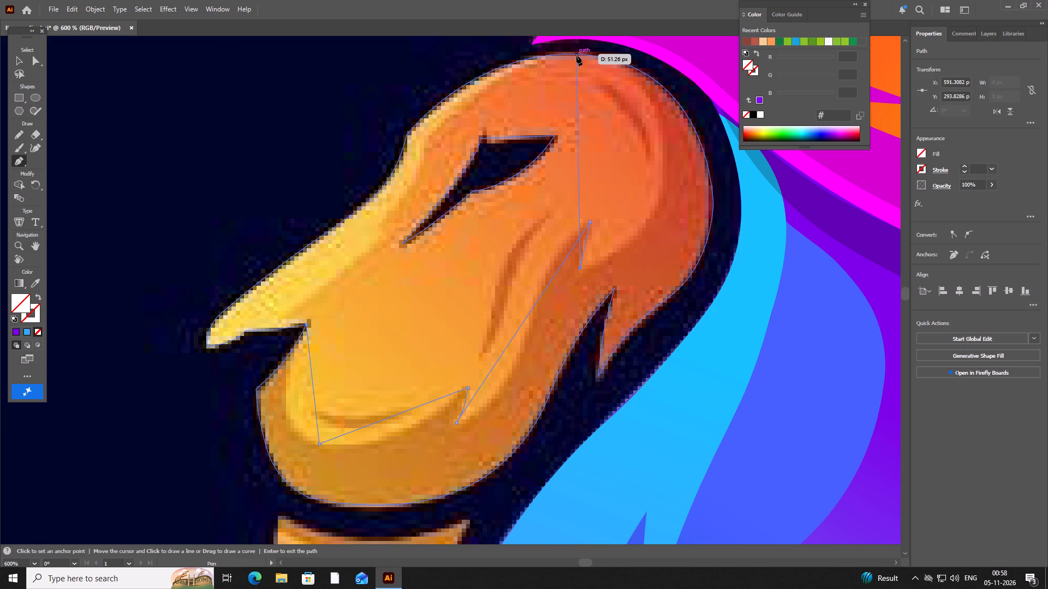
Continue the Pen path over the top of the head, down the brow and nose bridge, and close it at the mouth corner.
{"action": "left_click", "coordinate": [576, 56]}
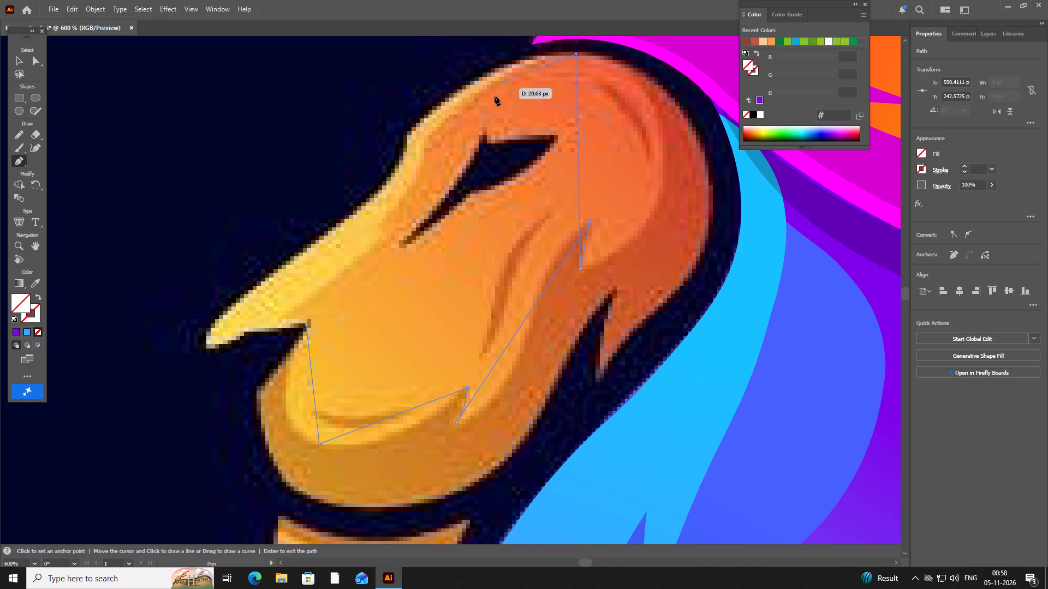
{"action": "left_click", "coordinate": [428, 137]}
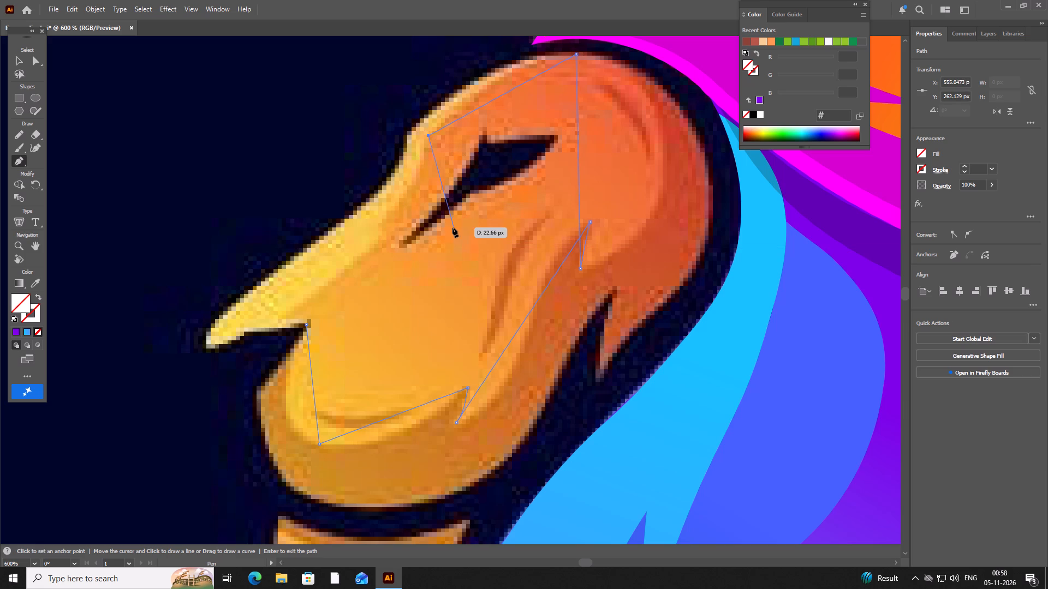
{"action": "left_click", "coordinate": [379, 227]}
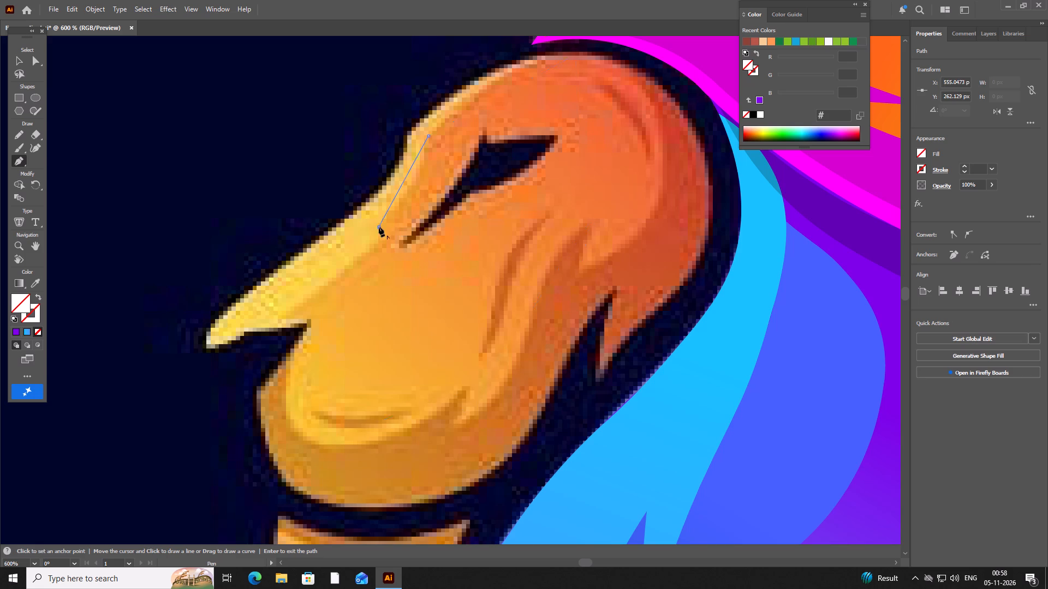
{"action": "left_click", "coordinate": [385, 236]}
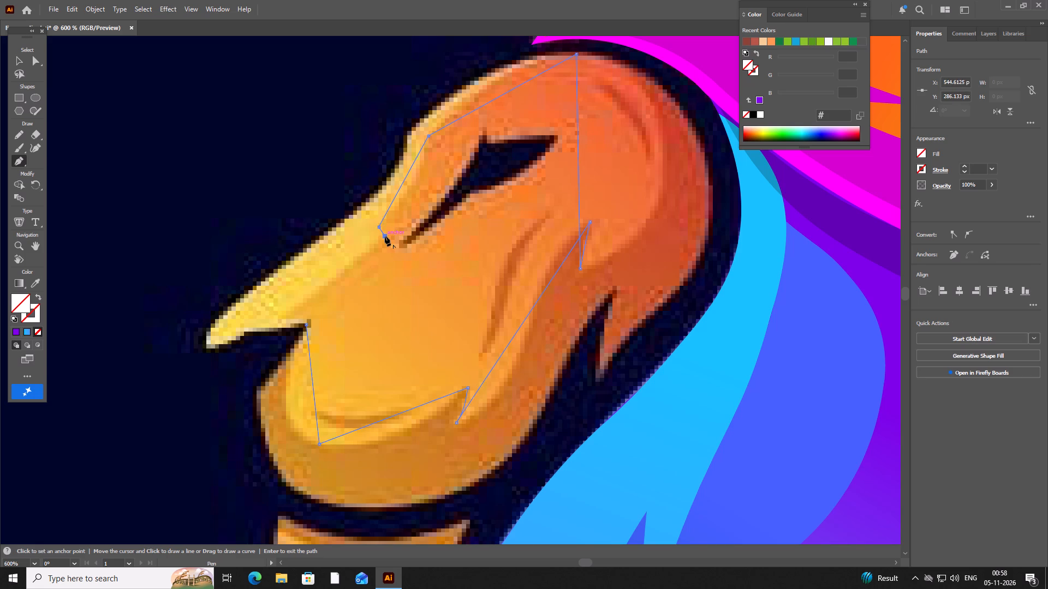
{"action": "left_click", "coordinate": [280, 320]}
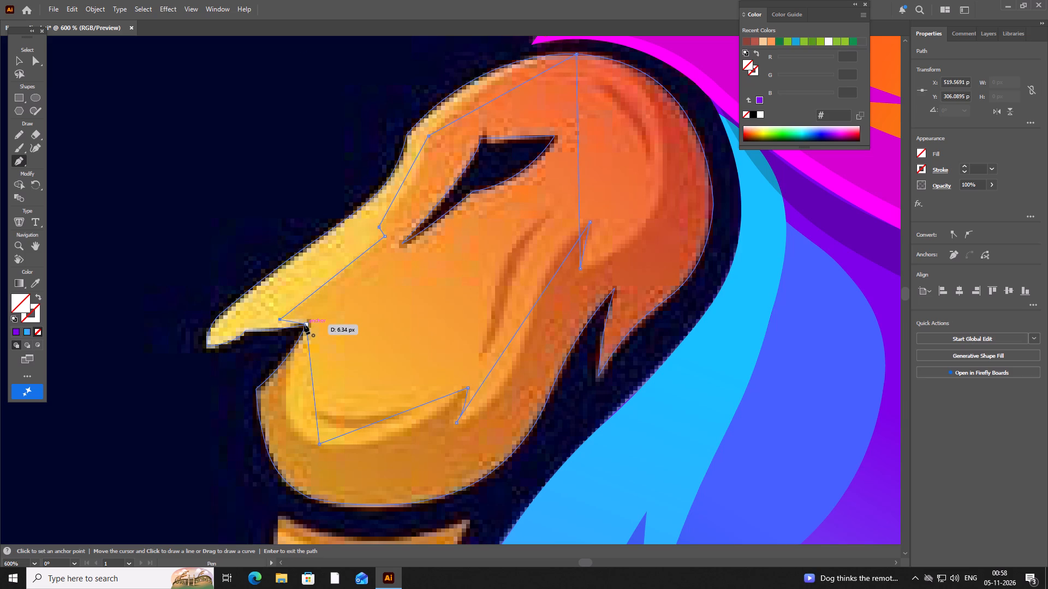
{"action": "left_click_drag", "start_coordinate": [306, 326], "coordinate": [314, 332]}
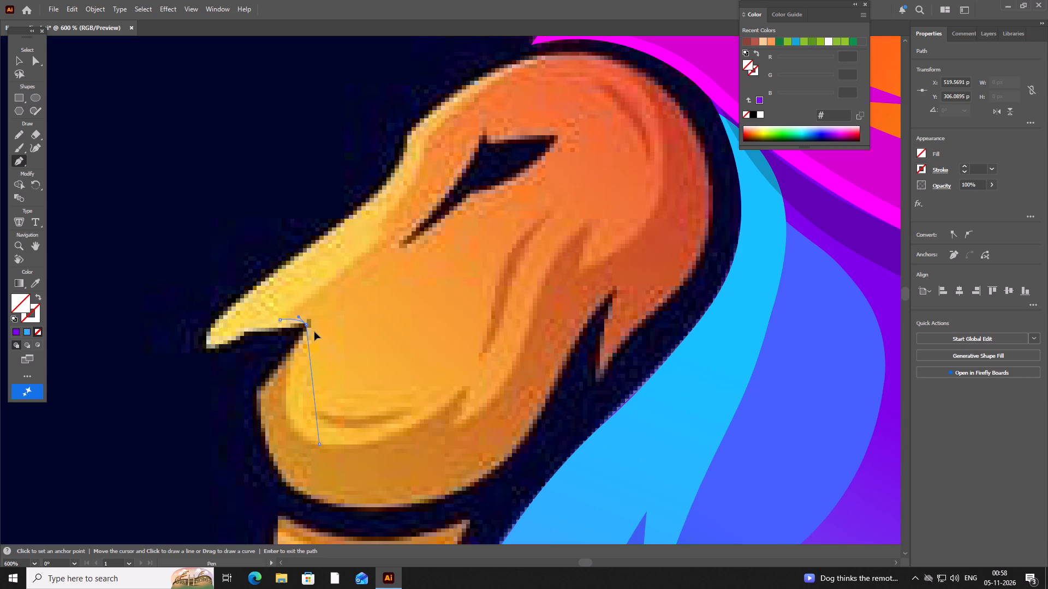
{"action": "left_click_drag", "start_coordinate": [314, 332], "coordinate": [312, 328]}
{"action": "left_click_drag", "start_coordinate": [312, 328], "coordinate": [312, 329]}
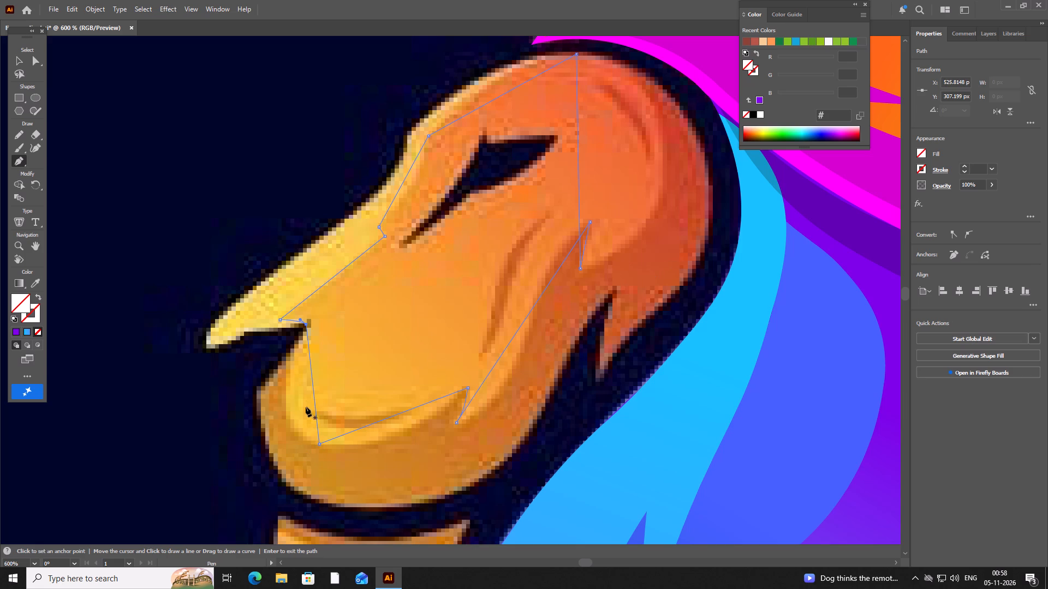
With the Curvature tool, bend the segment below the mouth corner to follow the lighter muzzle's front edge down to the chin.
{"action": "left_click", "coordinate": [38, 146]}
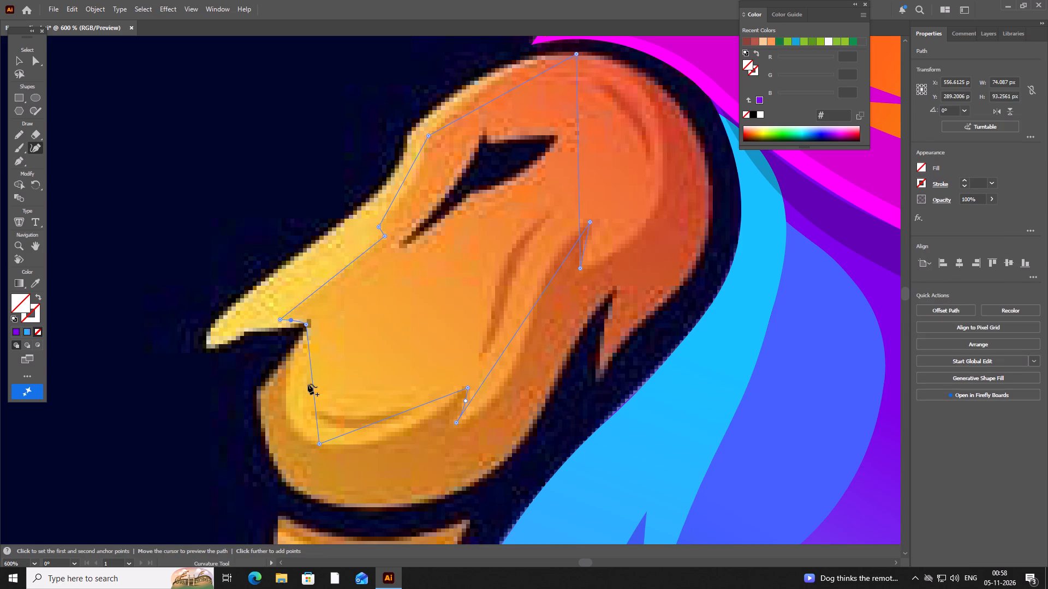
{"action": "left_click_drag", "start_coordinate": [312, 386], "coordinate": [291, 405]}
{"action": "left_click_drag", "start_coordinate": [291, 405], "coordinate": [296, 441]}
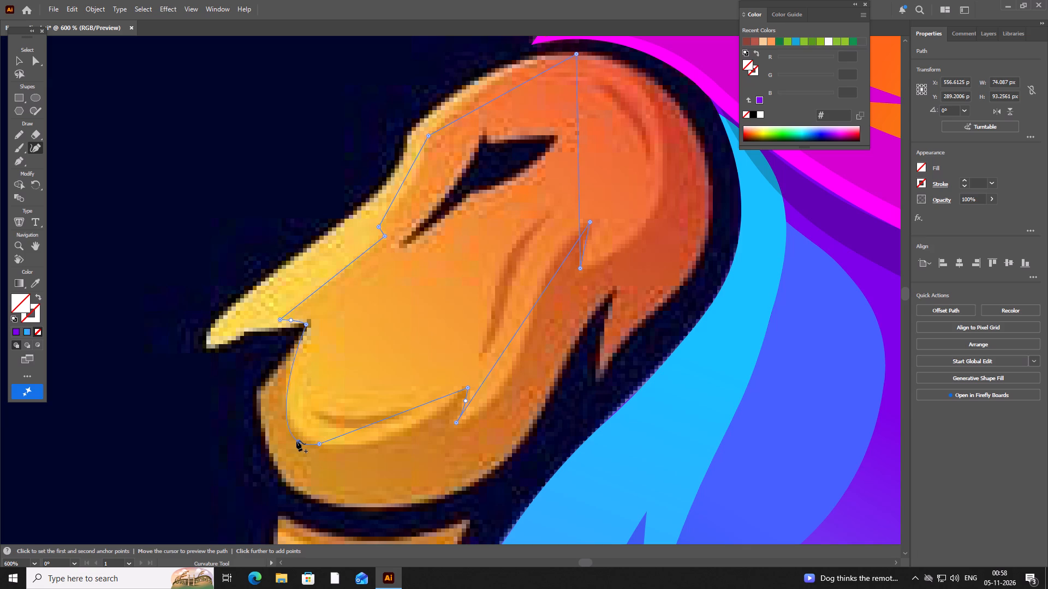
{"action": "left_click_drag", "start_coordinate": [296, 441], "coordinate": [300, 432]}
{"action": "left_click_drag", "start_coordinate": [300, 432], "coordinate": [299, 432]}
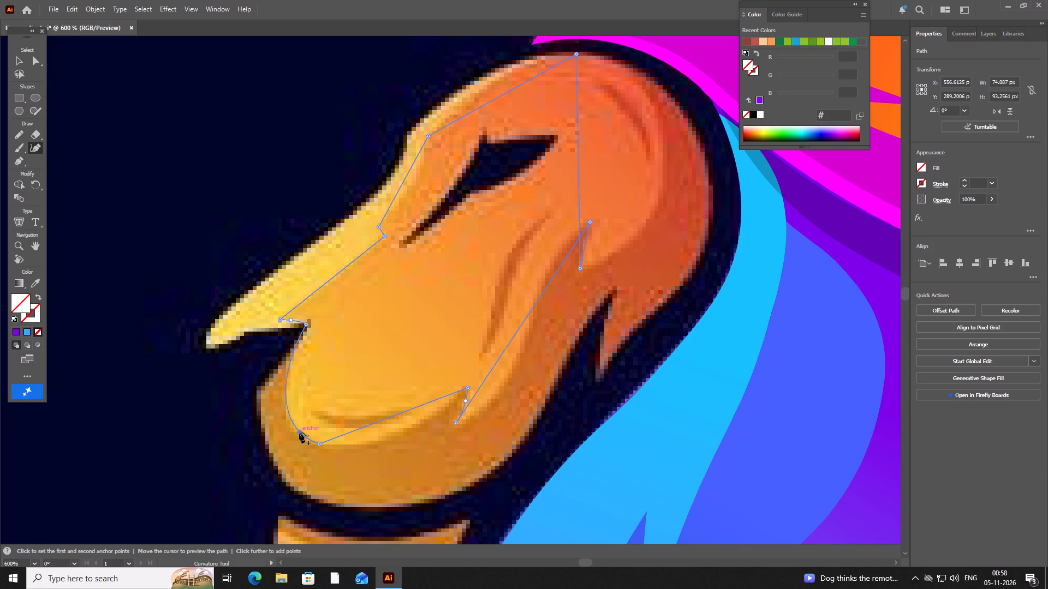
{"action": "left_click_drag", "start_coordinate": [299, 432], "coordinate": [304, 438]}
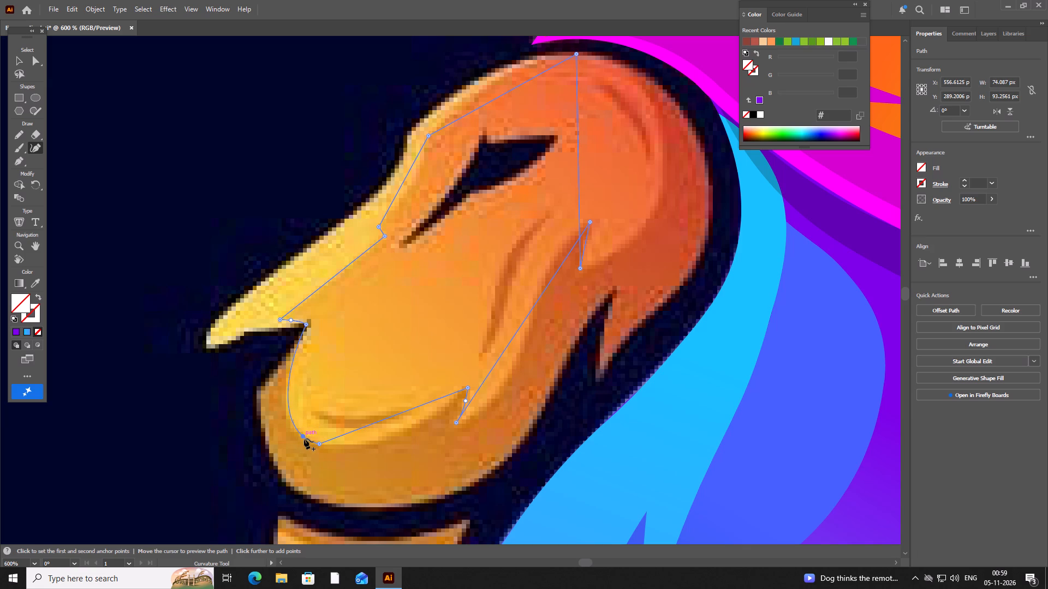
{"action": "left_click_drag", "start_coordinate": [304, 438], "coordinate": [299, 436]}
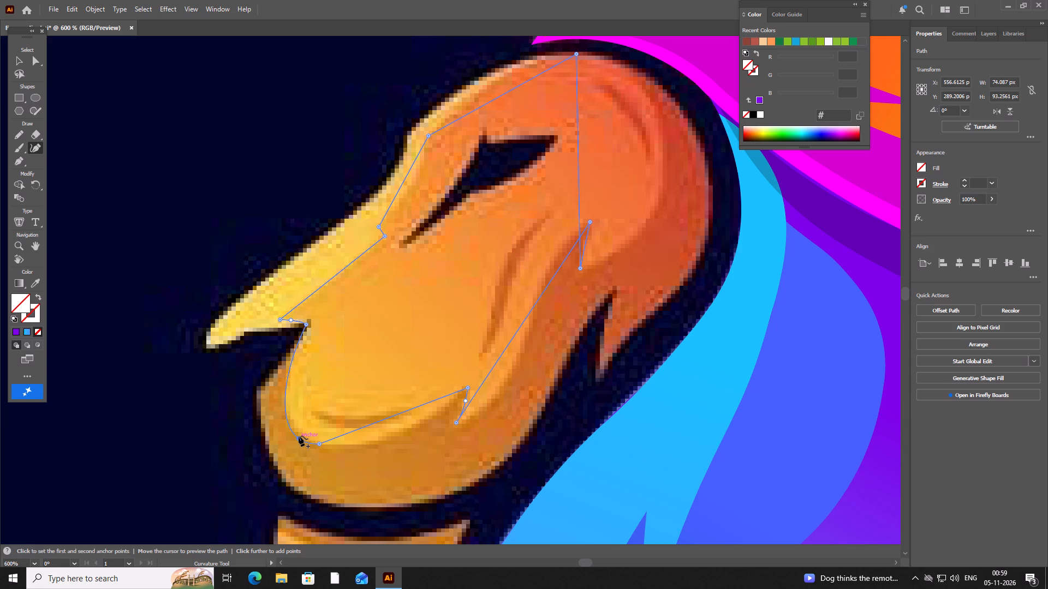
{"action": "left_click_drag", "start_coordinate": [299, 436], "coordinate": [302, 434]}
{"action": "left_click_drag", "start_coordinate": [302, 434], "coordinate": [300, 435]}
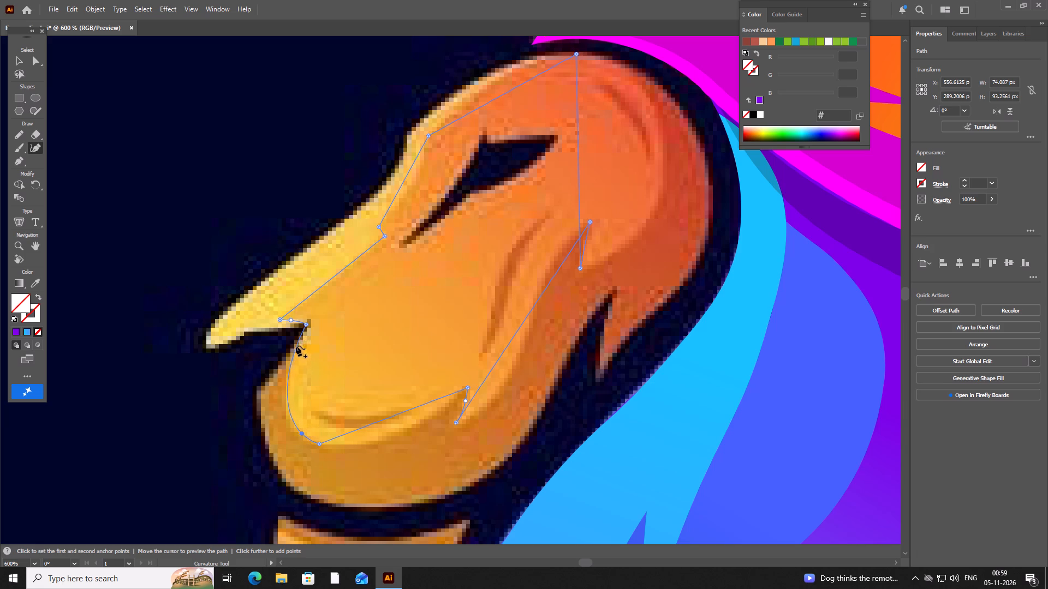
{"action": "left_click_drag", "start_coordinate": [296, 346], "coordinate": [298, 351]}
{"action": "left_click_drag", "start_coordinate": [298, 351], "coordinate": [295, 351]}
{"action": "left_click_drag", "start_coordinate": [295, 351], "coordinate": [294, 352]}
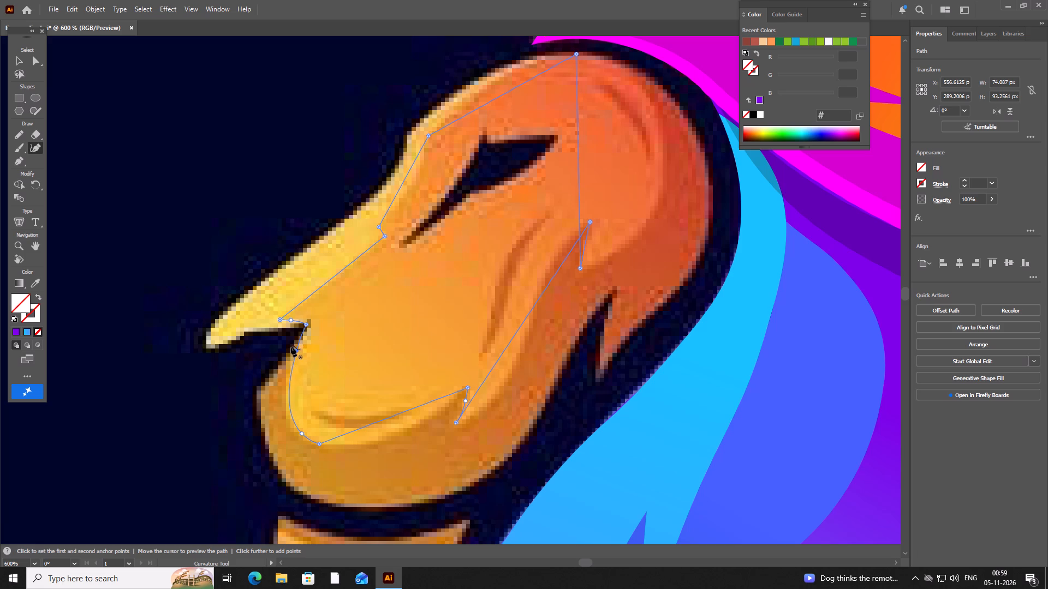
{"action": "left_click", "coordinate": [297, 350]}
{"action": "left_click", "coordinate": [307, 324]}
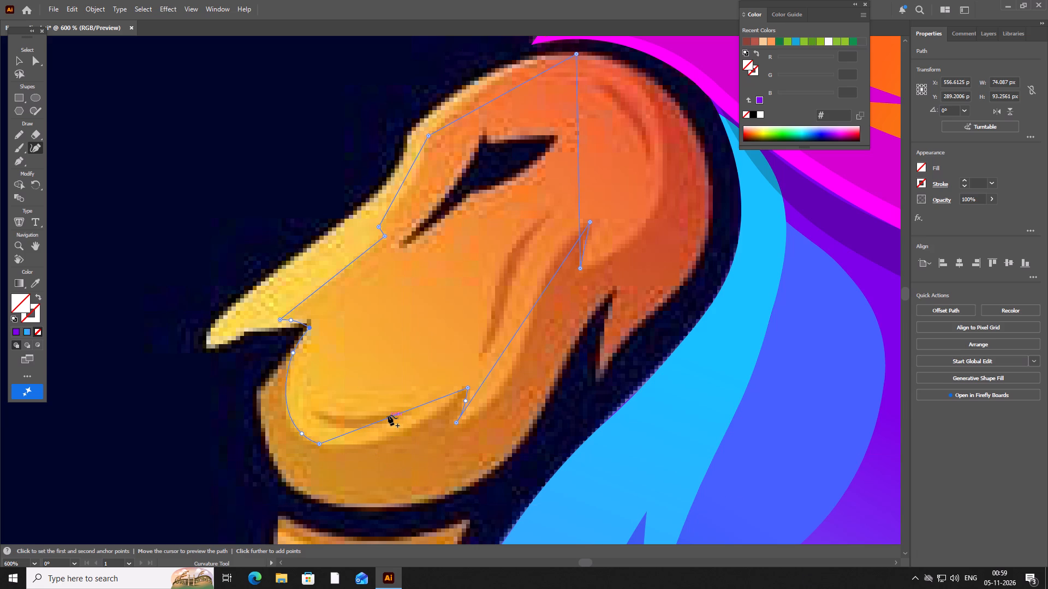
Curve the path's straight bottom segment along the lighter muzzle's lower edge up to the lower cheek notch.
{"action": "left_click_drag", "start_coordinate": [387, 417], "coordinate": [395, 441]}
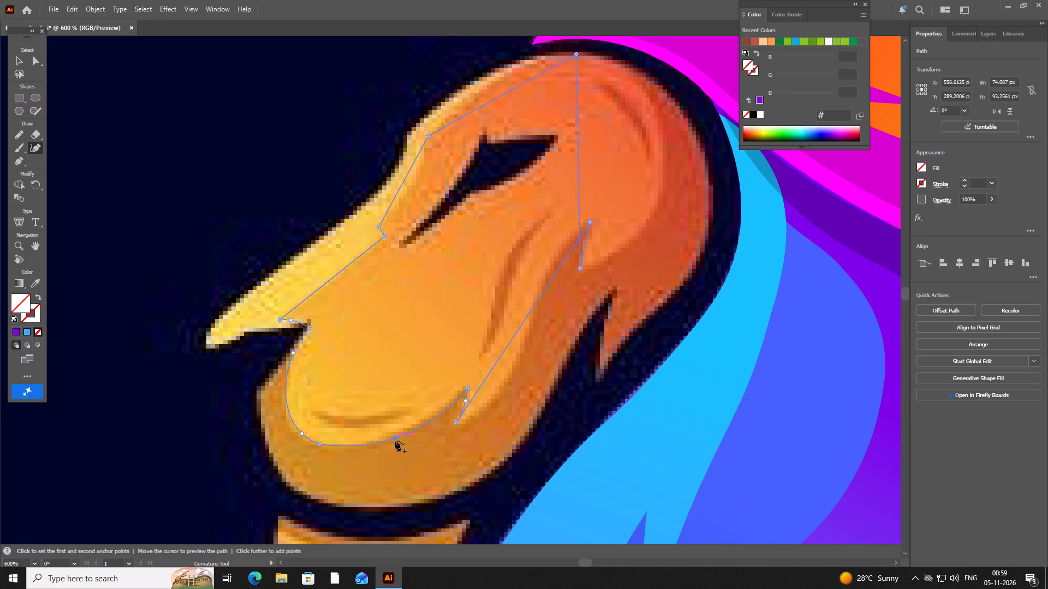
{"action": "left_click_drag", "start_coordinate": [395, 441], "coordinate": [385, 441]}
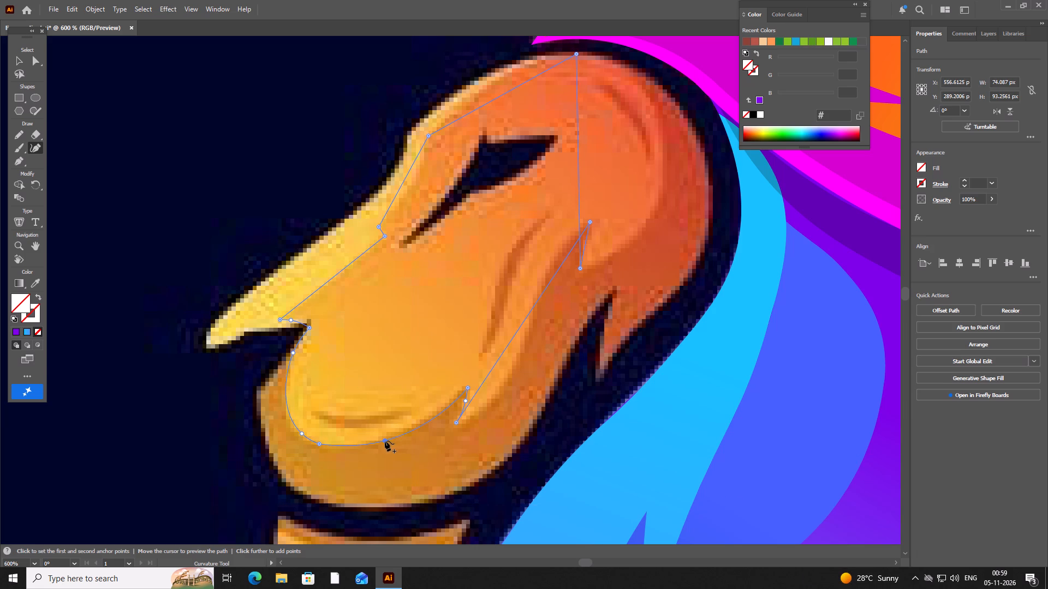
{"action": "left_click_drag", "start_coordinate": [385, 441], "coordinate": [430, 422]}
{"action": "left_click_drag", "start_coordinate": [430, 422], "coordinate": [426, 424]}
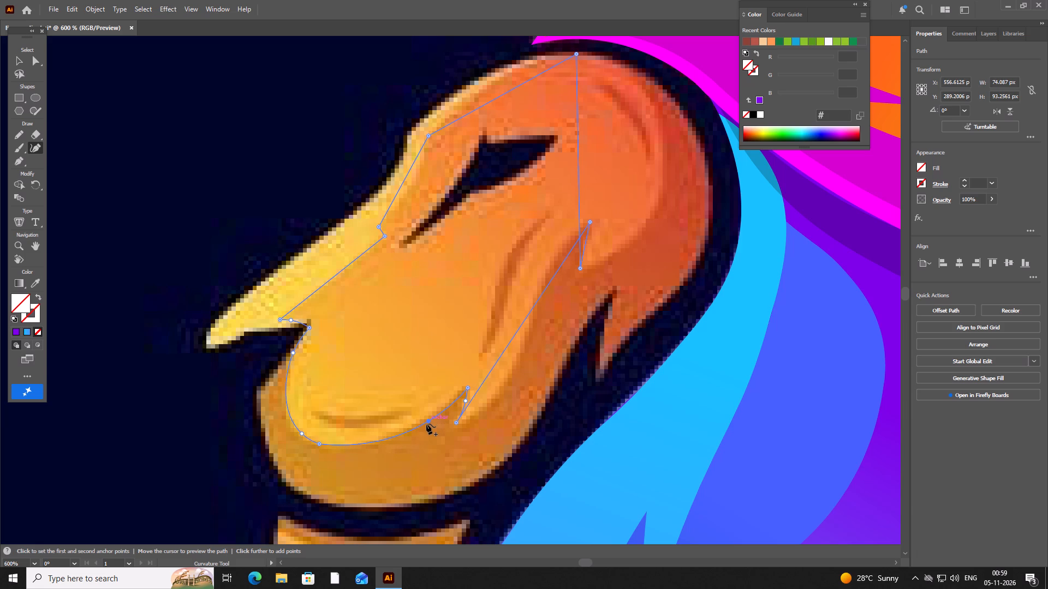
{"action": "left_click_drag", "start_coordinate": [426, 424], "coordinate": [423, 424]}
{"action": "left_click_drag", "start_coordinate": [425, 422], "coordinate": [382, 442]}
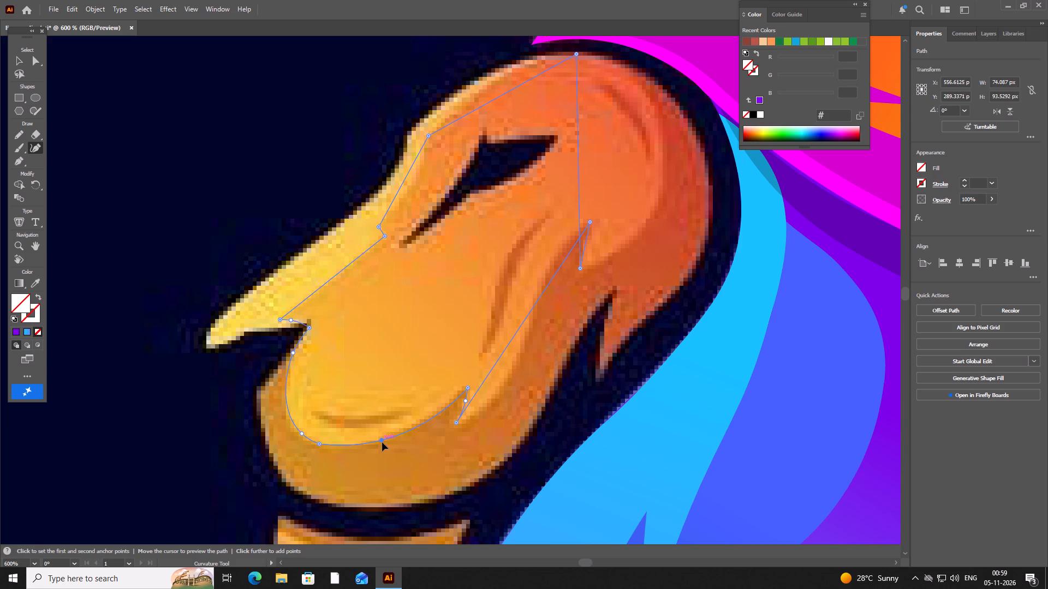
{"action": "left_click_drag", "start_coordinate": [382, 442], "coordinate": [380, 441]}
{"action": "left_click", "coordinate": [434, 415]}
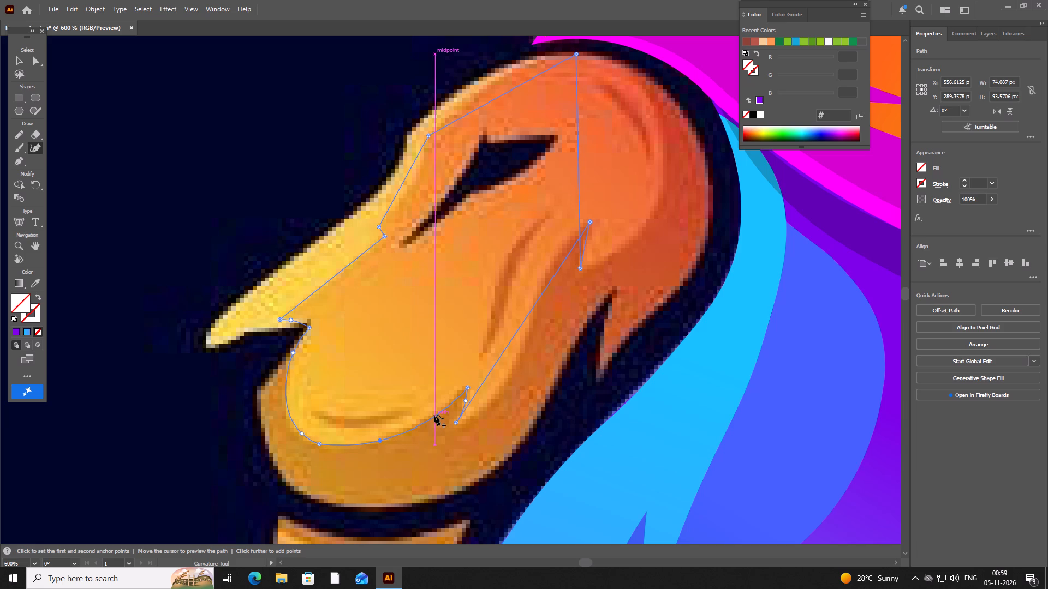
Add two curve points between the lower and upper cheek notches and shape the segment into an S-curve along the lighter cheek's edge.
{"action": "scroll", "coordinate": [806, 304], "scroll_direction": "down", "scroll_amount": 1}
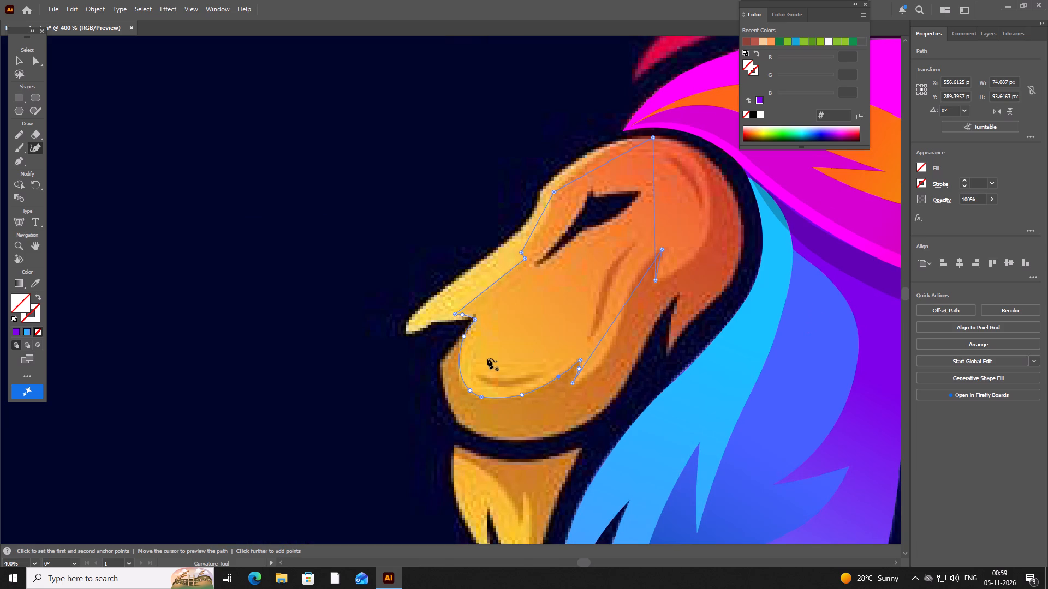
{"action": "scroll", "coordinate": [490, 358], "scroll_direction": "up", "scroll_amount": 1}
{"action": "scroll", "coordinate": [591, 393], "scroll_direction": "up", "scroll_amount": 1}
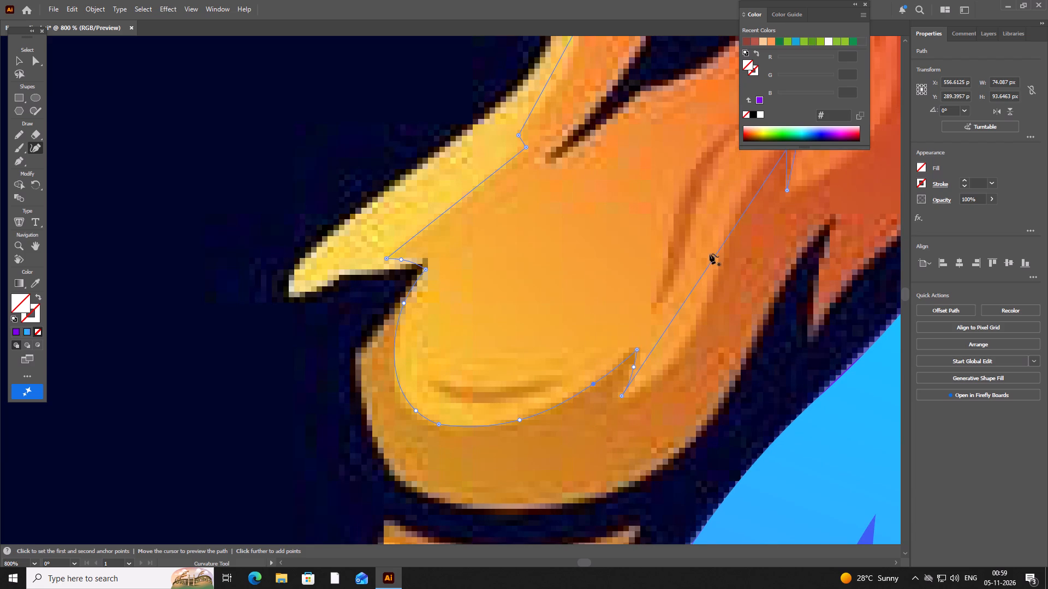
{"action": "left_click", "coordinate": [757, 193]}
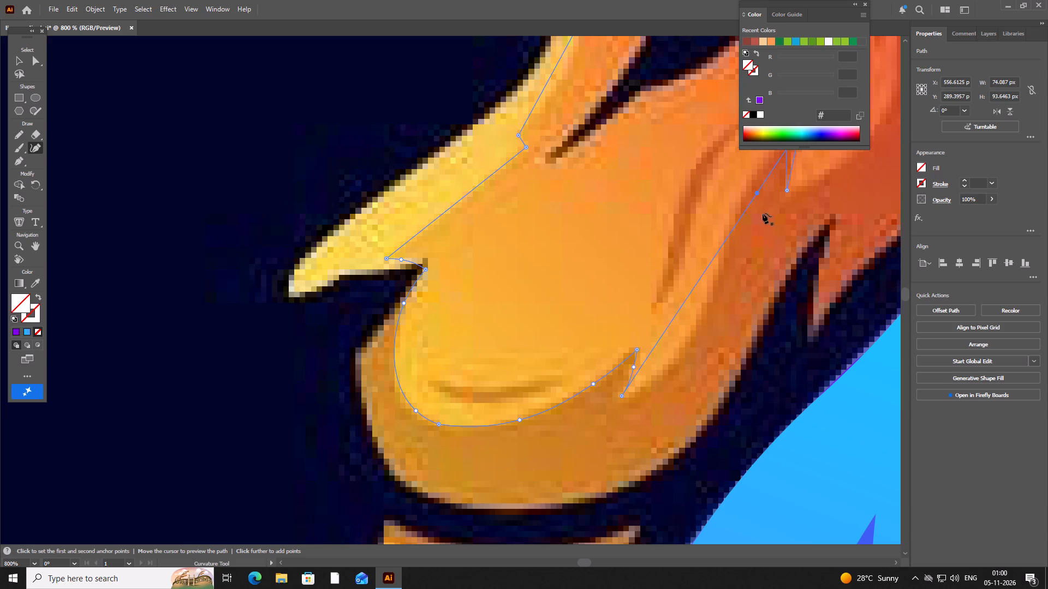
{"action": "left_click", "coordinate": [678, 310]}
{"action": "left_click_drag", "start_coordinate": [678, 310], "coordinate": [688, 342]}
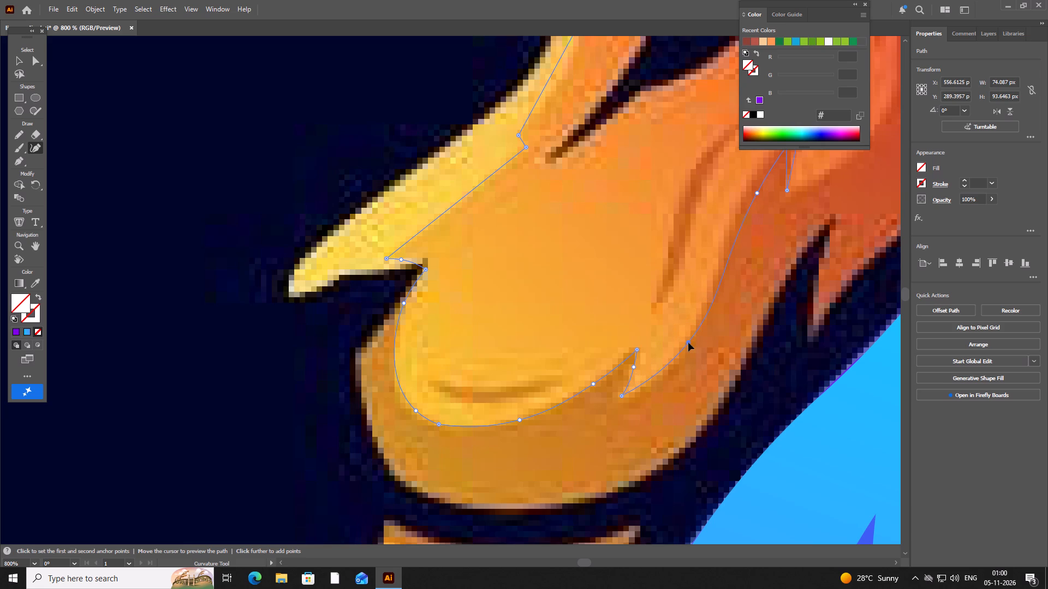
{"action": "left_click_drag", "start_coordinate": [688, 342], "coordinate": [698, 330]}
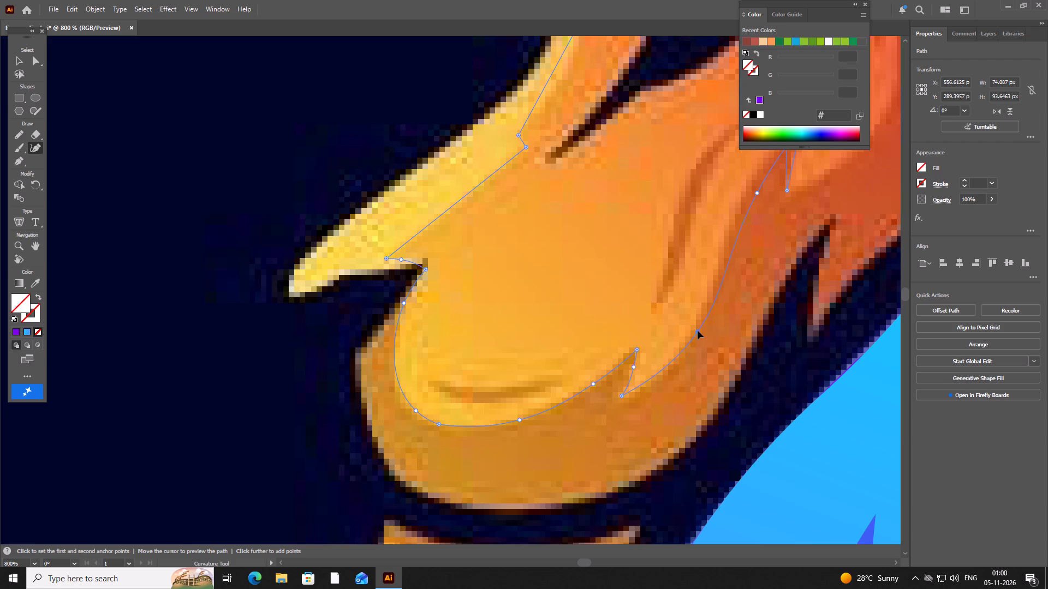
{"action": "left_click_drag", "start_coordinate": [698, 330], "coordinate": [698, 326]}
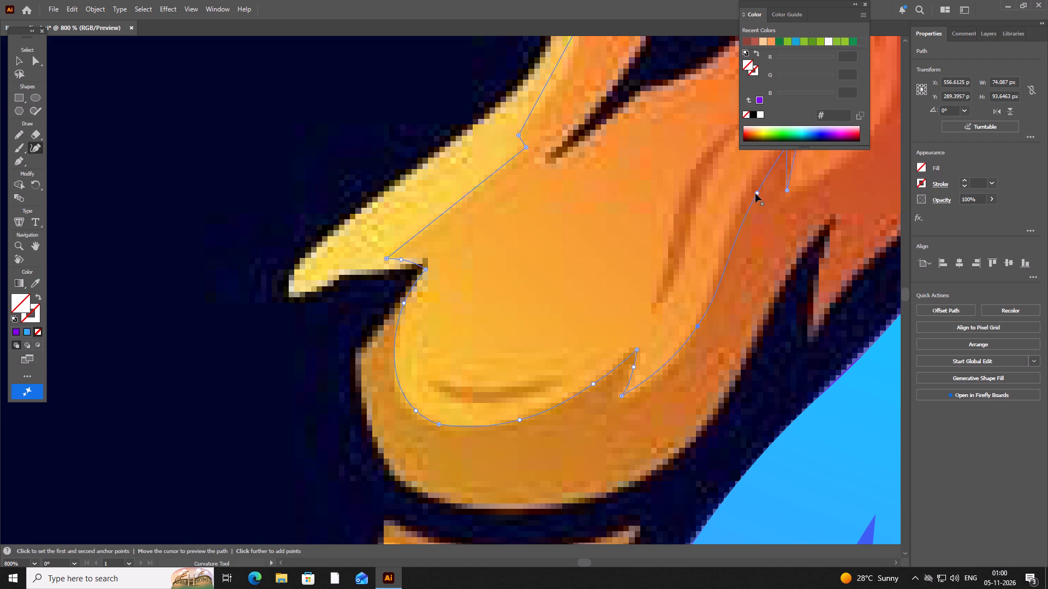
{"action": "left_click_drag", "start_coordinate": [758, 192], "coordinate": [749, 208]}
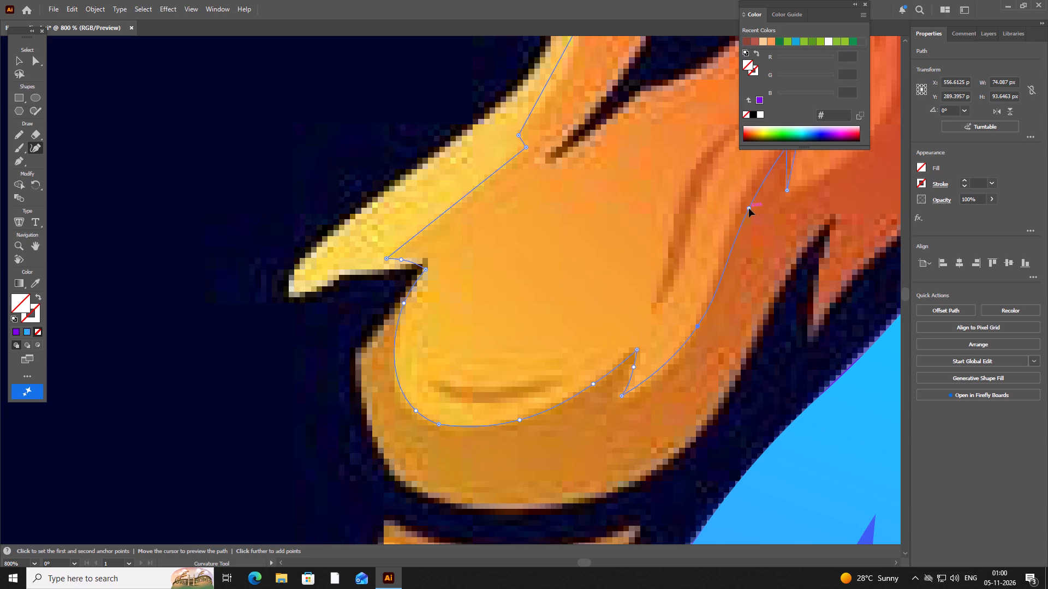
{"action": "left_click_drag", "start_coordinate": [749, 208], "coordinate": [741, 206]}
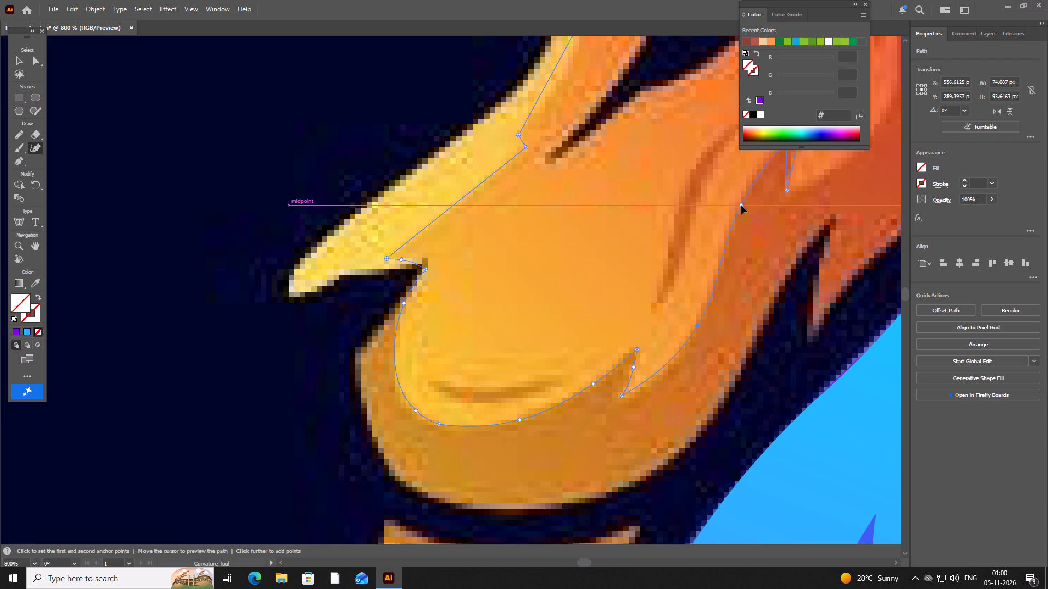
{"action": "left_click_drag", "start_coordinate": [741, 206], "coordinate": [742, 206]}
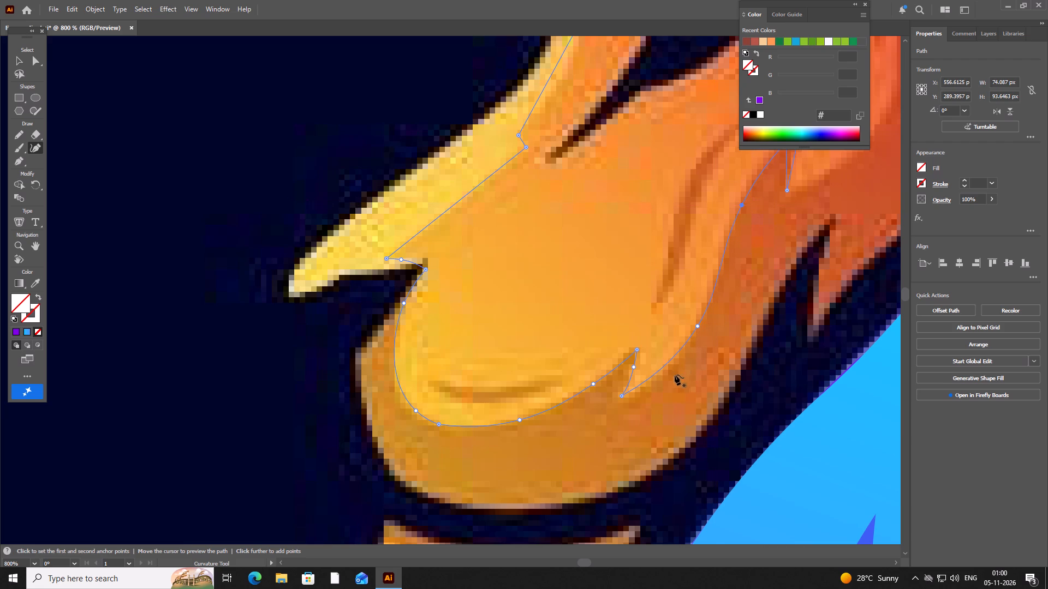
{"action": "left_click_drag", "start_coordinate": [696, 326], "coordinate": [687, 353]}
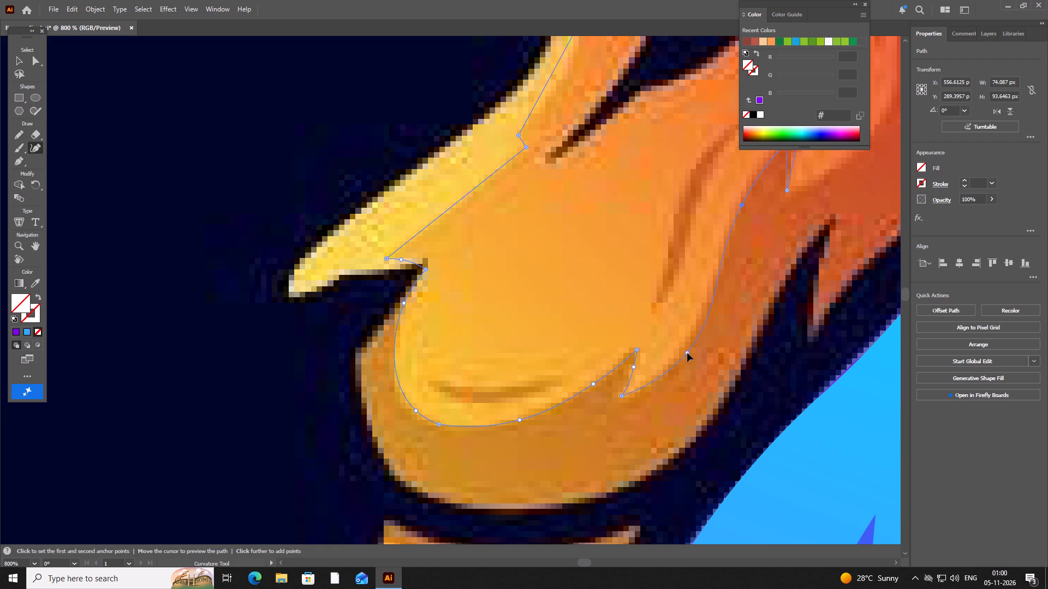
{"action": "left_click_drag", "start_coordinate": [687, 353], "coordinate": [683, 351]}
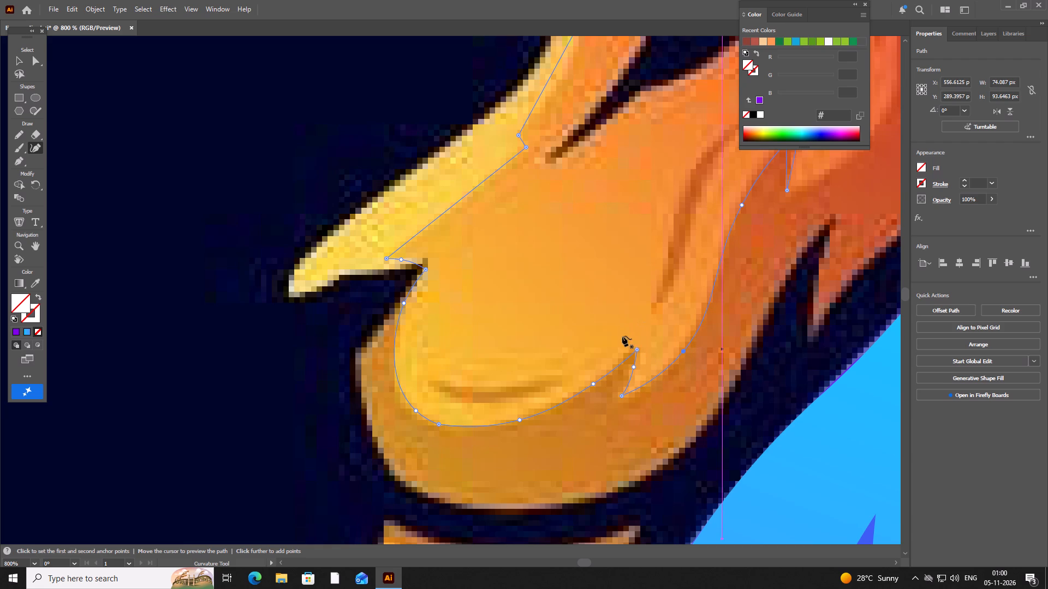
Bow the straight segment from the upper cheek notch to the top of the head outward along the lighter area's back edge.
{"action": "scroll", "coordinate": [711, 324], "scroll_direction": "down", "scroll_amount": 1}
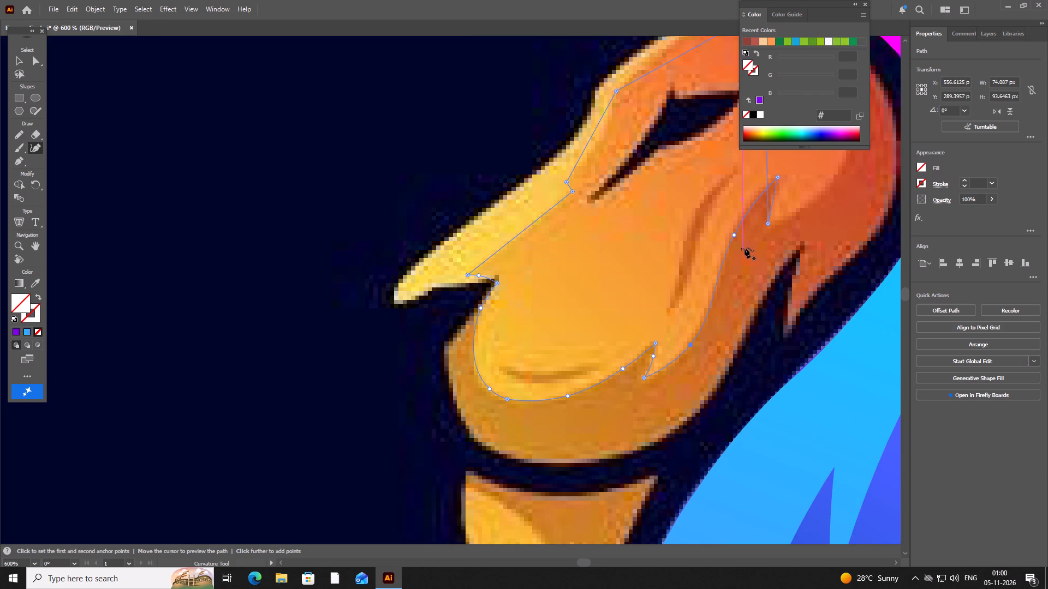
{"action": "key", "text": "space"}
{"action": "key", "text": "space"}
{"action": "key", "text": "space"}
{"action": "key", "text": "space"}
{"action": "key", "text": "space"}
{"action": "key", "text": "space"}
{"action": "key", "text": "space"}
{"action": "key", "text": "space"}
{"action": "key", "text": "space"}
{"action": "key", "text": "space"}
{"action": "key", "text": "space"}
{"action": "key", "text": "space"}
{"action": "key", "text": "space"}
{"action": "key", "text": "space"}
{"action": "key", "text": "space"}
{"action": "key", "text": "space"}
{"action": "left_click_drag", "start_coordinate": [749, 245], "coordinate": [580, 341]}
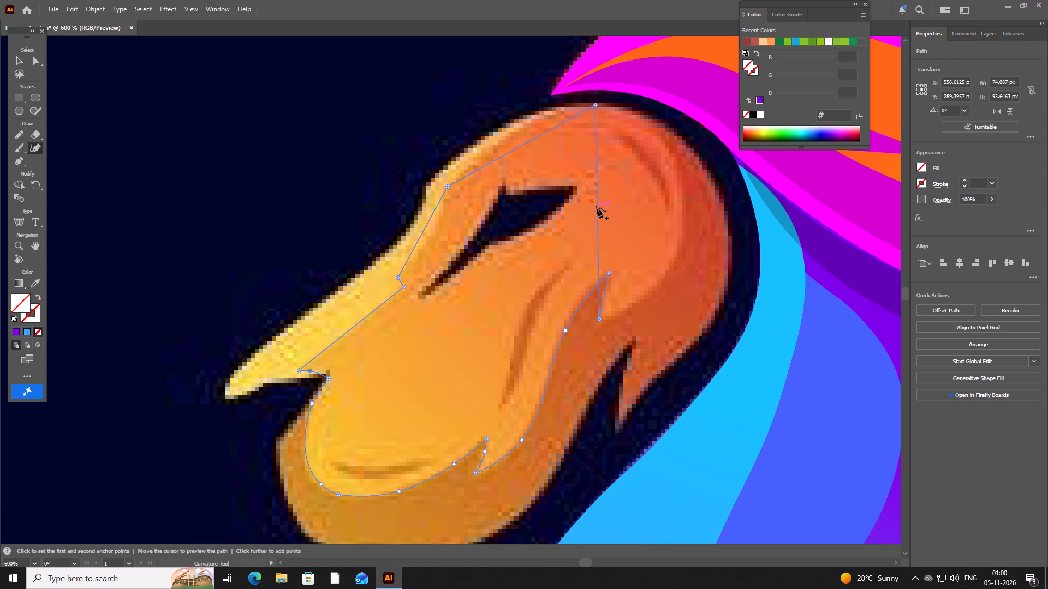
{"action": "left_click_drag", "start_coordinate": [597, 208], "coordinate": [685, 206]}
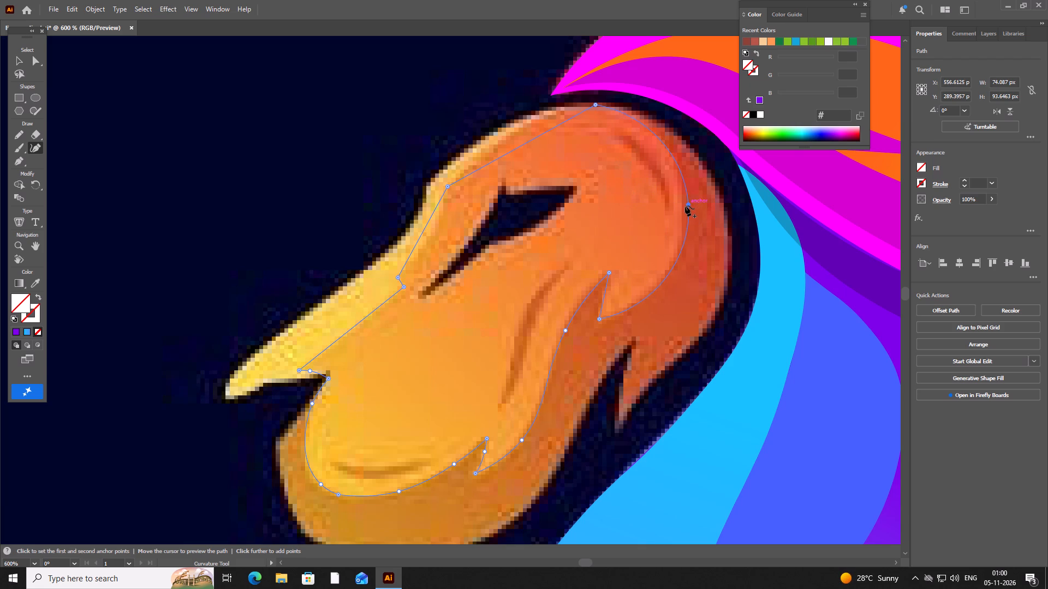
Nudge the curve point behind the head slightly inward and add a curve point on the upper cheek notch's short edge.
{"action": "left_click_drag", "start_coordinate": [685, 206], "coordinate": [684, 206]}
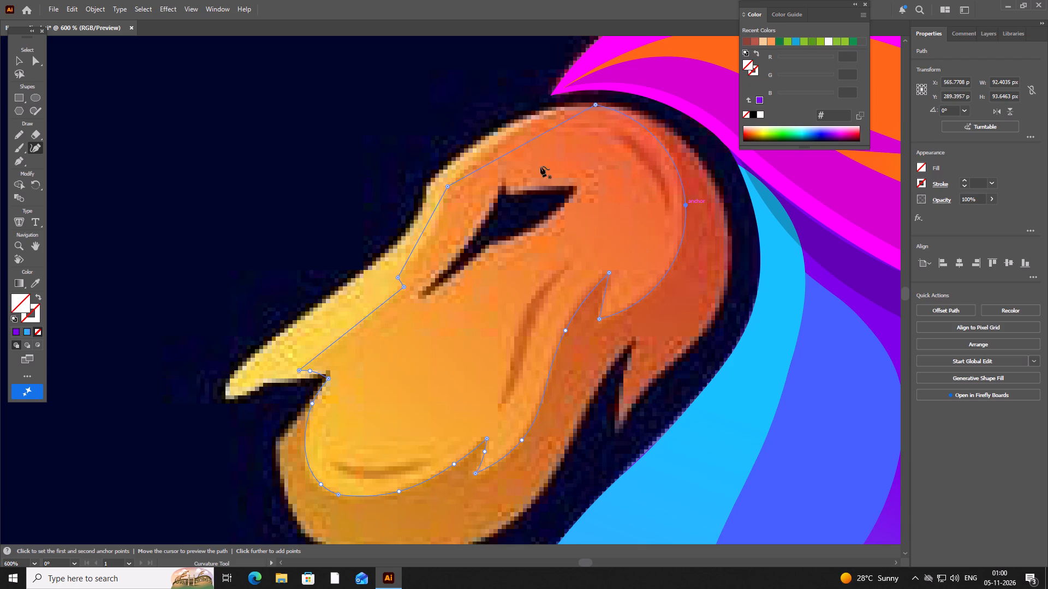
{"action": "left_click", "coordinate": [604, 293]}
Bow the straight forehead segment outward and bend the segment below the brow inward to follow the lighter area's front edge.
{"action": "left_click_drag", "start_coordinate": [521, 146], "coordinate": [508, 132]}
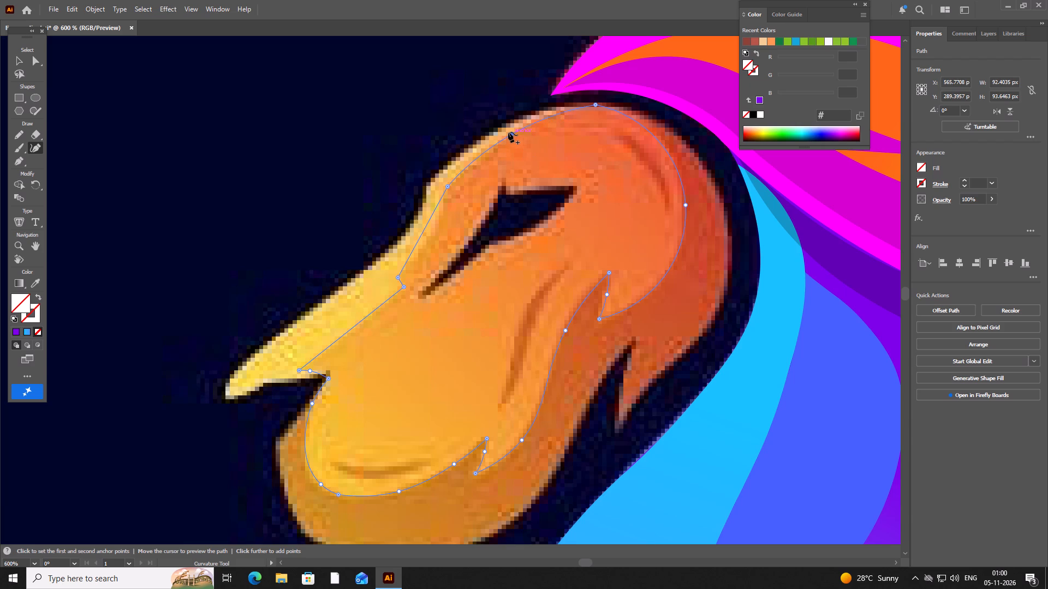
{"action": "left_click_drag", "start_coordinate": [508, 132], "coordinate": [505, 135]}
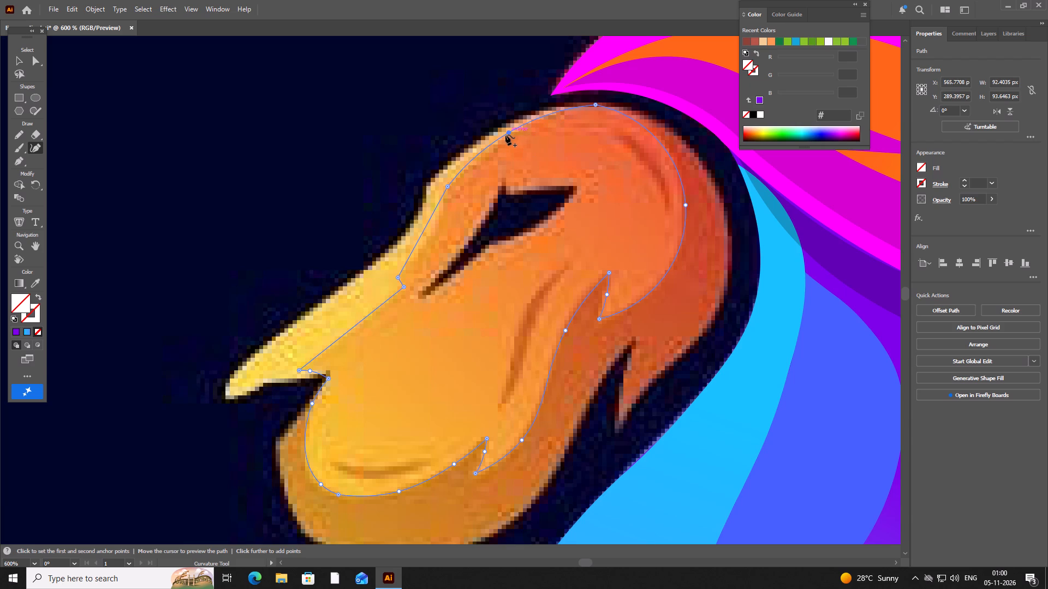
{"action": "left_click_drag", "start_coordinate": [505, 135], "coordinate": [506, 137]}
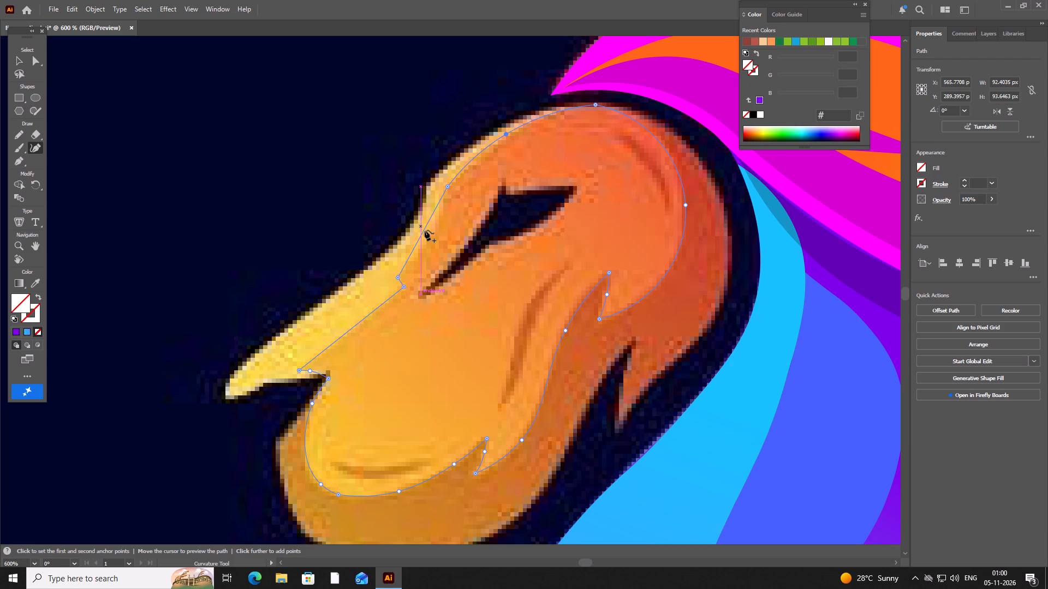
{"action": "left_click_drag", "start_coordinate": [423, 231], "coordinate": [426, 231]}
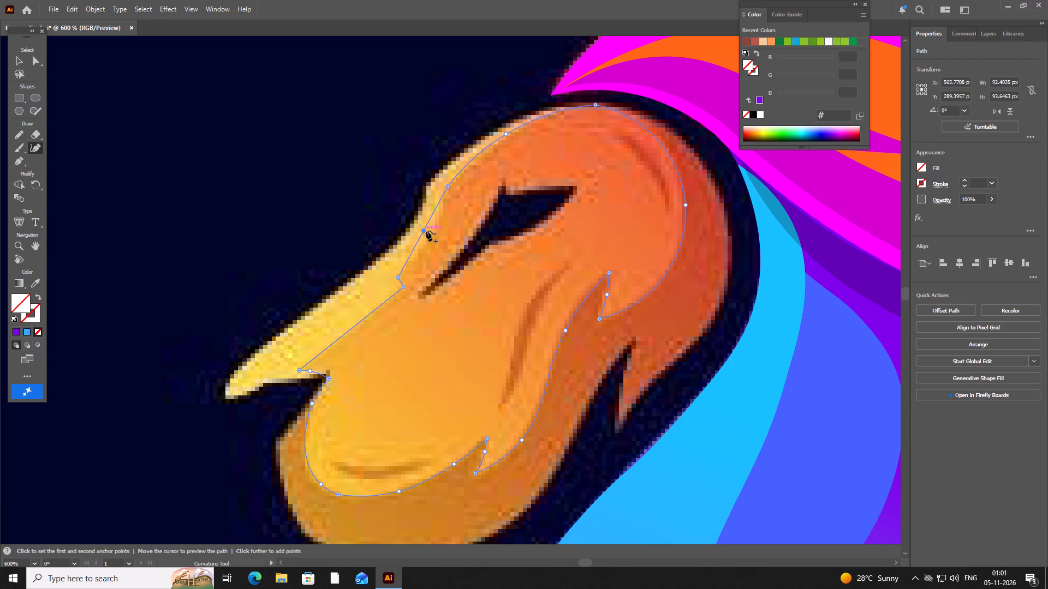
{"action": "left_click_drag", "start_coordinate": [426, 231], "coordinate": [426, 242]}
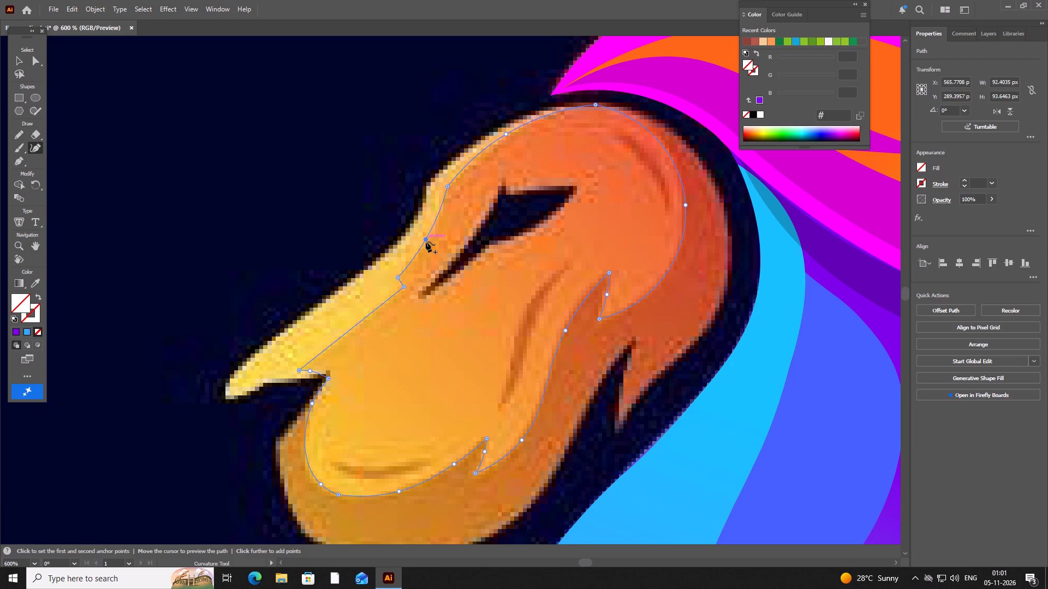
{"action": "left_click_drag", "start_coordinate": [426, 242], "coordinate": [426, 240]}
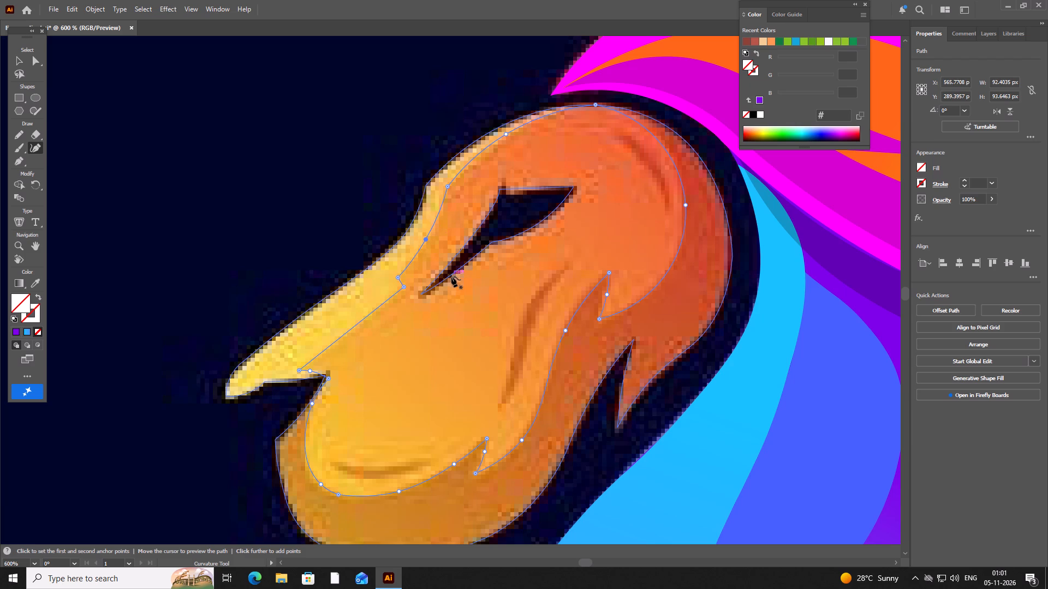
Fill the traced inner face shape with the orange gradient sampled from the mane's orange stripe using the Eyedropper.
{"action": "scroll", "coordinate": [420, 325], "scroll_direction": "down", "scroll_amount": 2}
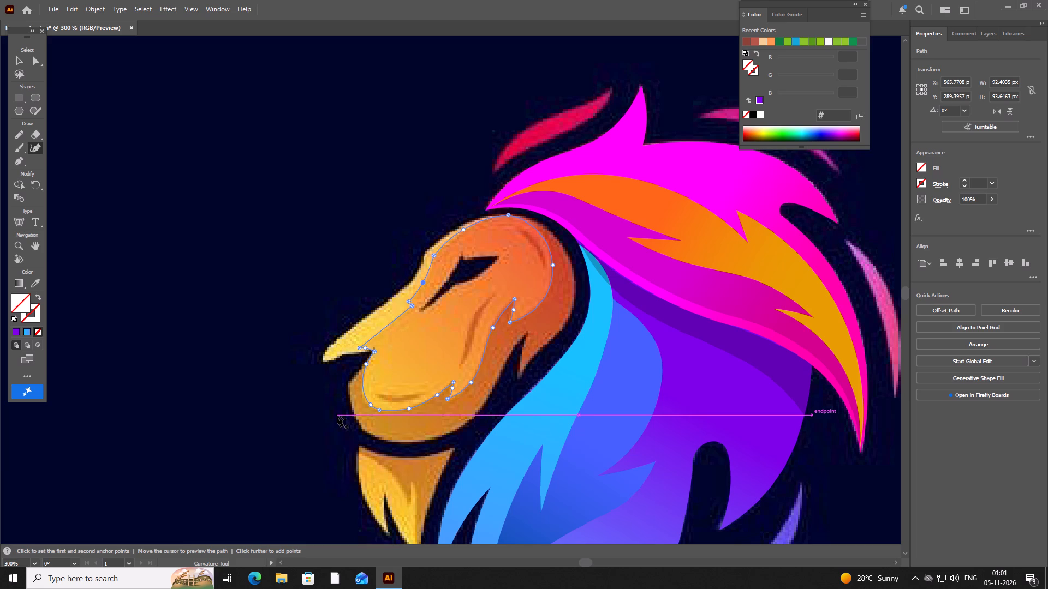
{"action": "left_click", "coordinate": [16, 330]}
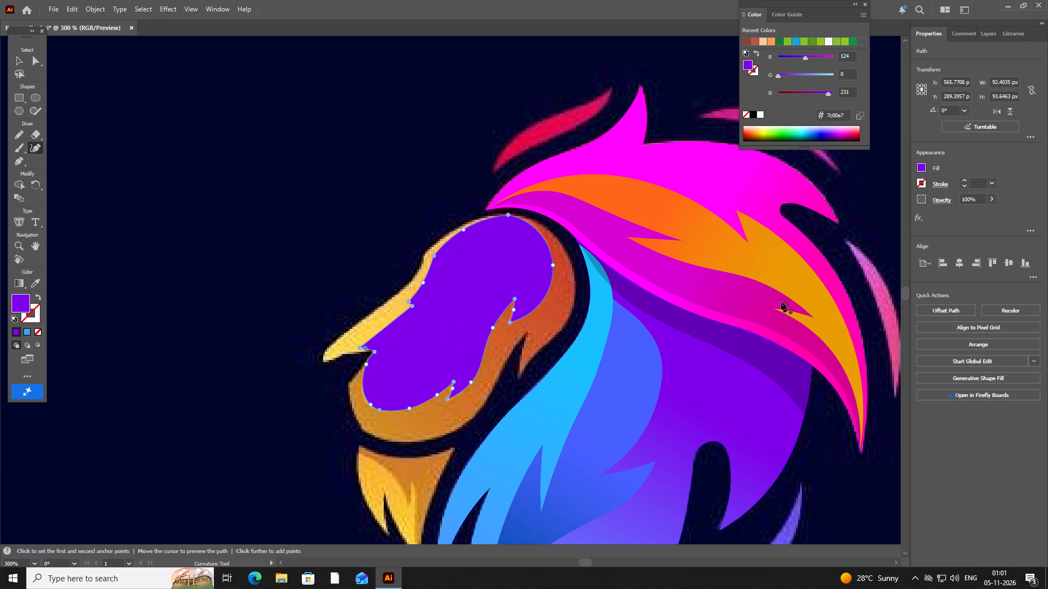
{"action": "key", "text": "i"}
{"action": "left_click", "coordinate": [791, 277]}
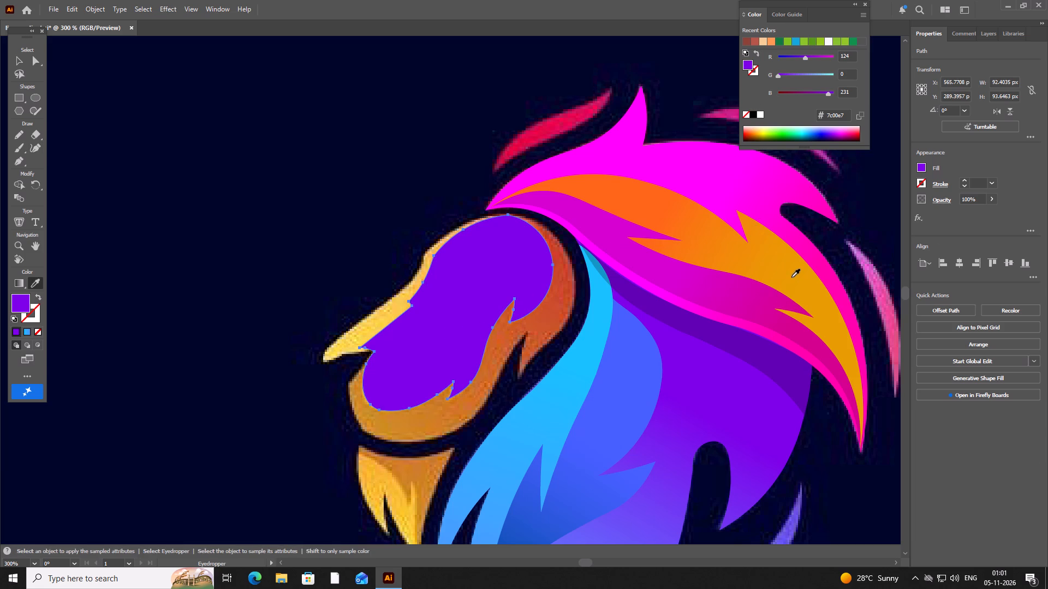
{"action": "left_click", "coordinate": [806, 296]}
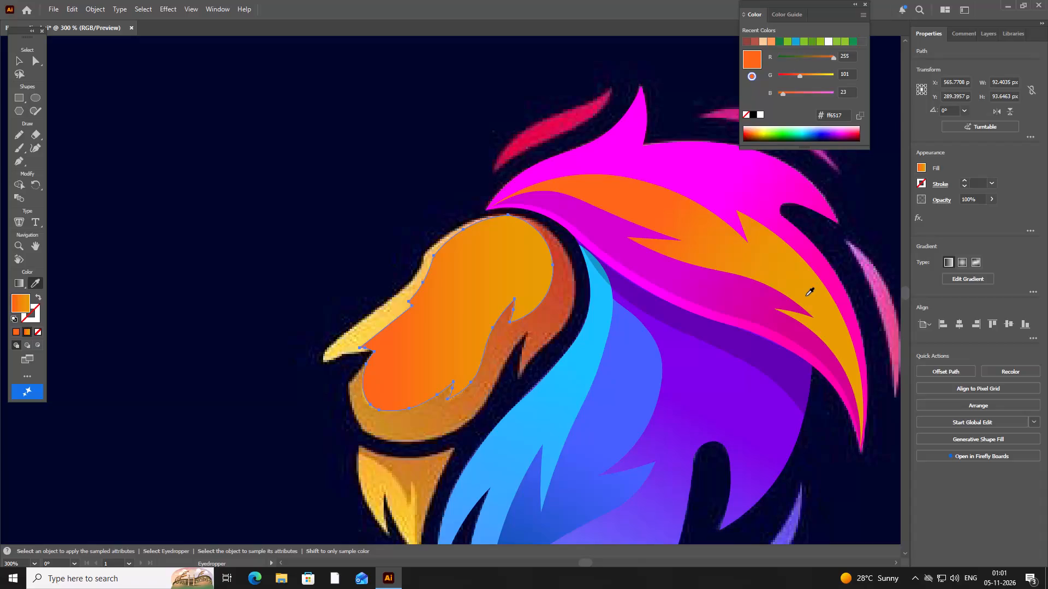
{"action": "left_click", "coordinate": [806, 296]}
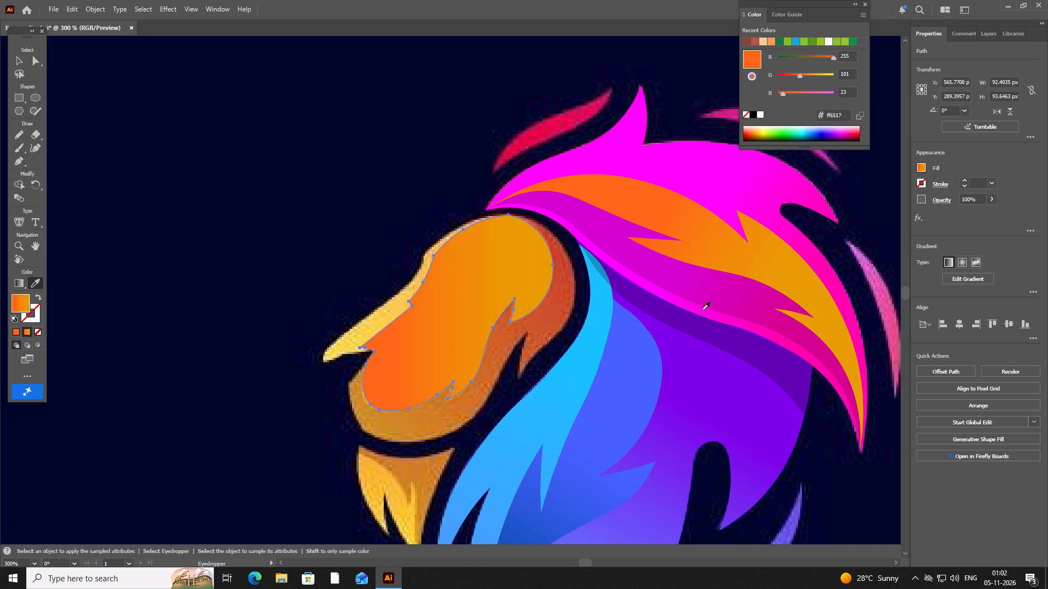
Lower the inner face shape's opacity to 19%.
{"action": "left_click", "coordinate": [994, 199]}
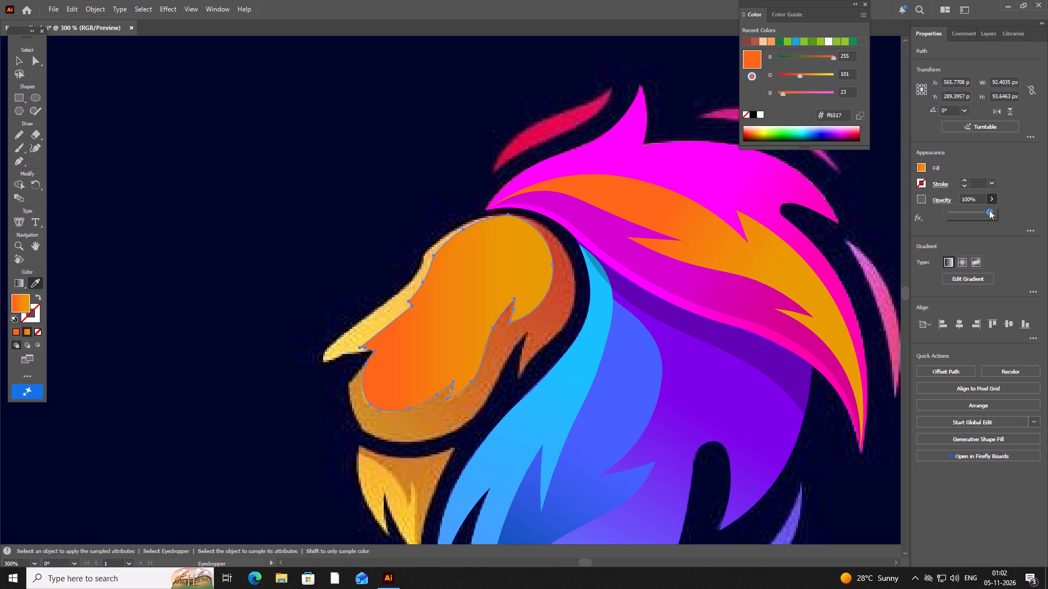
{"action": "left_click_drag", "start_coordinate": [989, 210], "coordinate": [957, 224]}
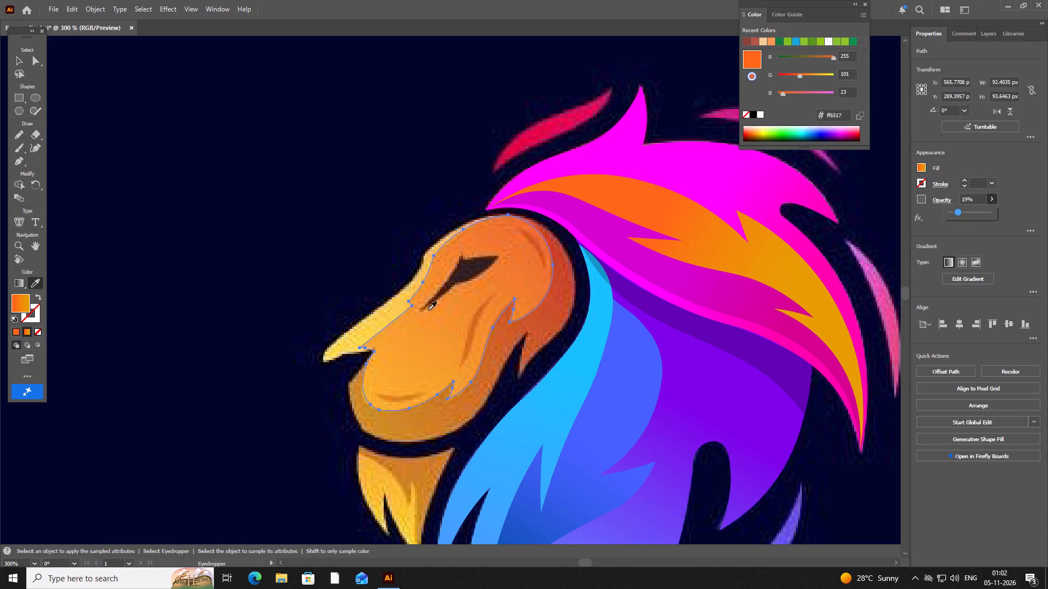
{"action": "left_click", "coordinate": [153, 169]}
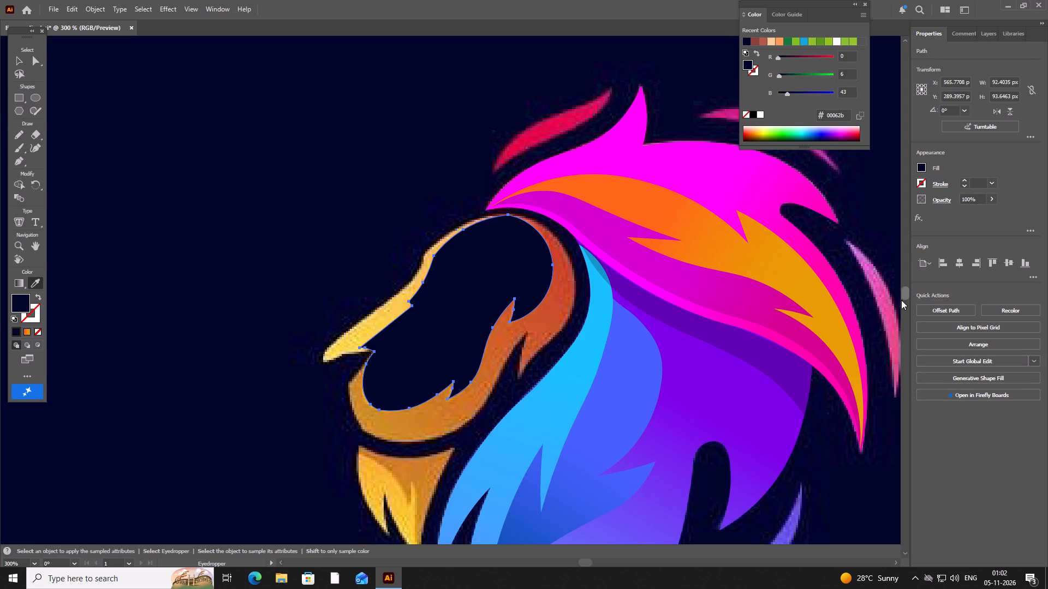
Reapply the mane stripe's orange gradient to the inner face shape with the Eyedropper.
{"action": "left_click", "coordinate": [814, 293]}
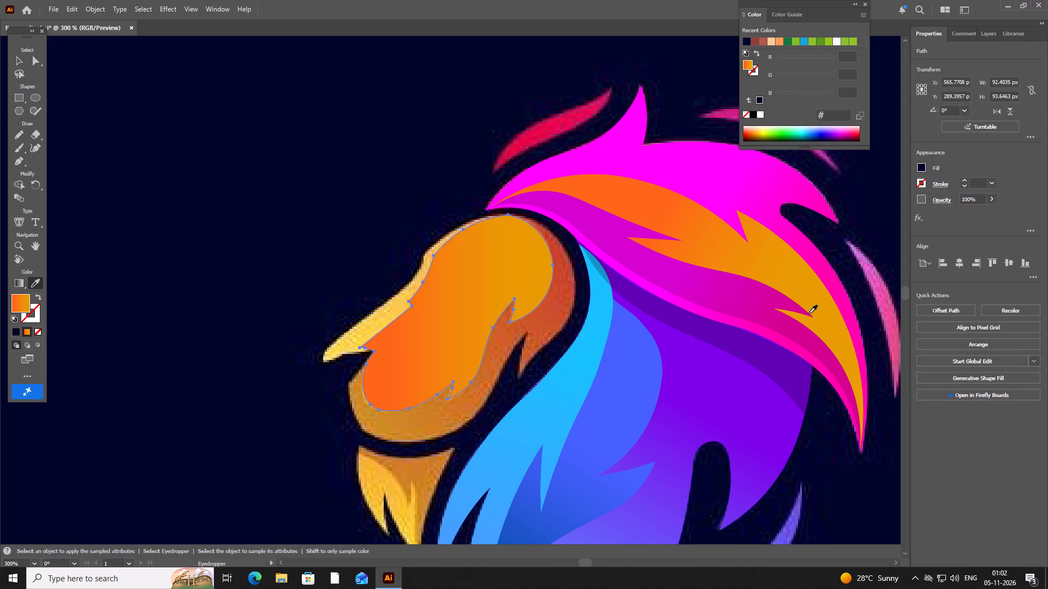
{"action": "left_click", "coordinate": [824, 323]}
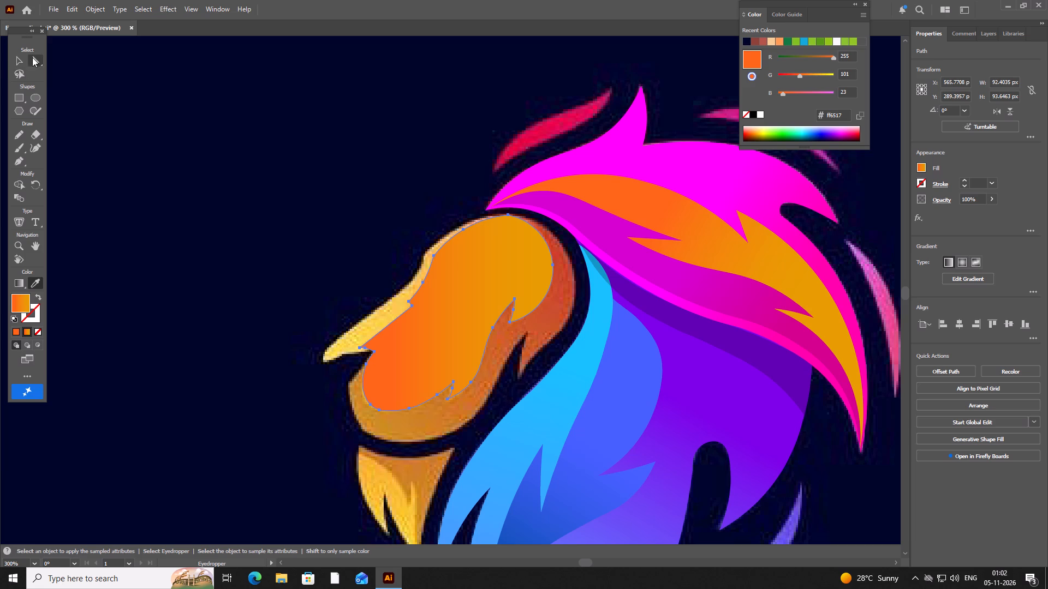
Set the gradient-filled inner face shape's opacity to 13% and deselect it.
{"action": "left_click", "coordinate": [16, 57]}
{"action": "left_click", "coordinate": [215, 125]}
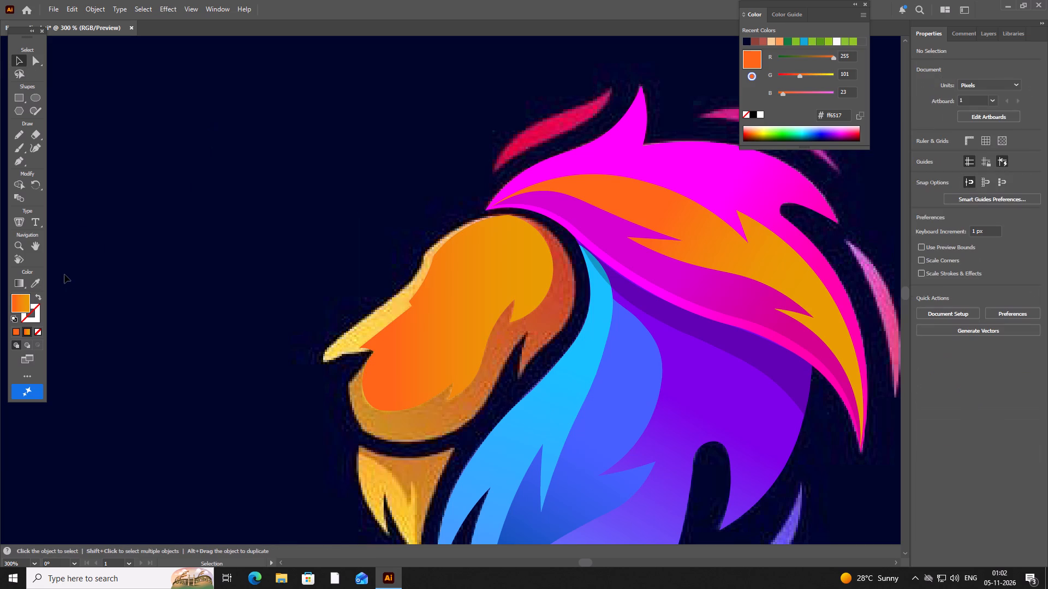
{"action": "left_click", "coordinate": [366, 381]}
{"action": "left_click", "coordinate": [995, 198]}
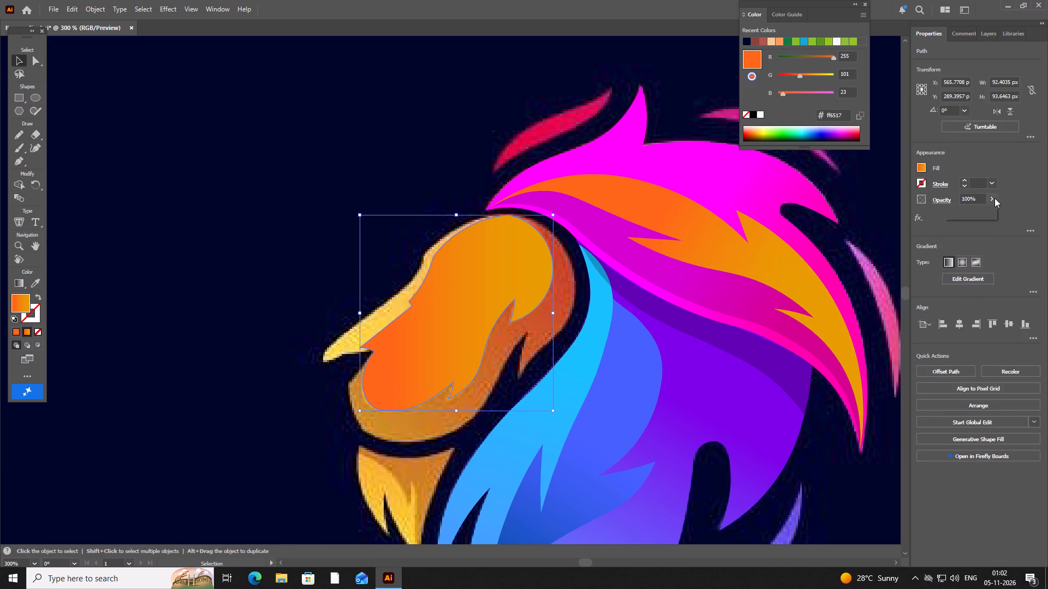
{"action": "left_click_drag", "start_coordinate": [991, 213], "coordinate": [956, 226]}
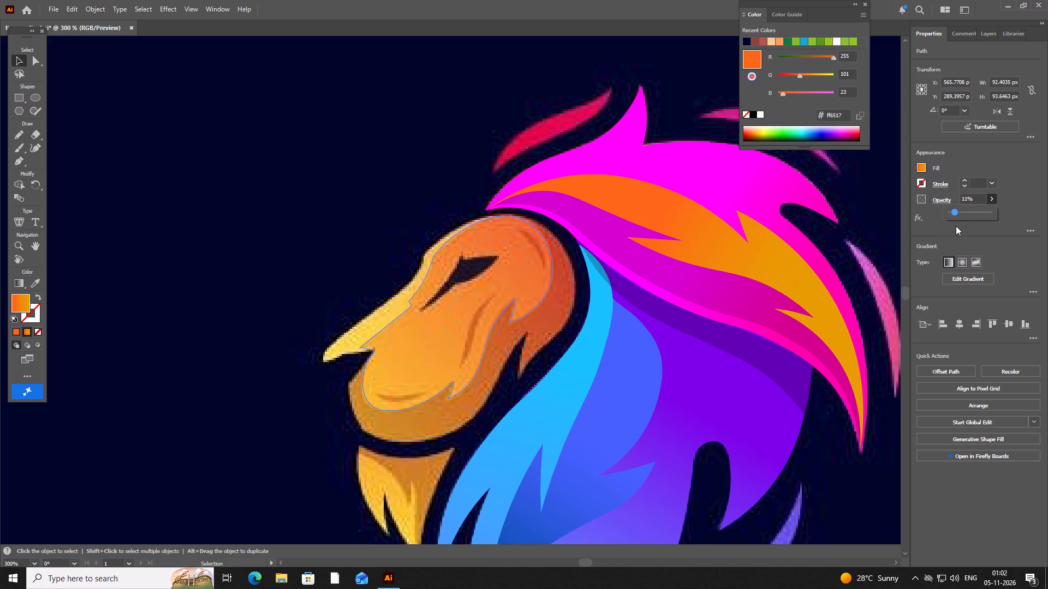
{"action": "left_click_drag", "start_coordinate": [956, 226], "coordinate": [956, 226]}
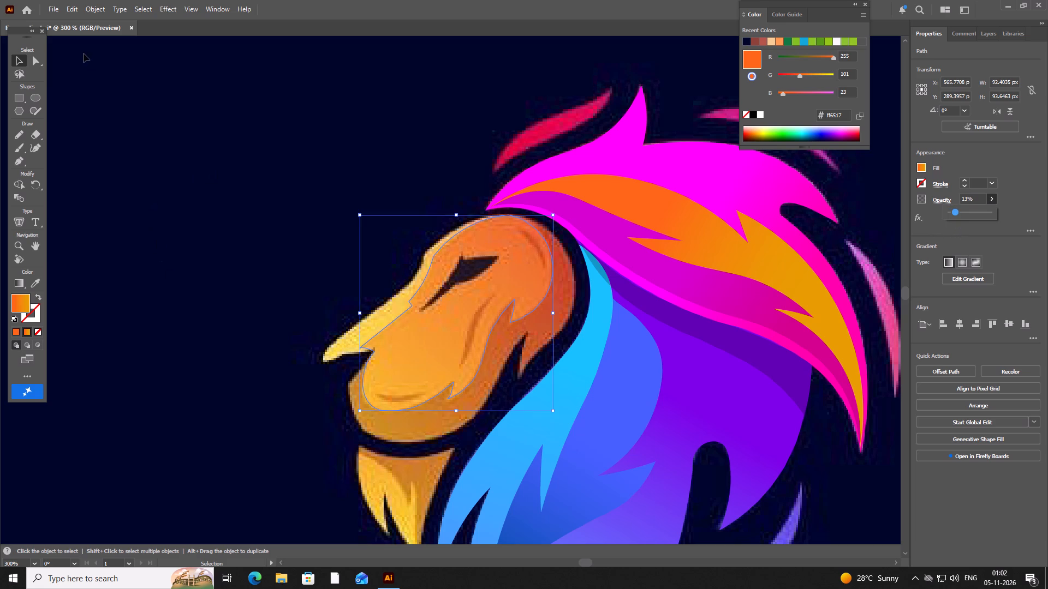
{"action": "left_click", "coordinate": [145, 119]}
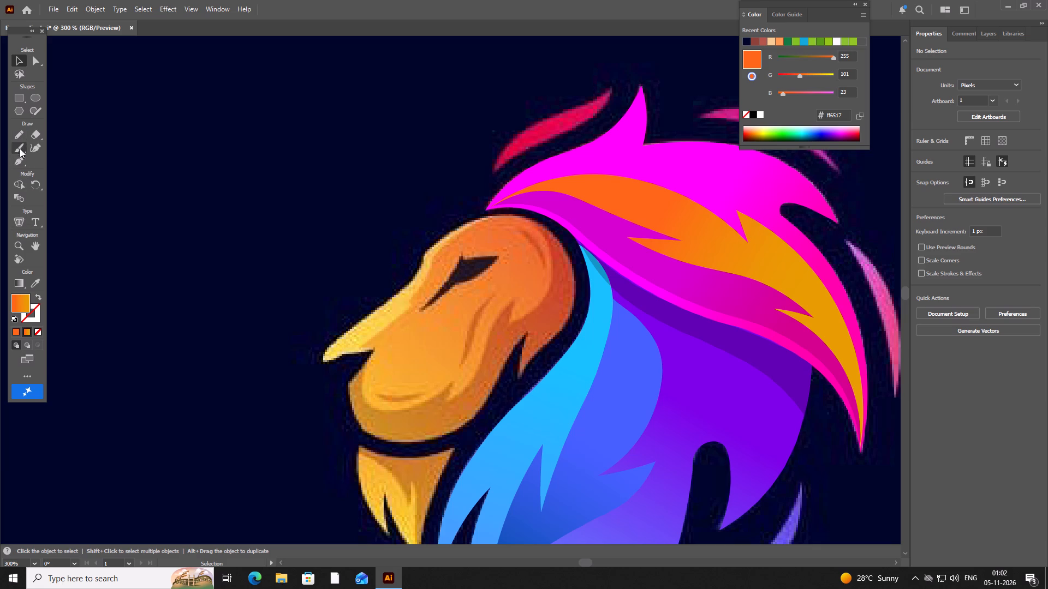
Trace the lion's eye over the reference as a closed, unfilled Pen tool path with a curved lower edge.
{"action": "left_click", "coordinate": [20, 166]}
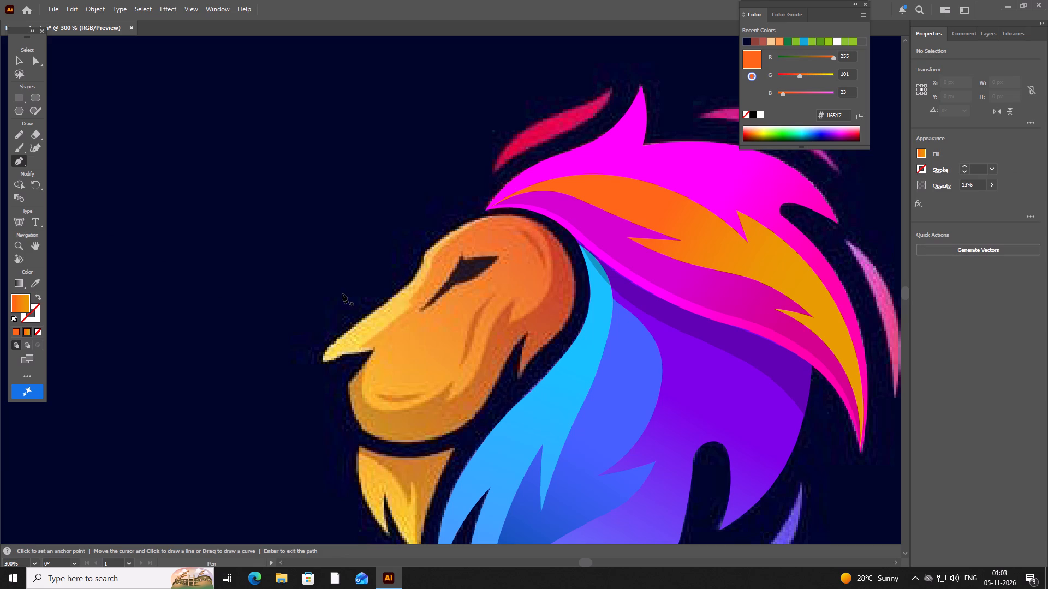
{"action": "scroll", "coordinate": [472, 322], "scroll_direction": "up", "scroll_amount": 2}
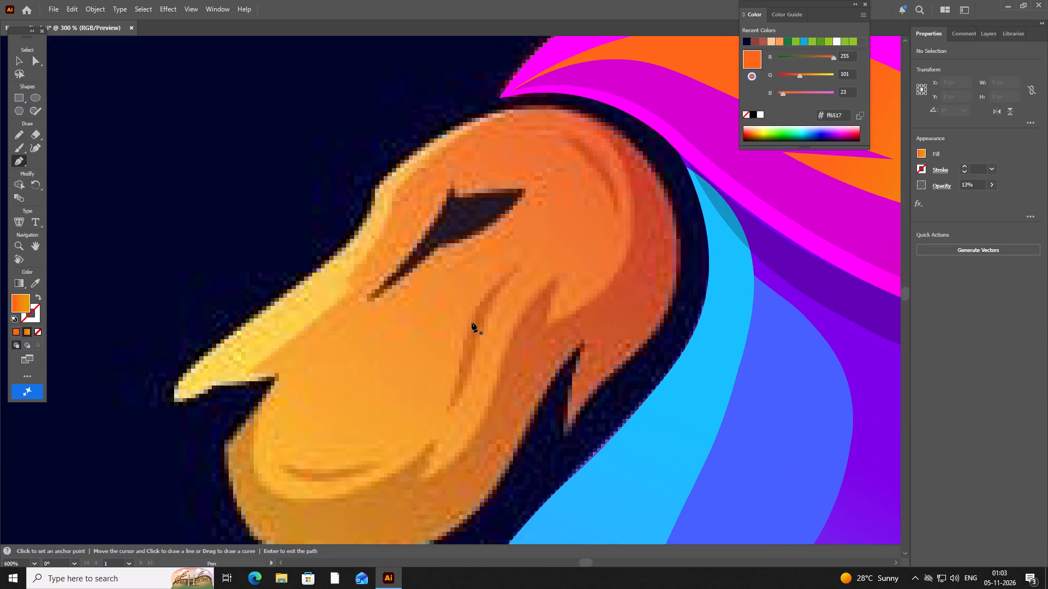
{"action": "scroll", "coordinate": [472, 322], "scroll_direction": "up", "scroll_amount": 1}
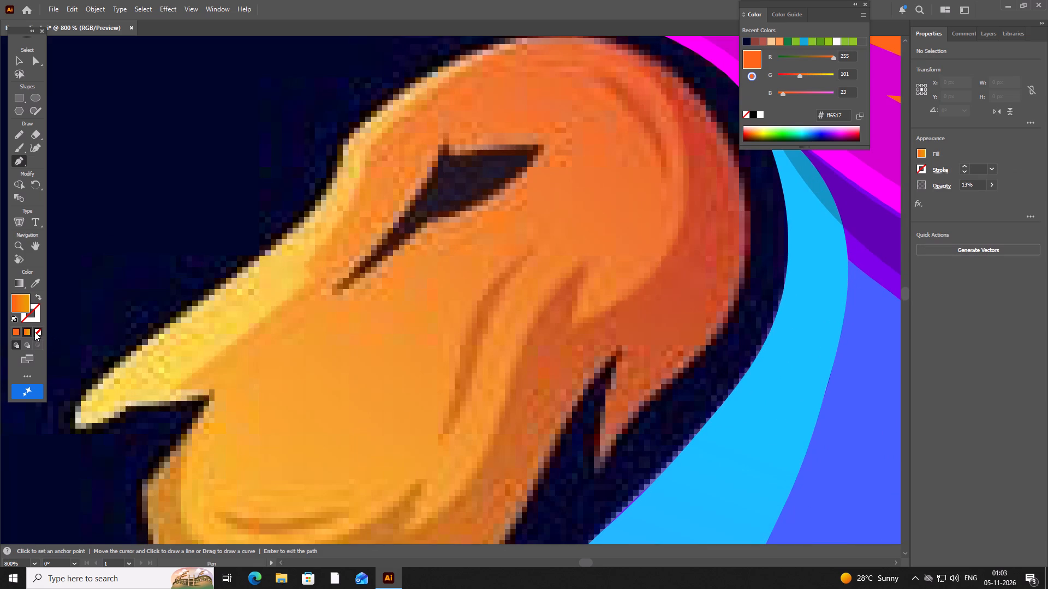
{"action": "left_click", "coordinate": [34, 332]}
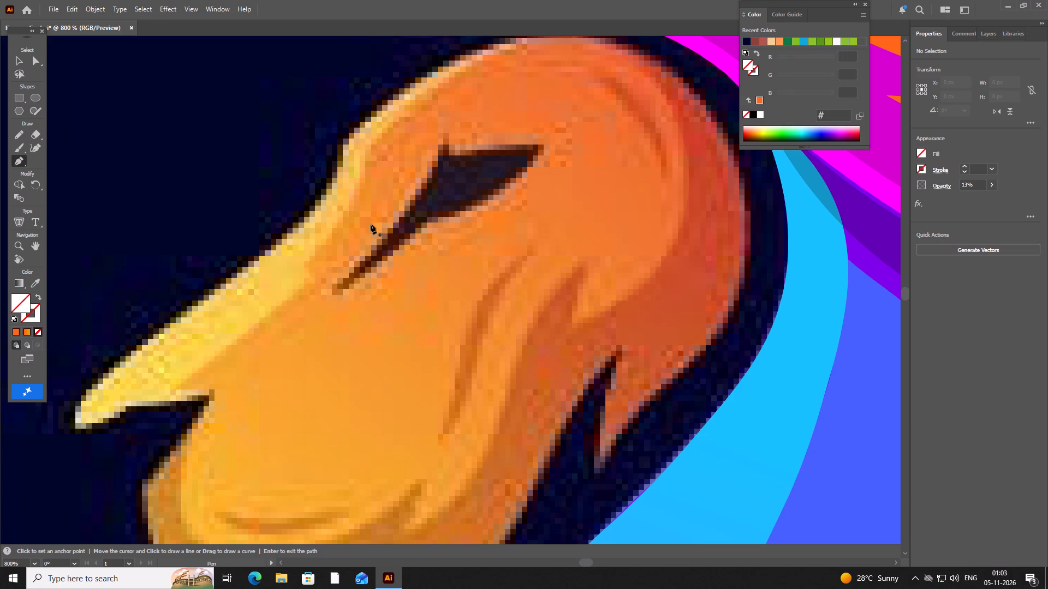
{"action": "left_click", "coordinate": [441, 148]}
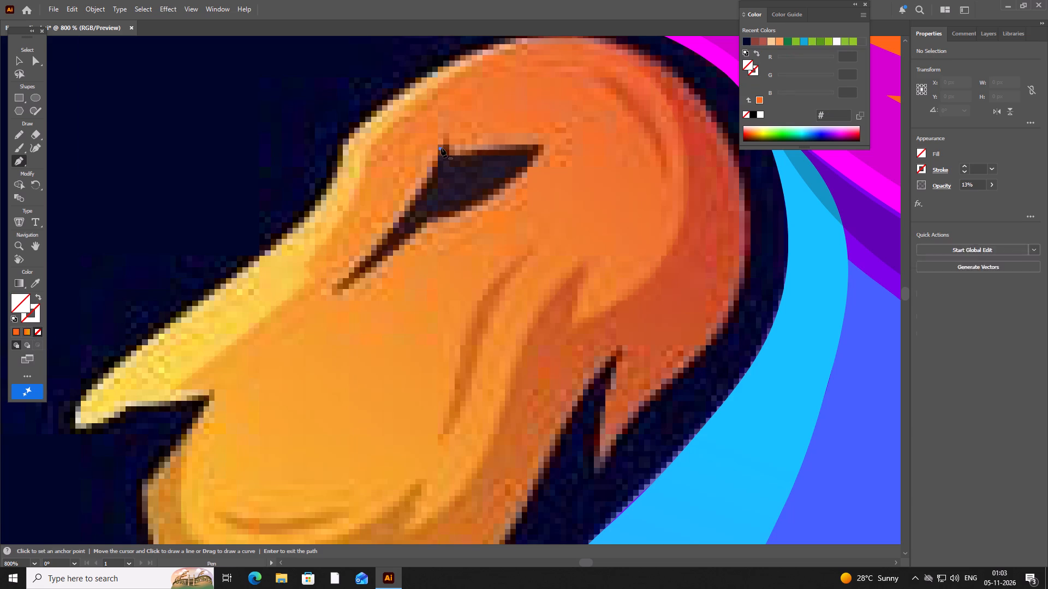
{"action": "left_click", "coordinate": [540, 147]}
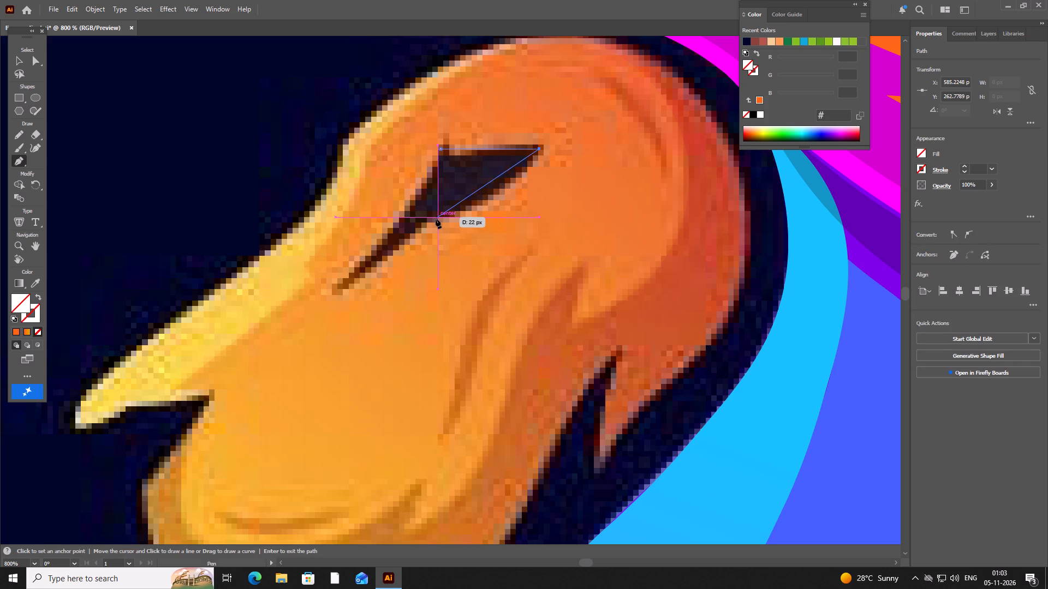
{"action": "left_click_drag", "start_coordinate": [434, 217], "coordinate": [373, 229]}
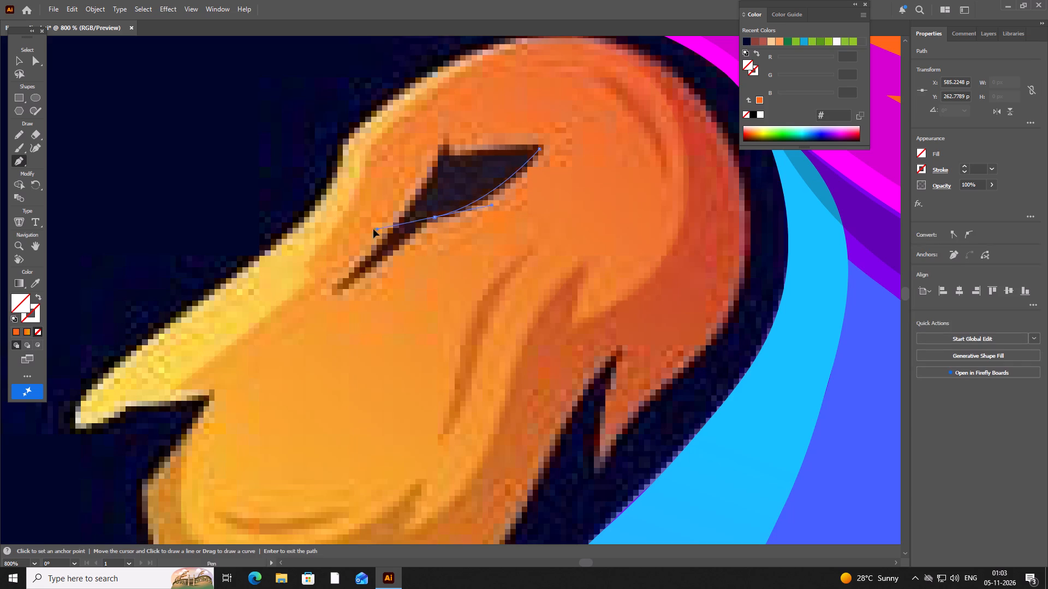
{"action": "left_click_drag", "start_coordinate": [373, 229], "coordinate": [376, 219]}
{"action": "left_click", "coordinate": [432, 217]}
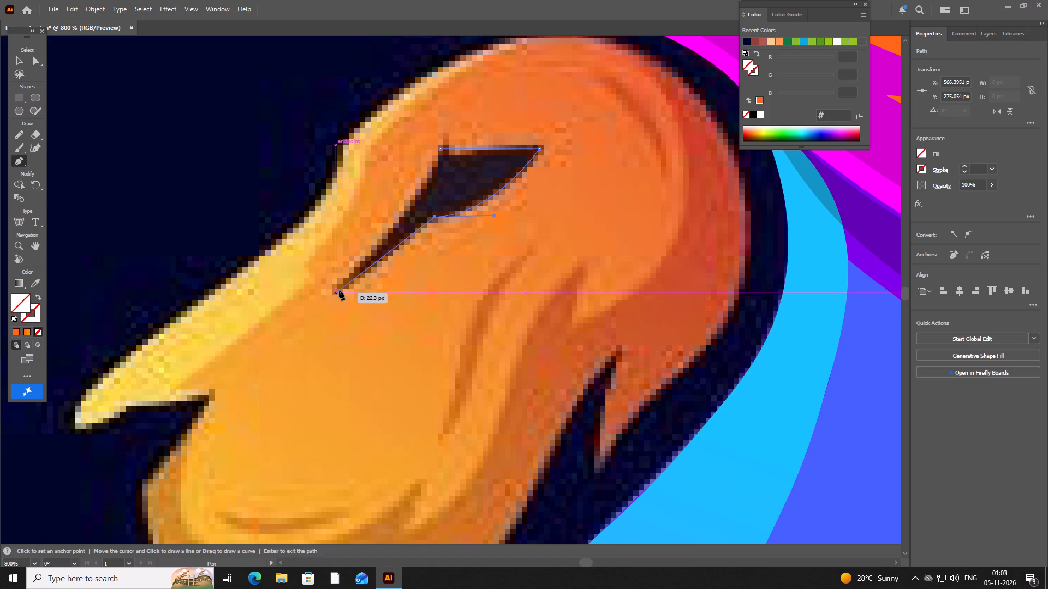
{"action": "left_click_drag", "start_coordinate": [337, 291], "coordinate": [335, 292]}
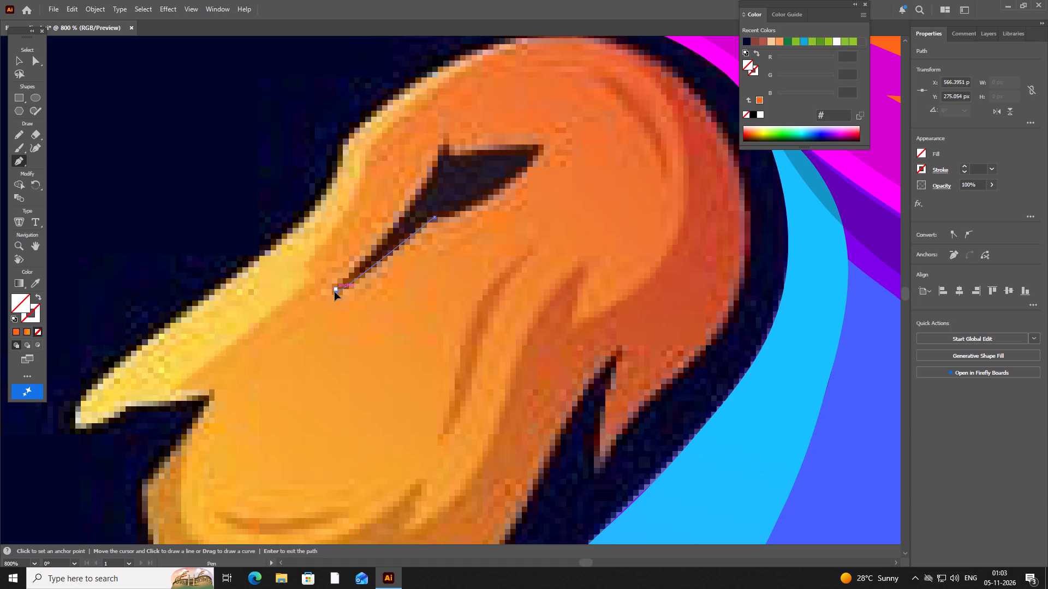
{"action": "left_click_drag", "start_coordinate": [335, 292], "coordinate": [329, 292]}
{"action": "left_click_drag", "start_coordinate": [329, 292], "coordinate": [326, 292]}
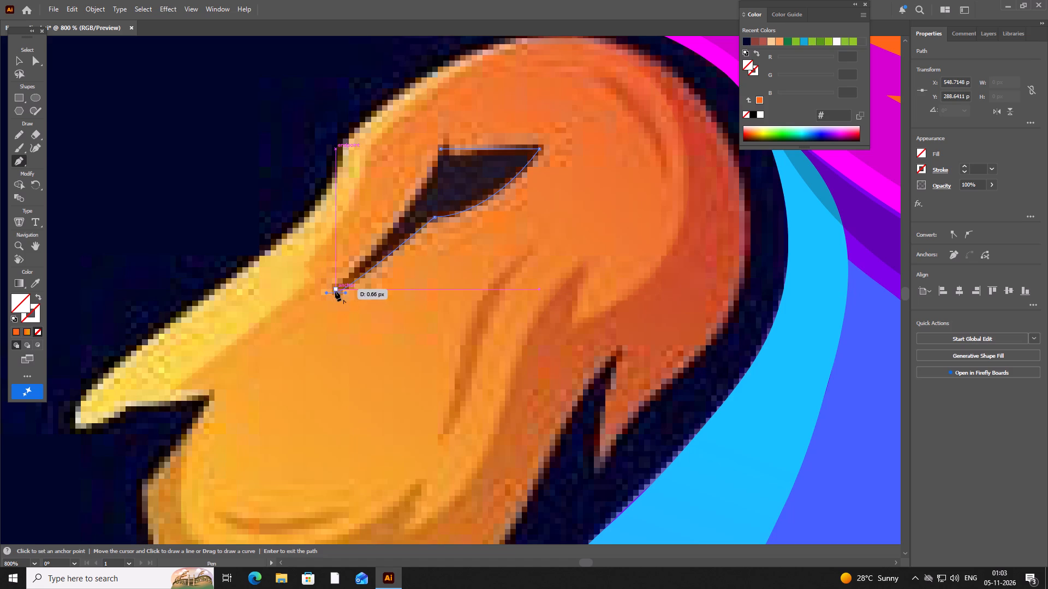
{"action": "left_click", "coordinate": [336, 292]}
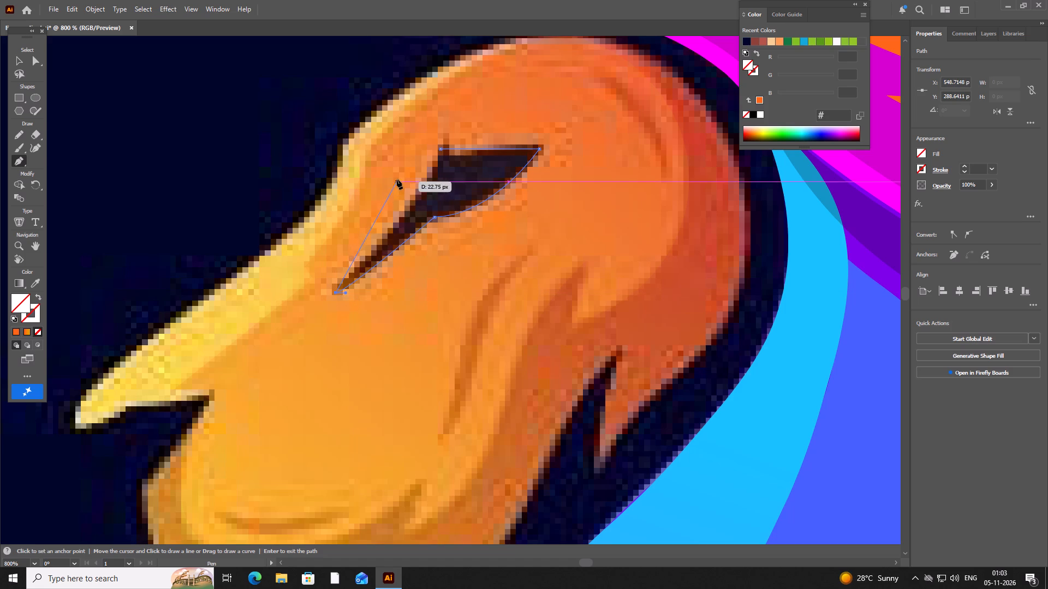
{"action": "left_click_drag", "start_coordinate": [439, 149], "coordinate": [437, 119]}
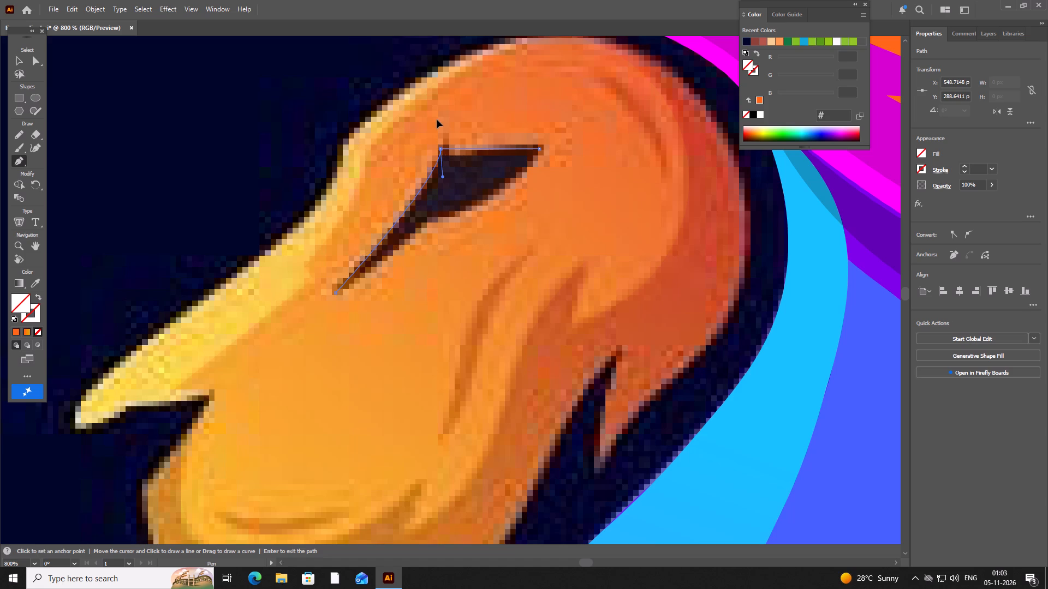
{"action": "left_click_drag", "start_coordinate": [437, 119], "coordinate": [437, 125]}
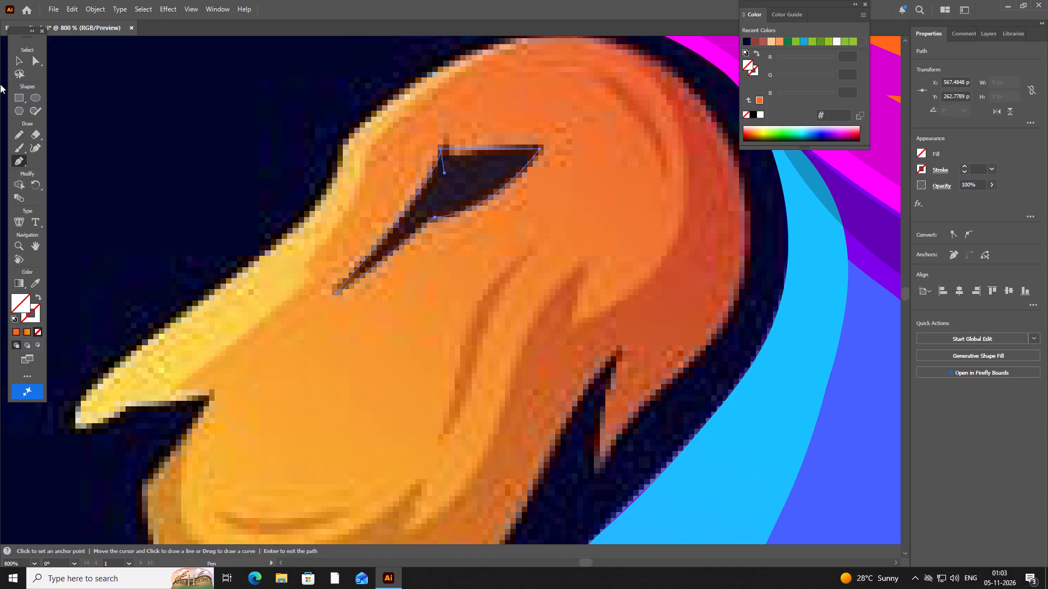
Select the face shapes together with the eye path and cut the eye out of the inner face using Shape Builder.
{"action": "left_click", "coordinate": [17, 55]}
{"action": "left_click", "coordinate": [320, 148]}
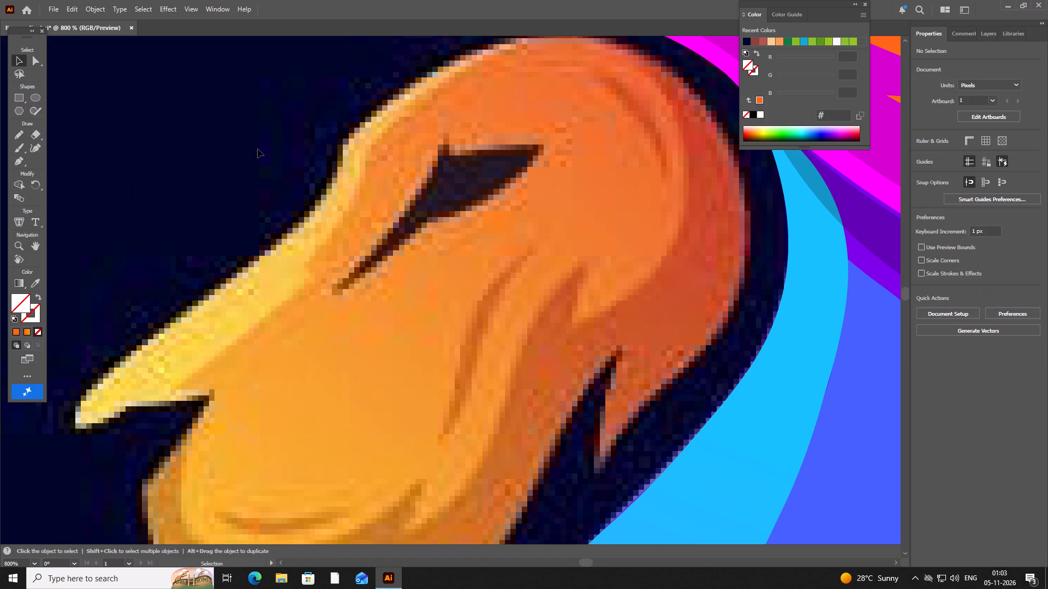
{"action": "left_click_drag", "start_coordinate": [290, 160], "coordinate": [604, 330]}
{"action": "left_click_drag", "start_coordinate": [604, 330], "coordinate": [593, 339]}
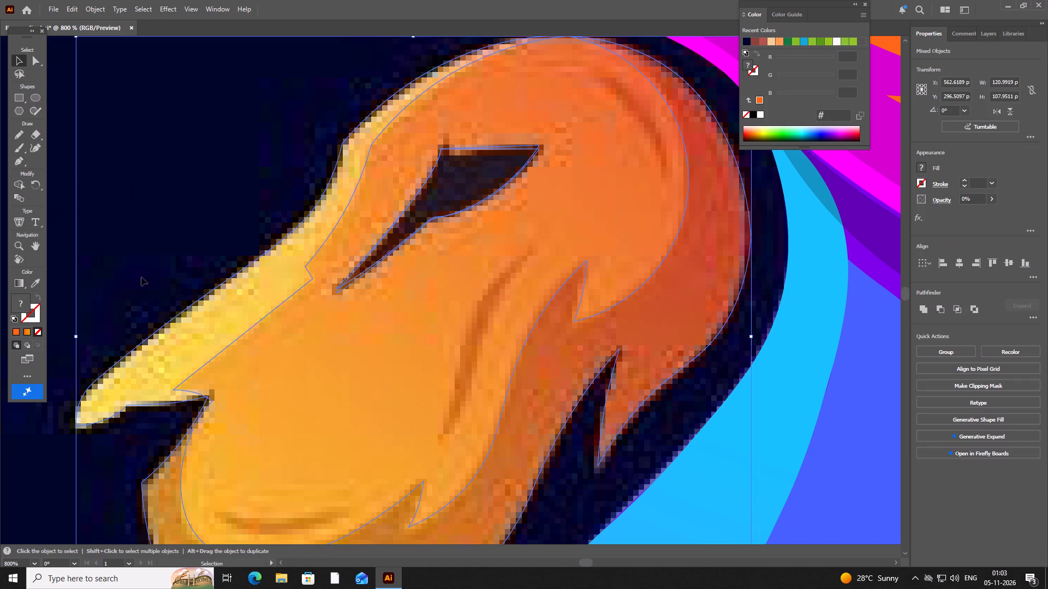
{"action": "left_click", "coordinate": [22, 185]}
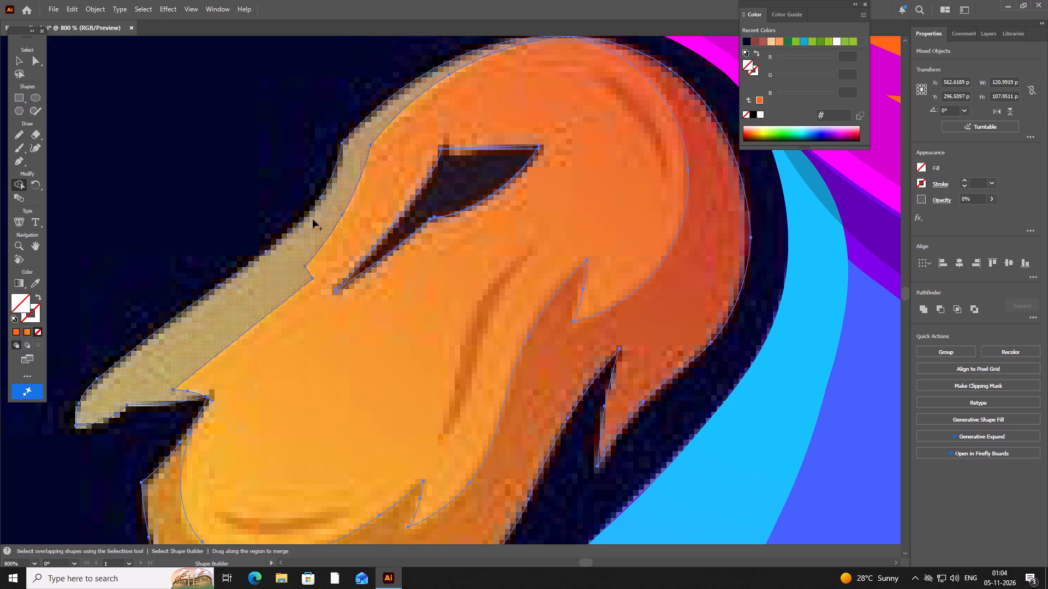
{"action": "left_click", "coordinate": [473, 192]}
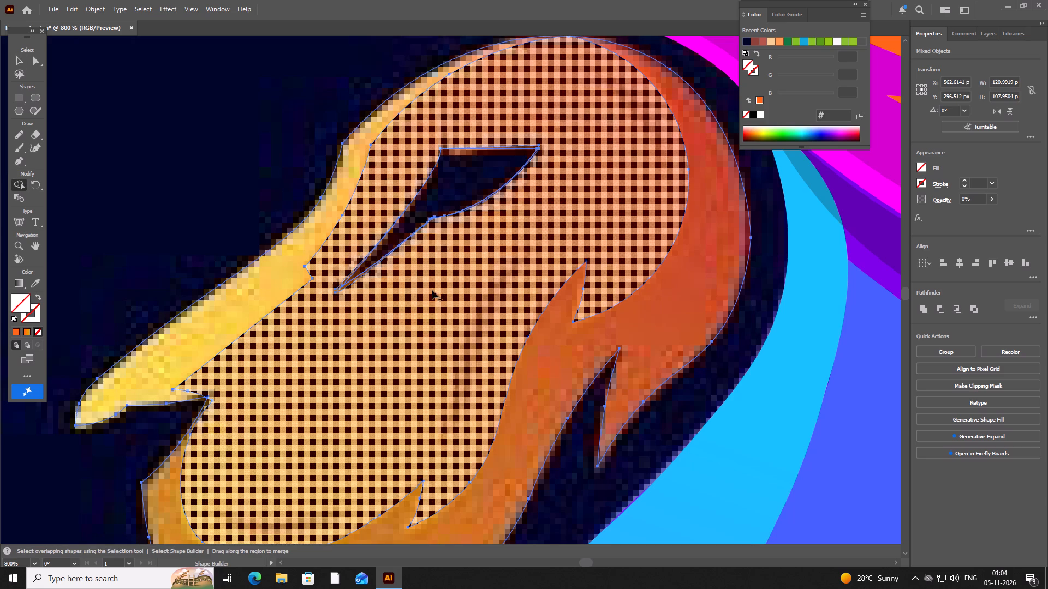
{"action": "left_click", "coordinate": [425, 323]}
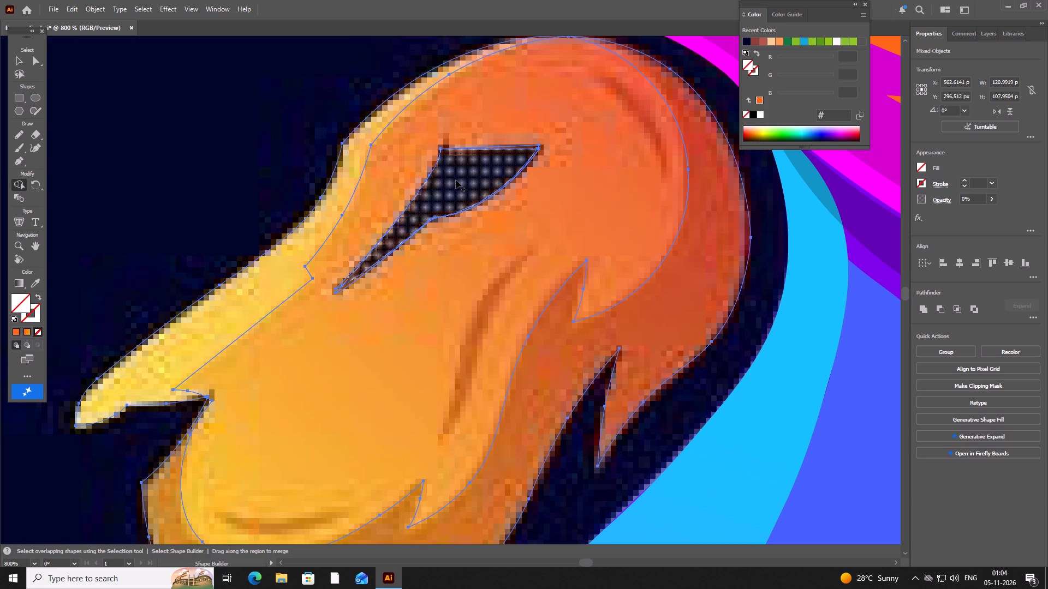
{"action": "left_click", "coordinate": [456, 180], "text": "alt"}
{"action": "triple_click", "coordinate": [456, 180], "text": "alt"}
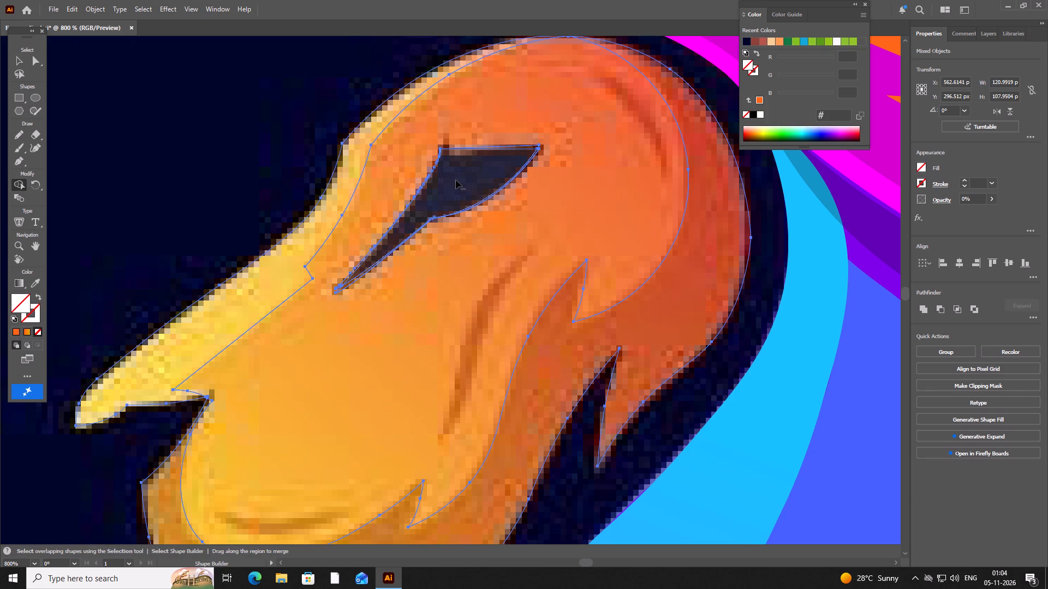
{"action": "left_click_drag", "start_coordinate": [457, 190], "coordinate": [464, 194], "text": "alt"}
{"action": "double_click", "coordinate": [464, 194], "text": "alt"}
Raise the opacity of the selected face and eye shapes to 100%.
{"action": "scroll", "coordinate": [291, 239], "scroll_direction": "down", "scroll_amount": 1}
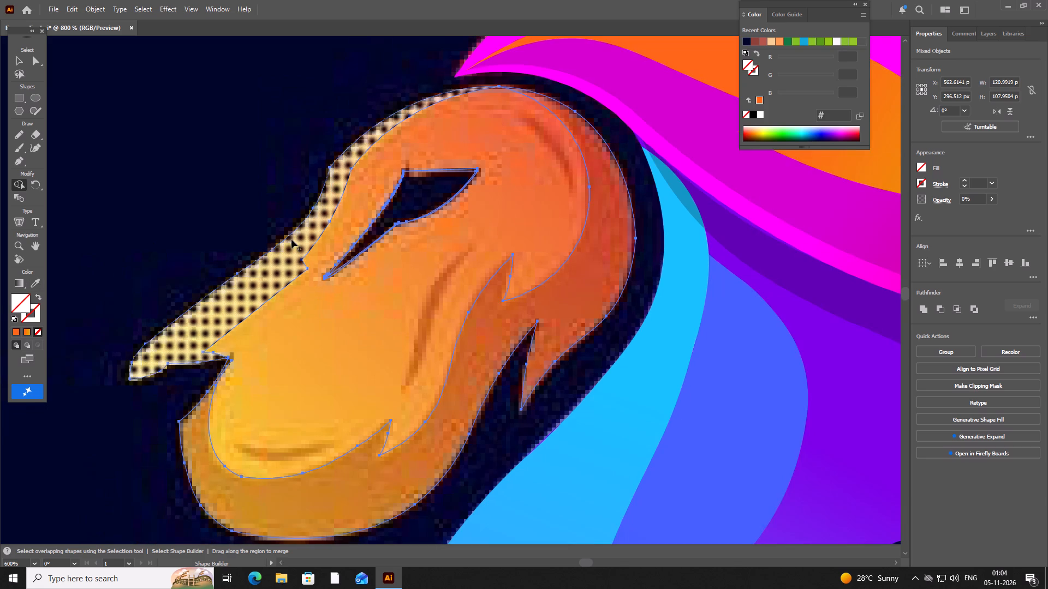
{"action": "scroll", "coordinate": [291, 239], "scroll_direction": "down", "scroll_amount": 1}
{"action": "scroll", "coordinate": [291, 239], "scroll_direction": "up", "scroll_amount": 1}
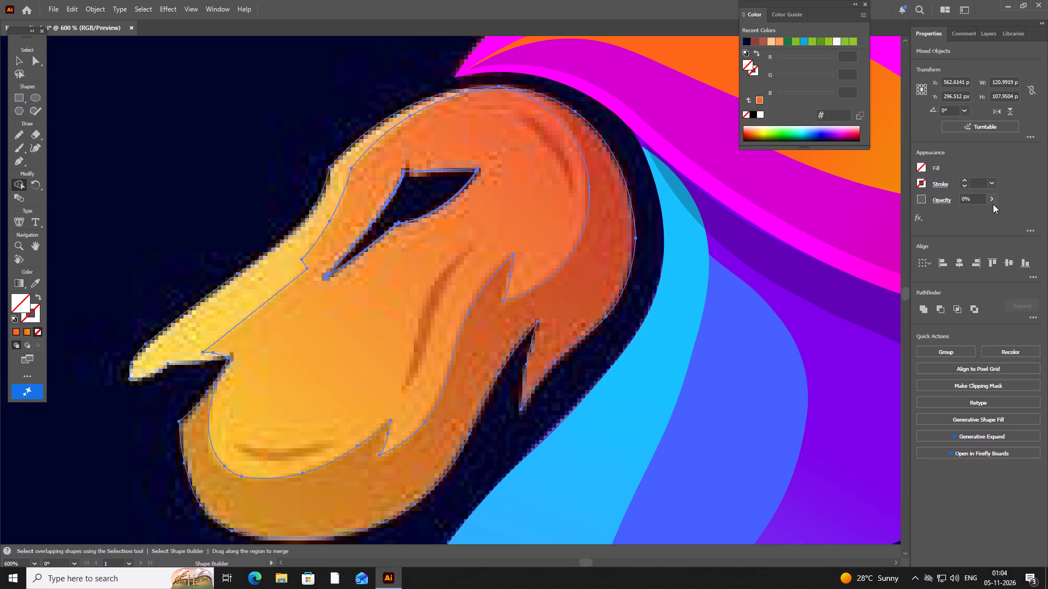
{"action": "left_click", "coordinate": [993, 202]}
{"action": "left_click_drag", "start_coordinate": [951, 213], "coordinate": [975, 218]}
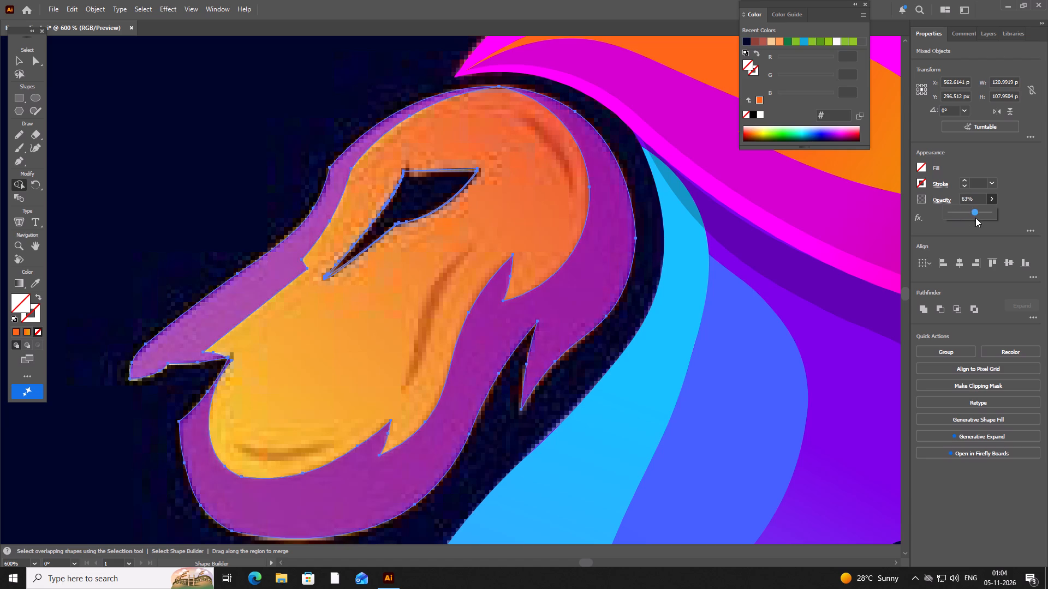
{"action": "left_click_drag", "start_coordinate": [975, 218], "coordinate": [990, 220]}
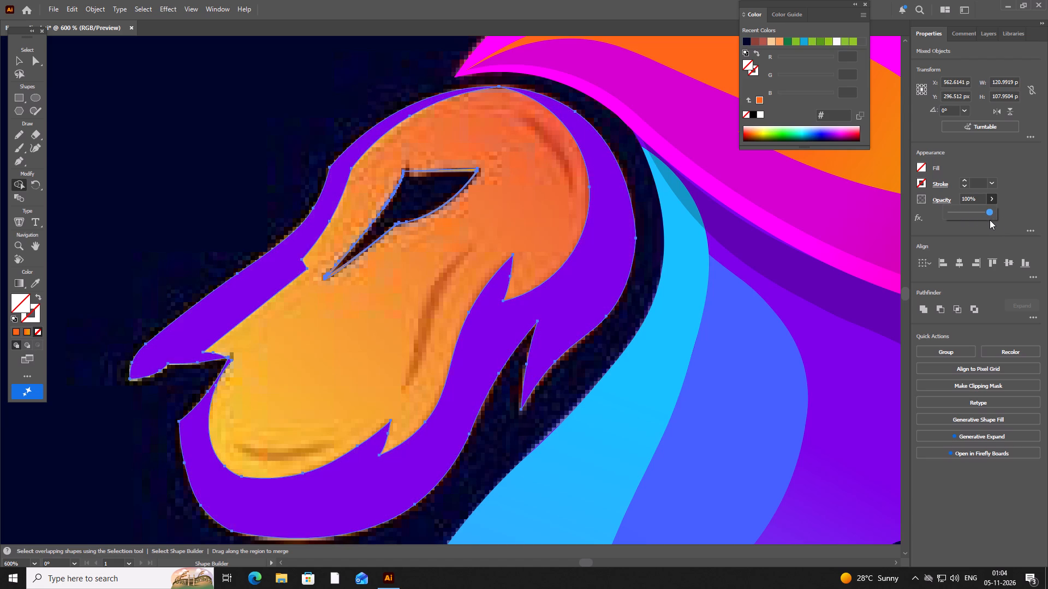
{"action": "left_click_drag", "start_coordinate": [990, 220], "coordinate": [977, 219]}
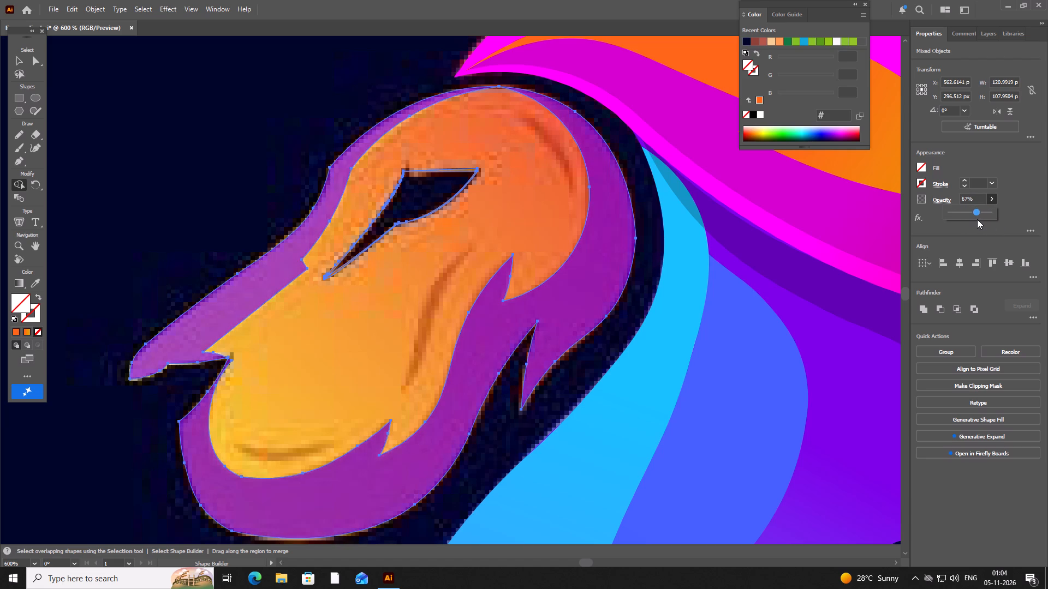
{"action": "left_click_drag", "start_coordinate": [977, 219], "coordinate": [992, 221]}
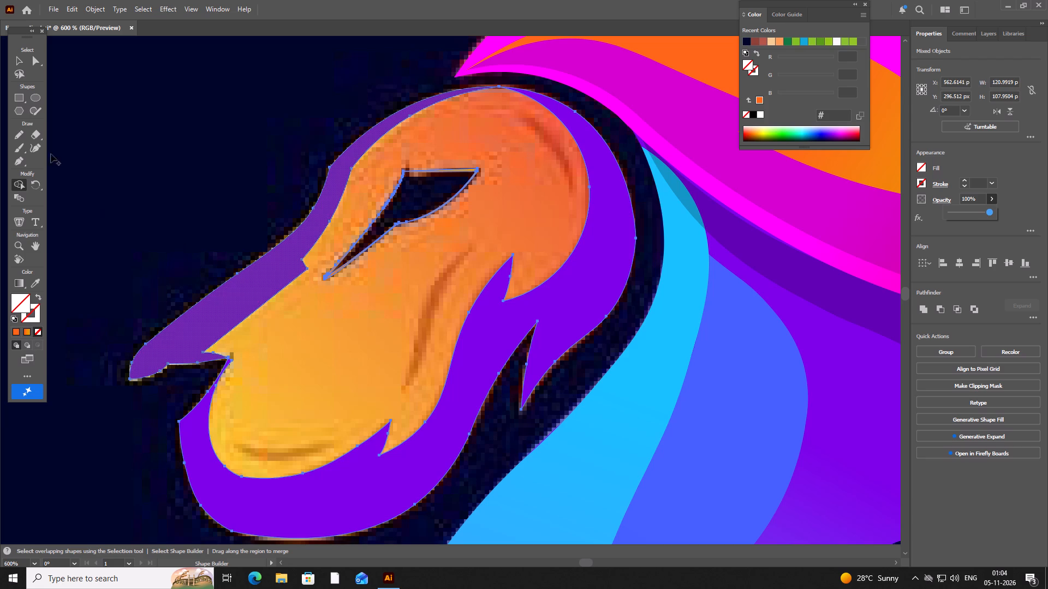
Fill only the inner face shape with the linear orange gradient and deselect it.
{"action": "left_click", "coordinate": [13, 63]}
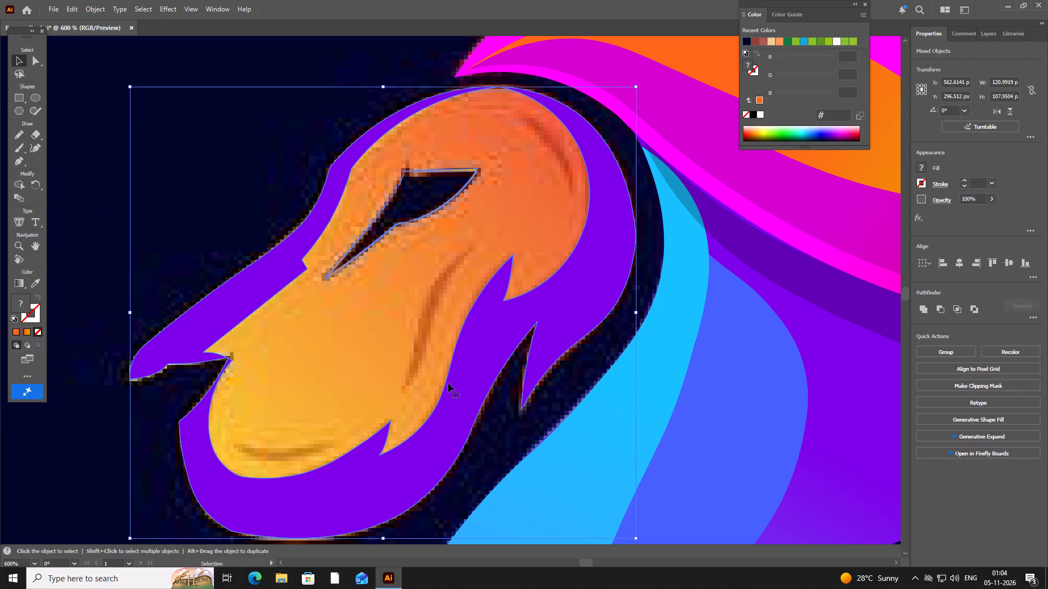
{"action": "left_click", "coordinate": [446, 379]}
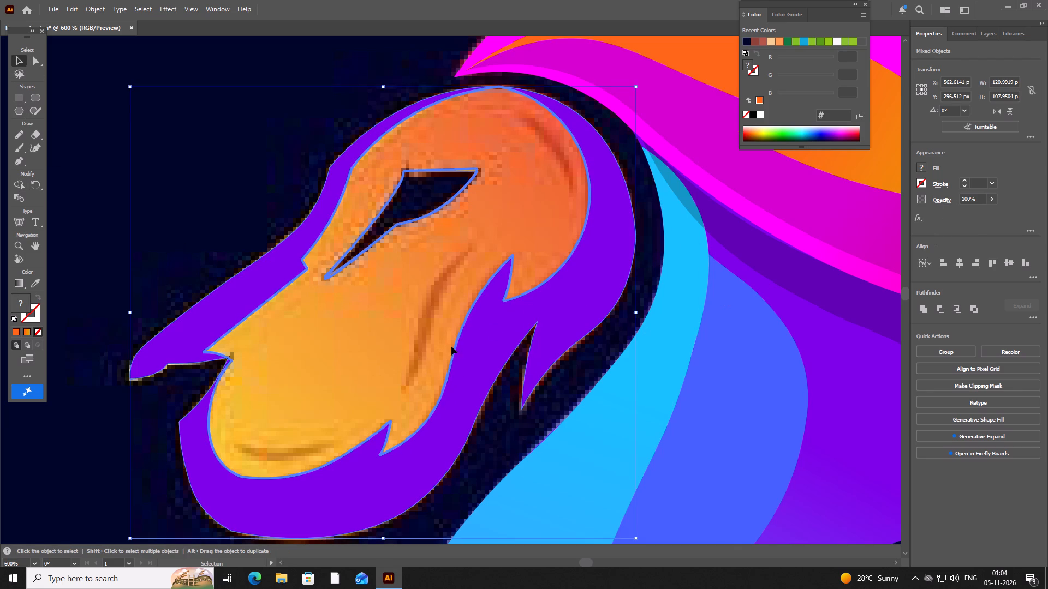
{"action": "left_click", "coordinate": [107, 197]}
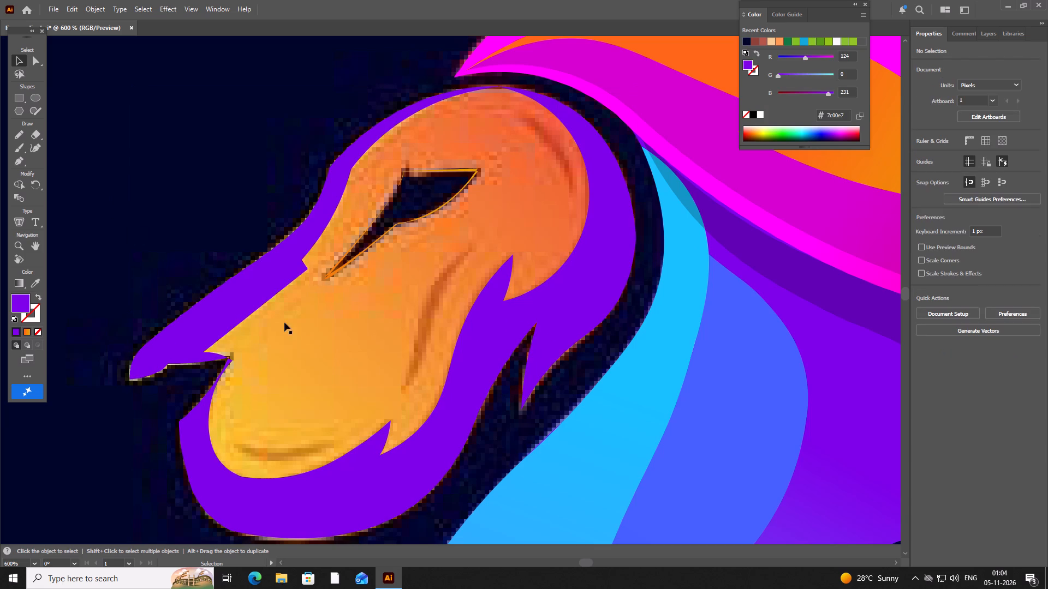
{"action": "left_click", "coordinate": [224, 335]}
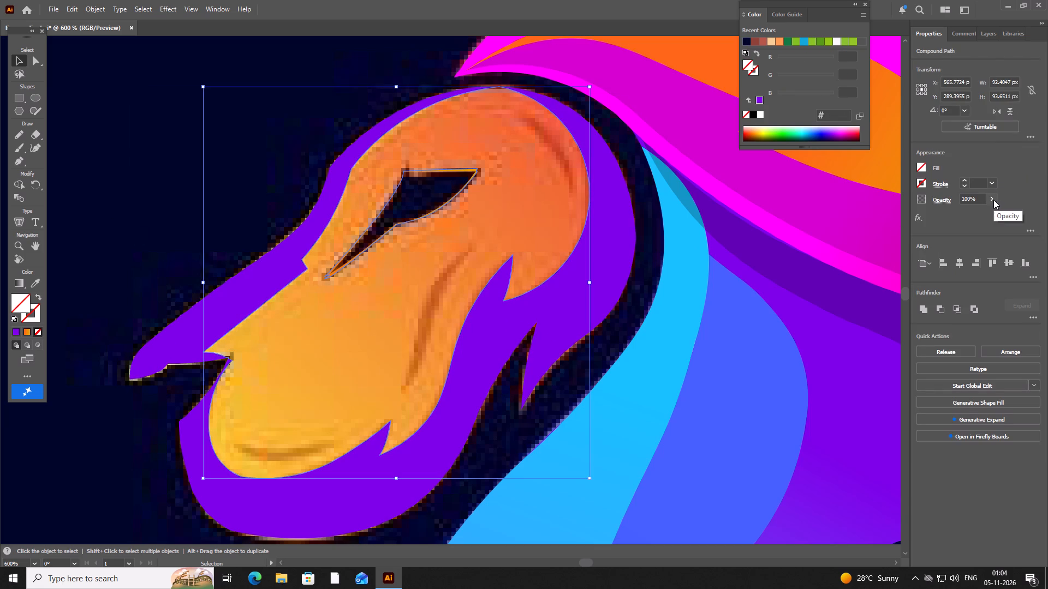
{"action": "left_click", "coordinate": [24, 332]}
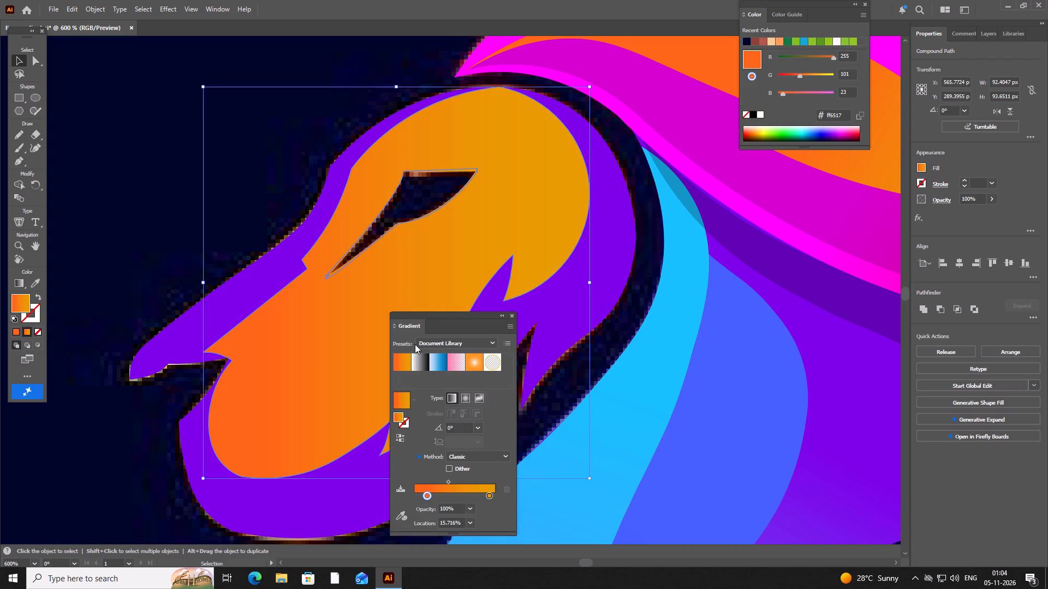
{"action": "left_click", "coordinate": [165, 202]}
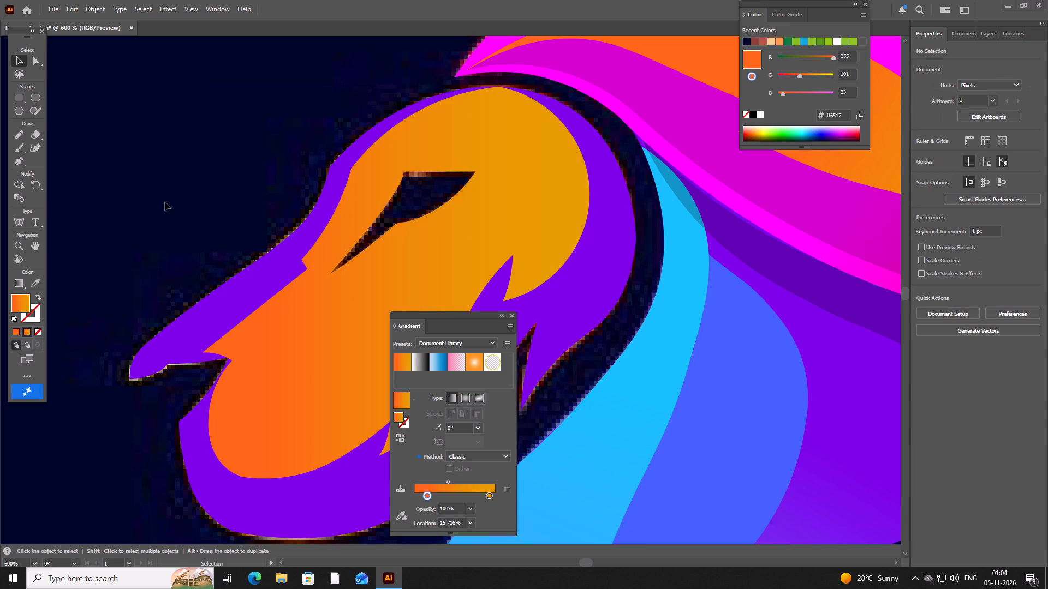
{"action": "scroll", "coordinate": [317, 267], "scroll_direction": "down", "scroll_amount": 3}
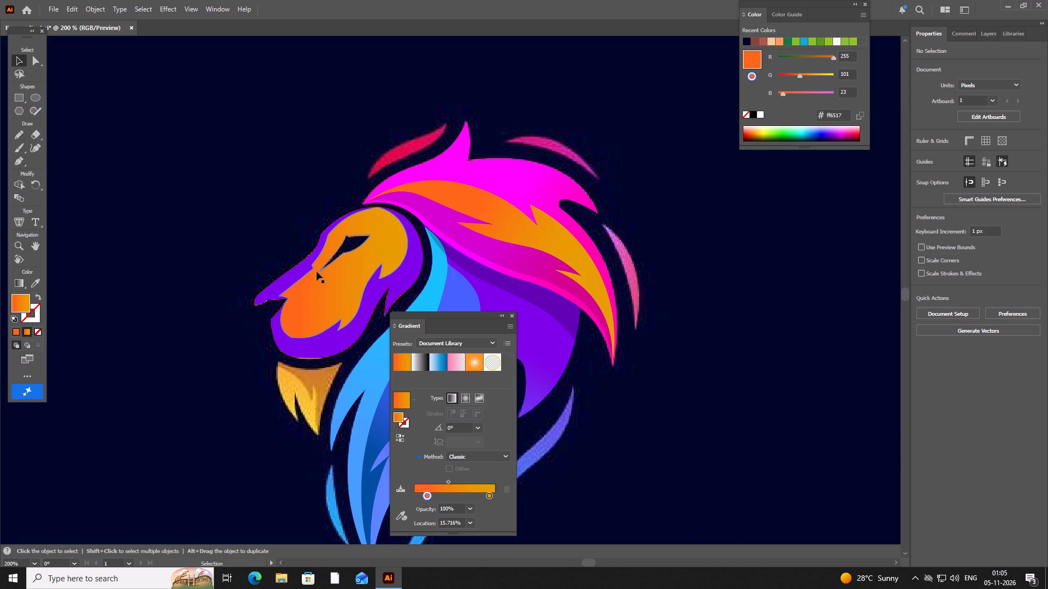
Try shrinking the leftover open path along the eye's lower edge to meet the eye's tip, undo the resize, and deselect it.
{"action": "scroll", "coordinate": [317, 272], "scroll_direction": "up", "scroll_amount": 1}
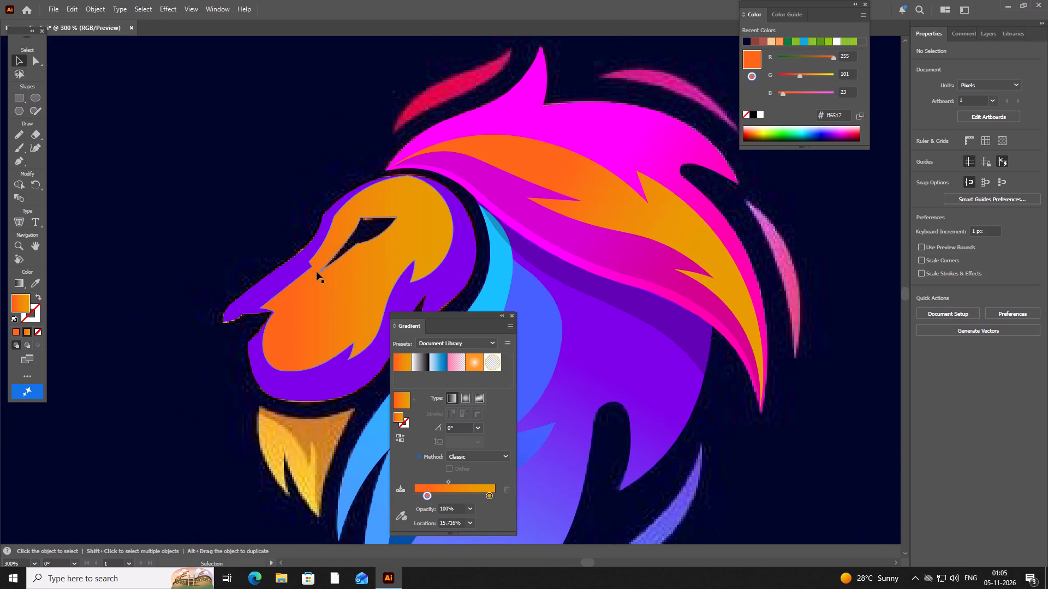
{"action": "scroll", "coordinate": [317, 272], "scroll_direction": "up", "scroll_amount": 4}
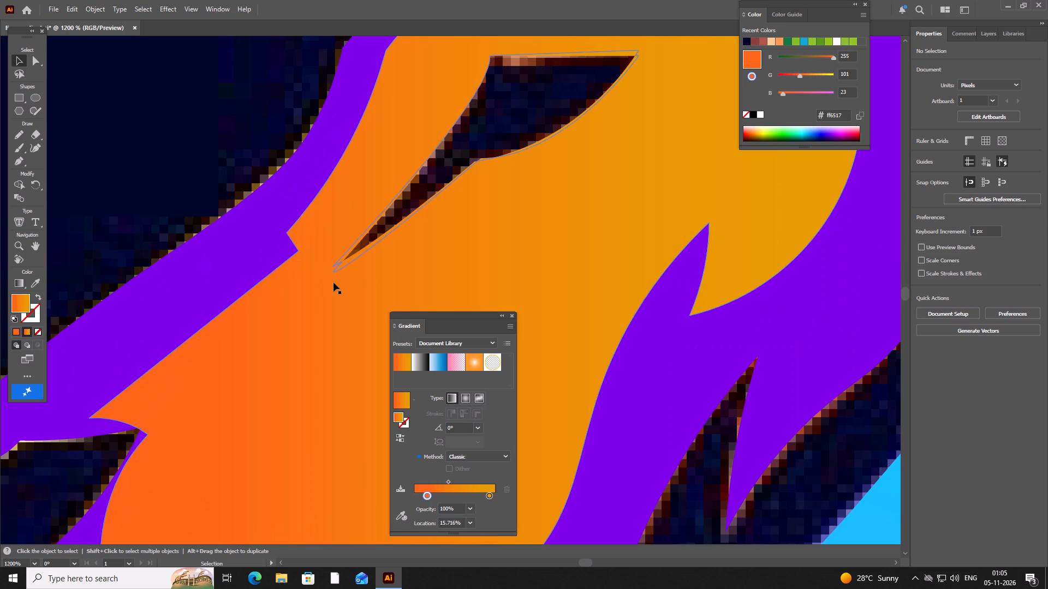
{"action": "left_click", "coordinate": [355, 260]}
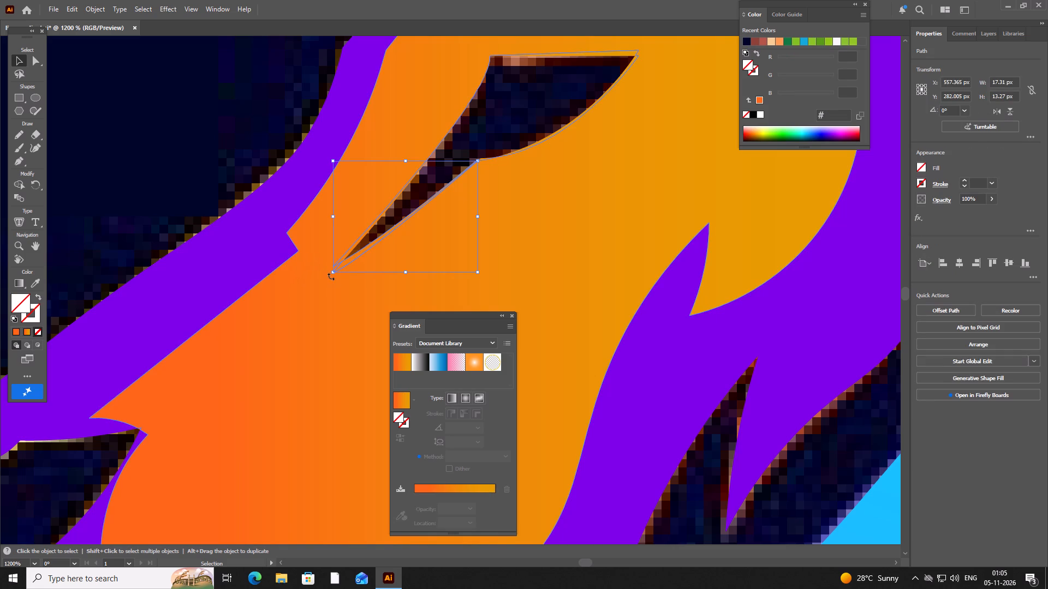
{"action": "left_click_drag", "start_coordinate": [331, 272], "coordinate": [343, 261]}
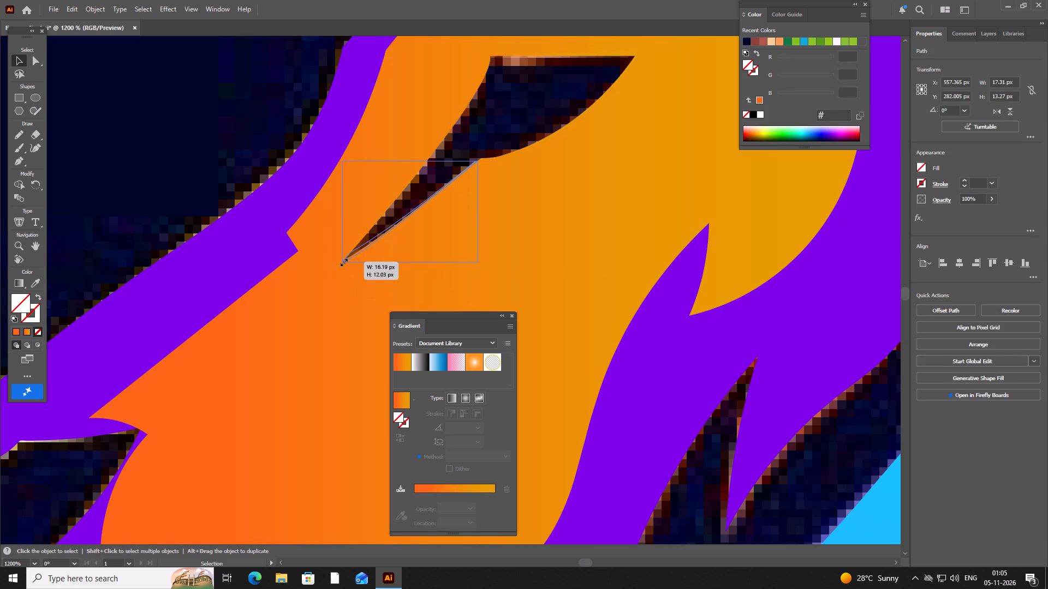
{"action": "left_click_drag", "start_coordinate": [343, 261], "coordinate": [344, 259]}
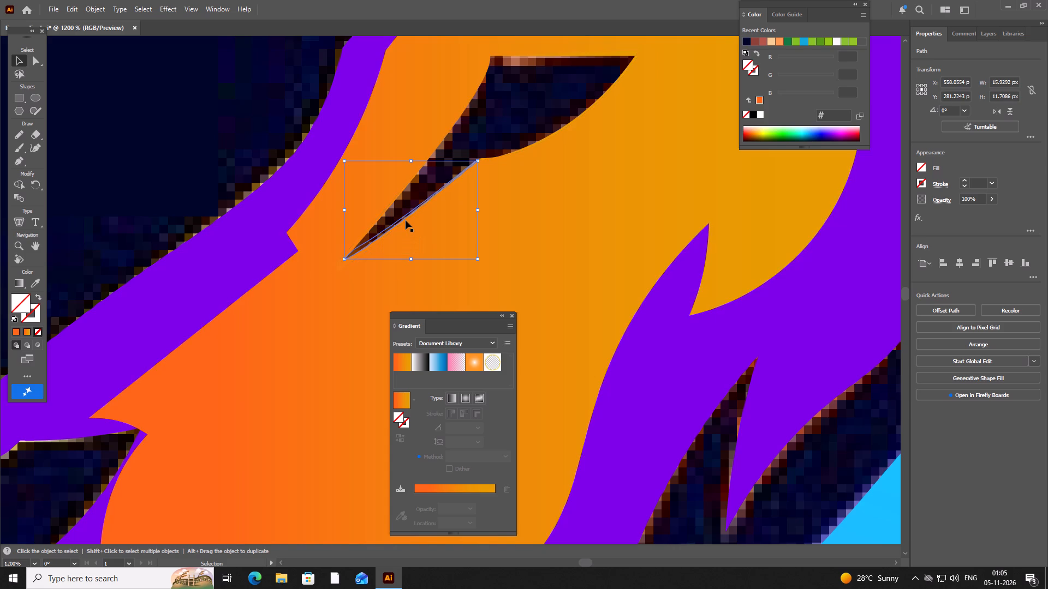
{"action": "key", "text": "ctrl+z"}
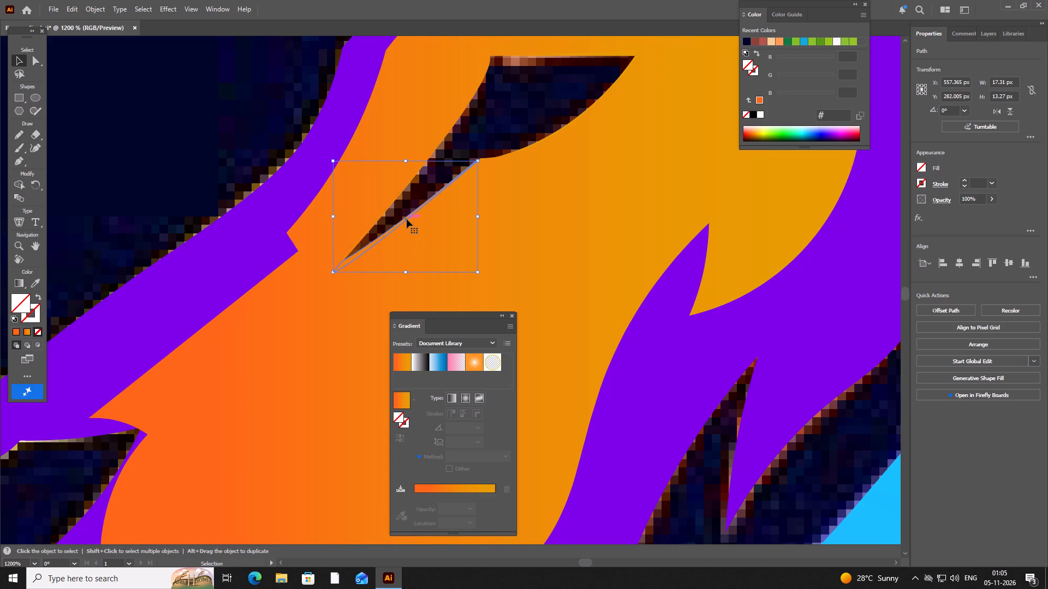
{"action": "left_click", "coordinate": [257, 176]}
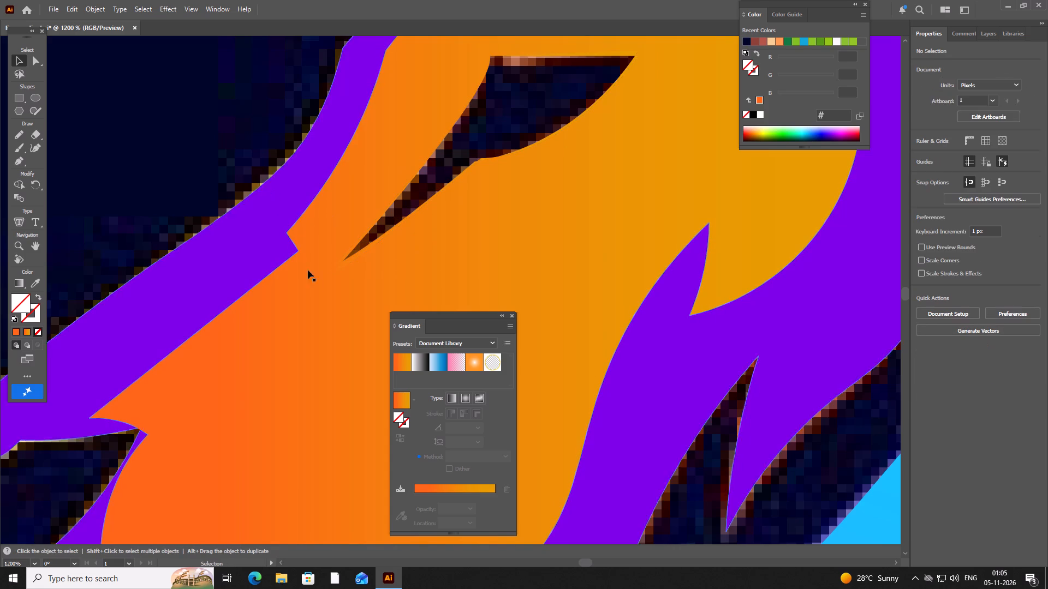
Lower the opacity of the purple outer face shape to 0%, exposing the reference image, and deselect it.
{"action": "scroll", "coordinate": [171, 170], "scroll_direction": "down", "scroll_amount": 3}
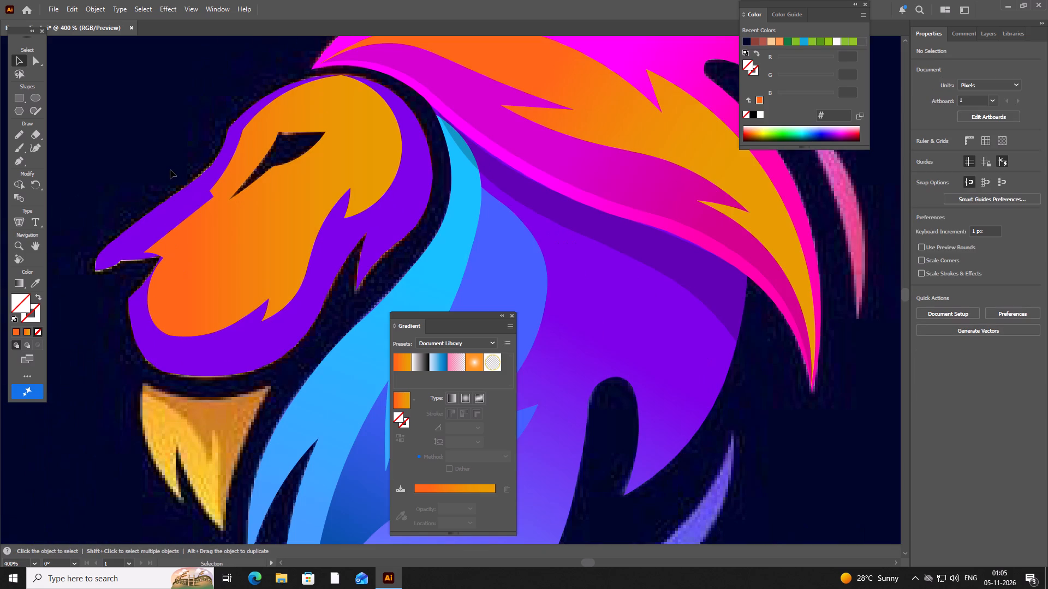
{"action": "scroll", "coordinate": [170, 172], "scroll_direction": "down", "scroll_amount": 1}
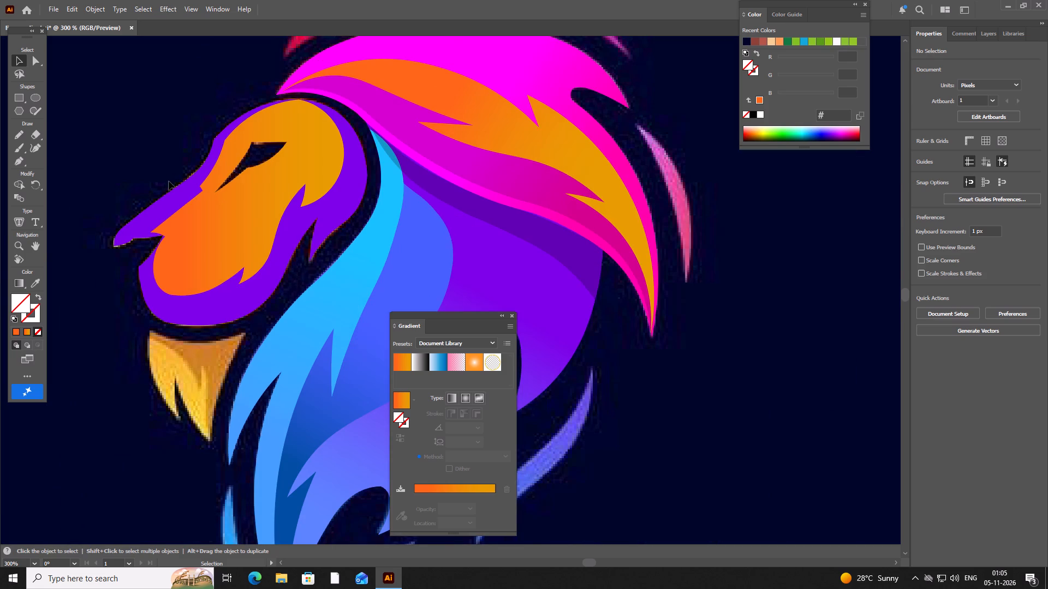
{"action": "scroll", "coordinate": [169, 182], "scroll_direction": "down", "scroll_amount": 1}
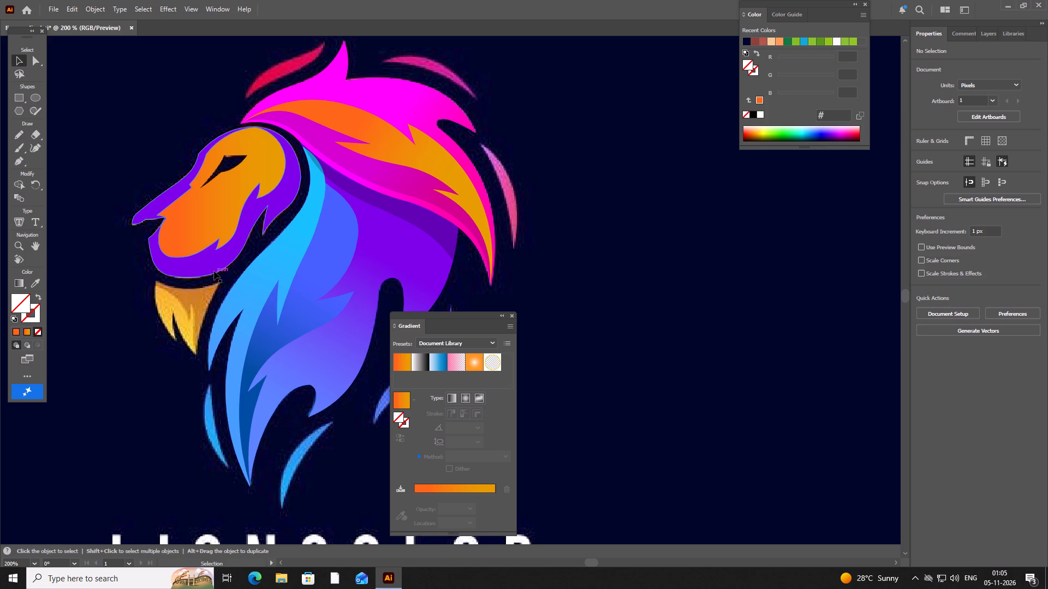
{"action": "scroll", "coordinate": [214, 271], "scroll_direction": "up", "scroll_amount": 1}
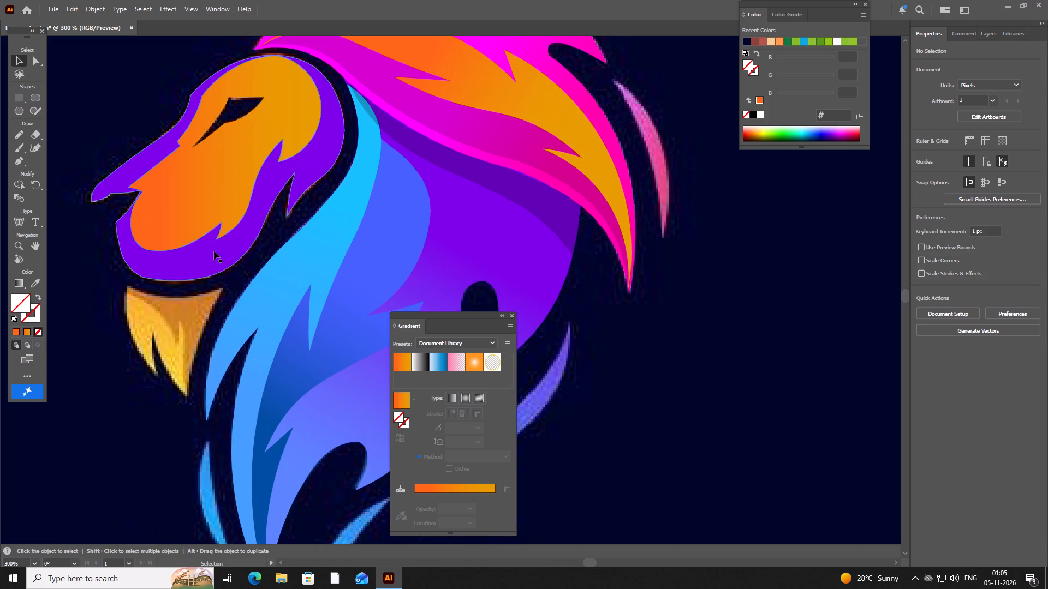
{"action": "scroll", "coordinate": [104, 152], "scroll_direction": "up", "scroll_amount": 2}
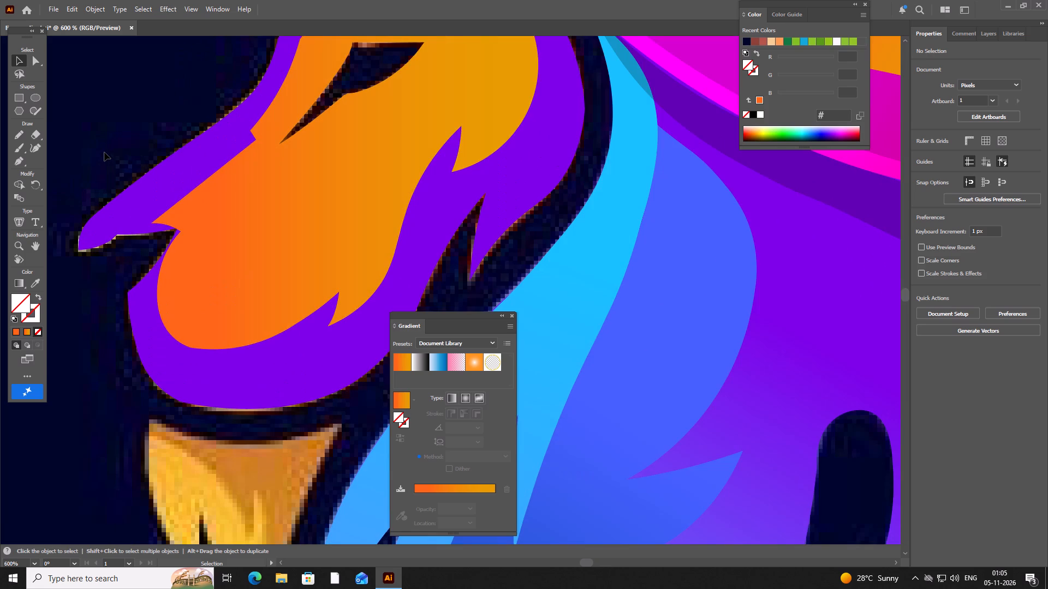
{"action": "left_click", "coordinate": [289, 406]}
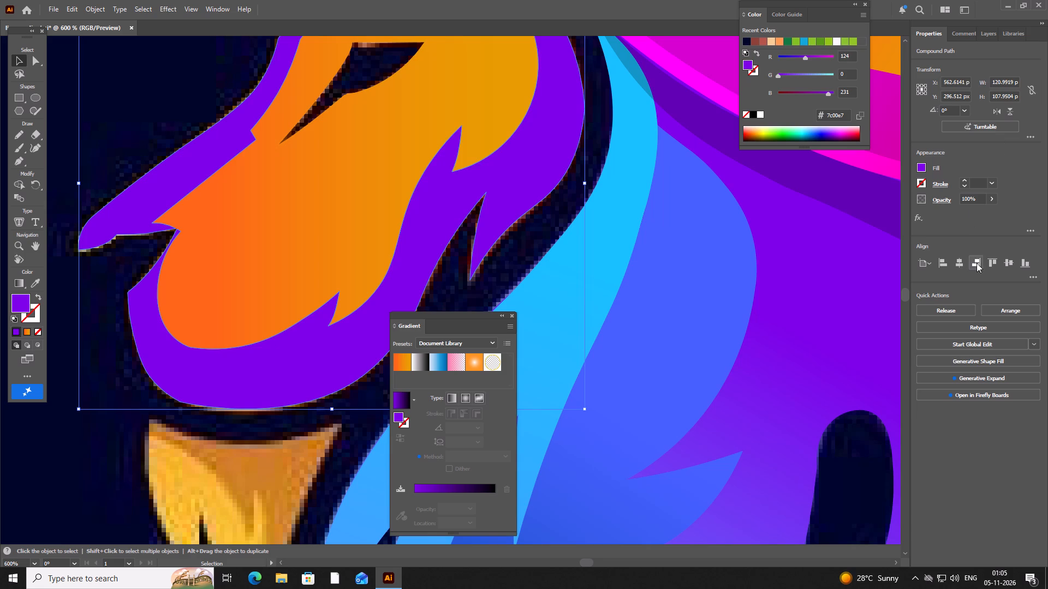
{"action": "left_click", "coordinate": [991, 195]}
{"action": "left_click_drag", "start_coordinate": [989, 212], "coordinate": [949, 229]}
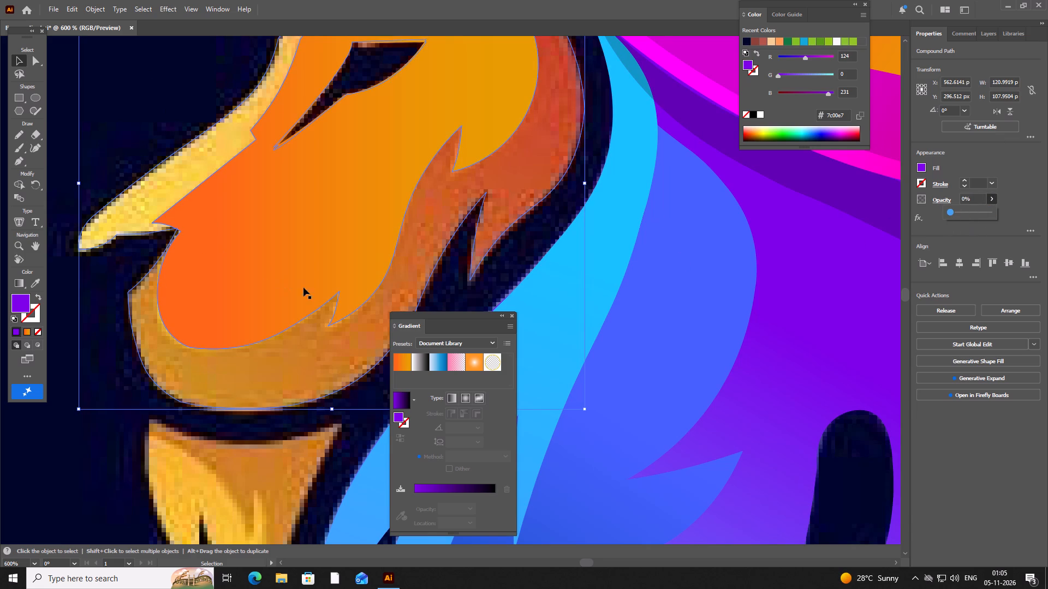
{"action": "left_click", "coordinate": [346, 317]}
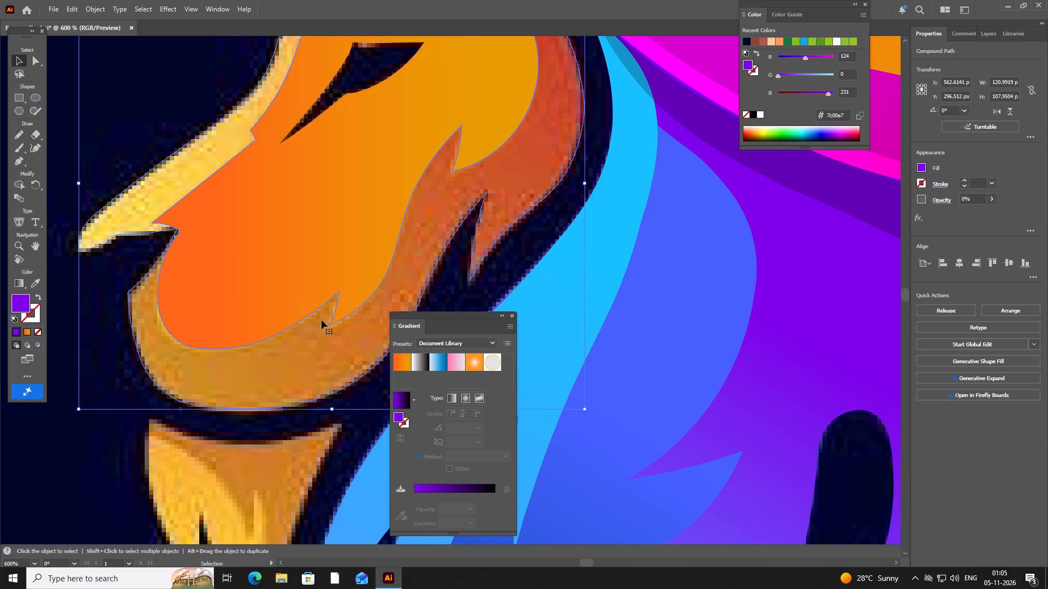
{"action": "left_click", "coordinate": [53, 465]}
Lower the opacity of the orange gradient inner face shape to 6%.
{"action": "left_click", "coordinate": [289, 329]}
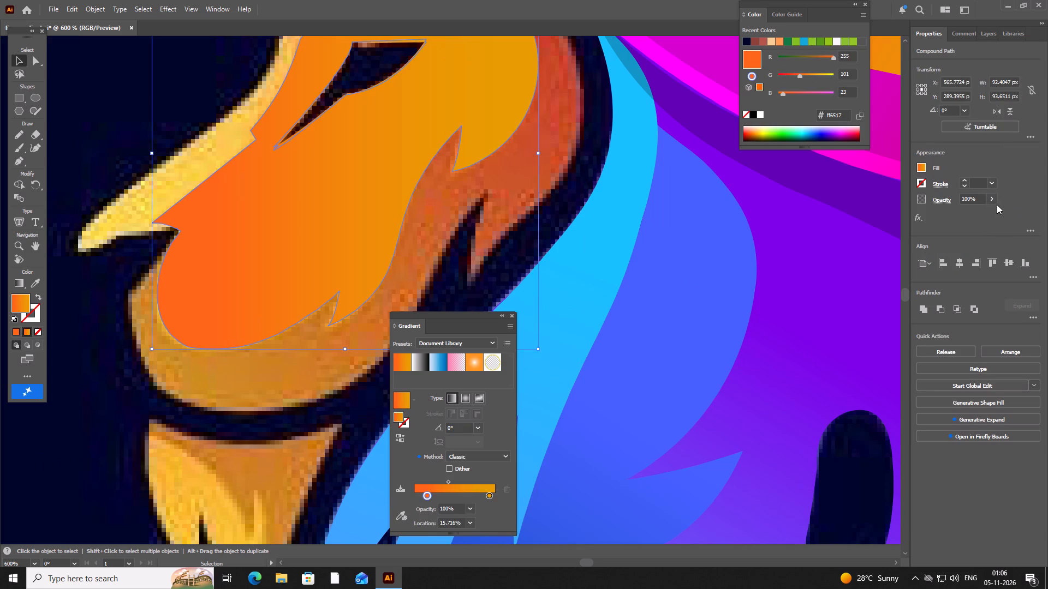
{"action": "left_click", "coordinate": [995, 201]}
{"action": "left_click_drag", "start_coordinate": [993, 212], "coordinate": [967, 220]}
{"action": "left_click", "coordinate": [992, 197]}
{"action": "left_click_drag", "start_coordinate": [990, 212], "coordinate": [991, 213]}
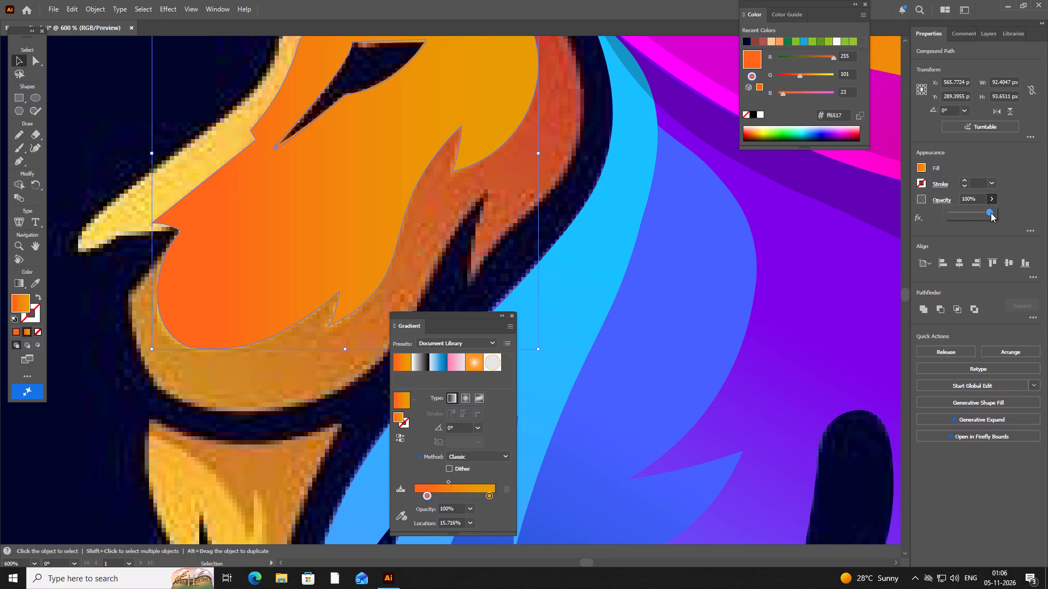
{"action": "left_click_drag", "start_coordinate": [991, 213], "coordinate": [942, 225]}
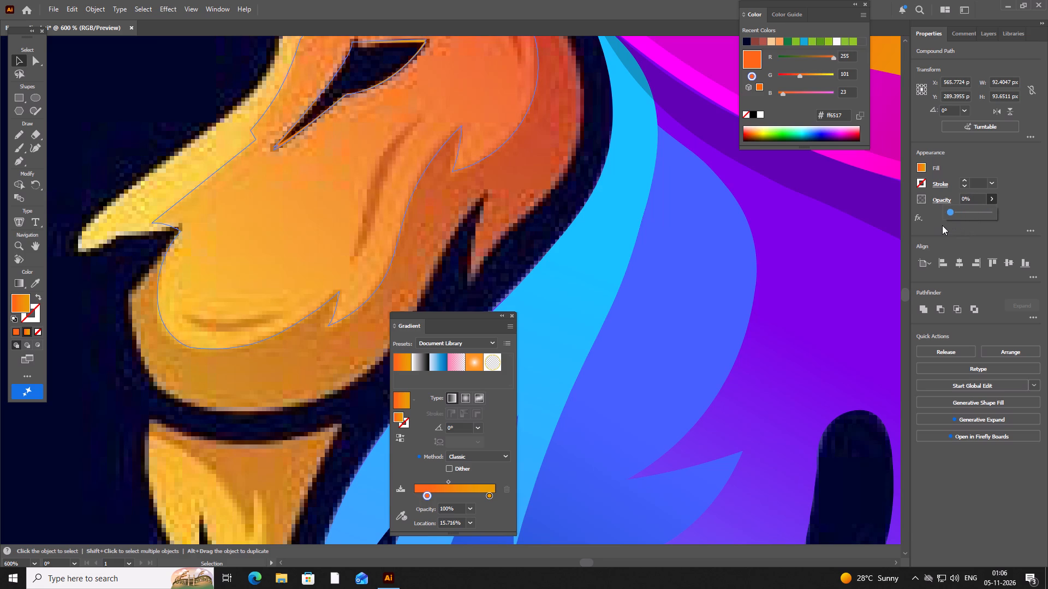
{"action": "left_click_drag", "start_coordinate": [942, 225], "coordinate": [953, 227]}
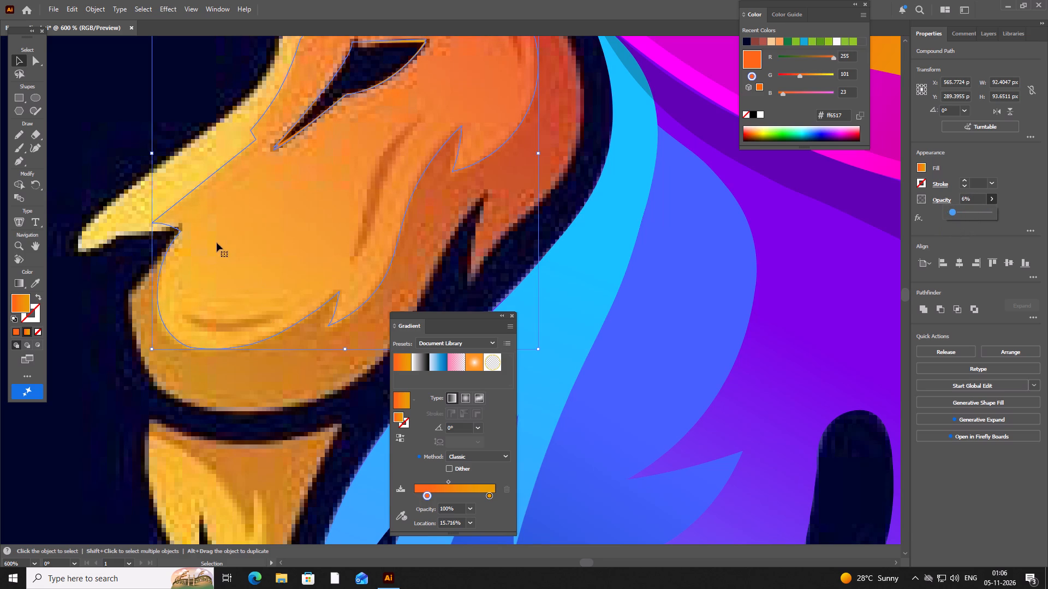
Dismiss the floating gradient settings that cover the lion's face.
{"action": "scroll", "coordinate": [368, 230], "scroll_direction": "down", "scroll_amount": 1}
{"action": "key", "text": "space"}
{"action": "key", "text": "space"}
{"action": "key", "text": "space"}
{"action": "key", "text": "space"}
{"action": "key", "text": "space"}
{"action": "key", "text": "space"}
{"action": "key", "text": "space"}
{"action": "key", "text": "space"}
{"action": "key", "text": "space"}
{"action": "key", "text": "space"}
{"action": "key", "text": "space"}
{"action": "key", "text": "space"}
{"action": "key", "text": "space"}
{"action": "key", "text": "space"}
{"action": "key", "text": "space"}
{"action": "key", "text": "space"}
{"action": "key", "text": "space"}
{"action": "left_click_drag", "start_coordinate": [374, 198], "coordinate": [416, 312]}
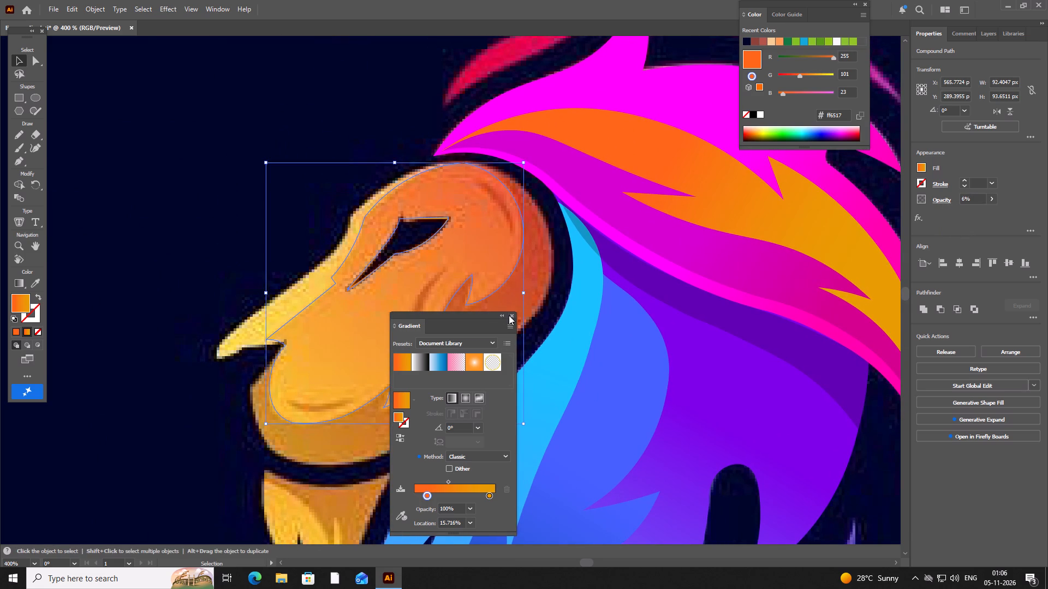
{"action": "left_click", "coordinate": [513, 315]}
Trace the outer edge of the yellow face highlight with an unfilled Pen path, curving from the top of the forehead to the brow.
{"action": "scroll", "coordinate": [432, 291], "scroll_direction": "up", "scroll_amount": 2}
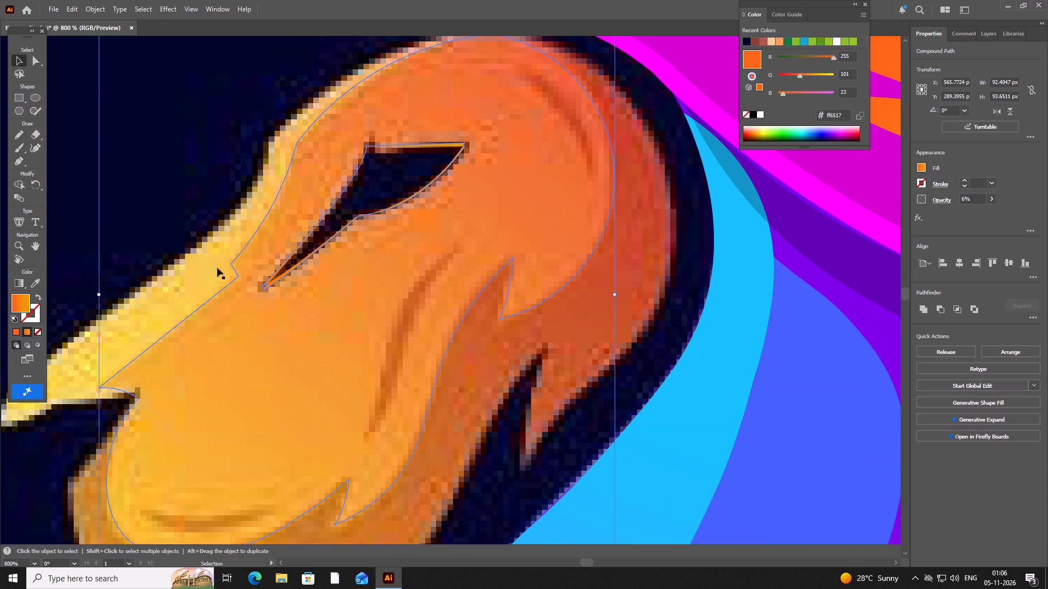
{"action": "key", "text": "space"}
{"action": "key", "text": "space"}
{"action": "key", "text": "space"}
{"action": "key", "text": "space"}
{"action": "key", "text": "space"}
{"action": "key", "text": "space"}
{"action": "key", "text": "space"}
{"action": "key", "text": "space"}
{"action": "key", "text": "space"}
{"action": "key", "text": "space"}
{"action": "key", "text": "space"}
{"action": "key", "text": "space"}
{"action": "key", "text": "space"}
{"action": "key", "text": "space"}
{"action": "key", "text": "space"}
{"action": "left_click_drag", "start_coordinate": [176, 187], "coordinate": [306, 229]}
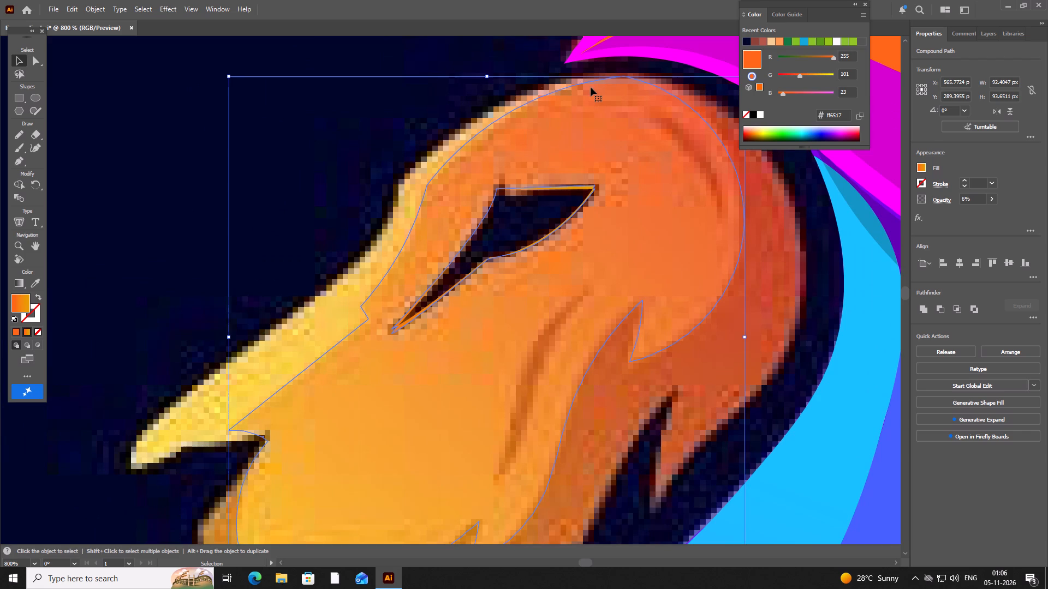
{"action": "left_click", "coordinate": [99, 151]}
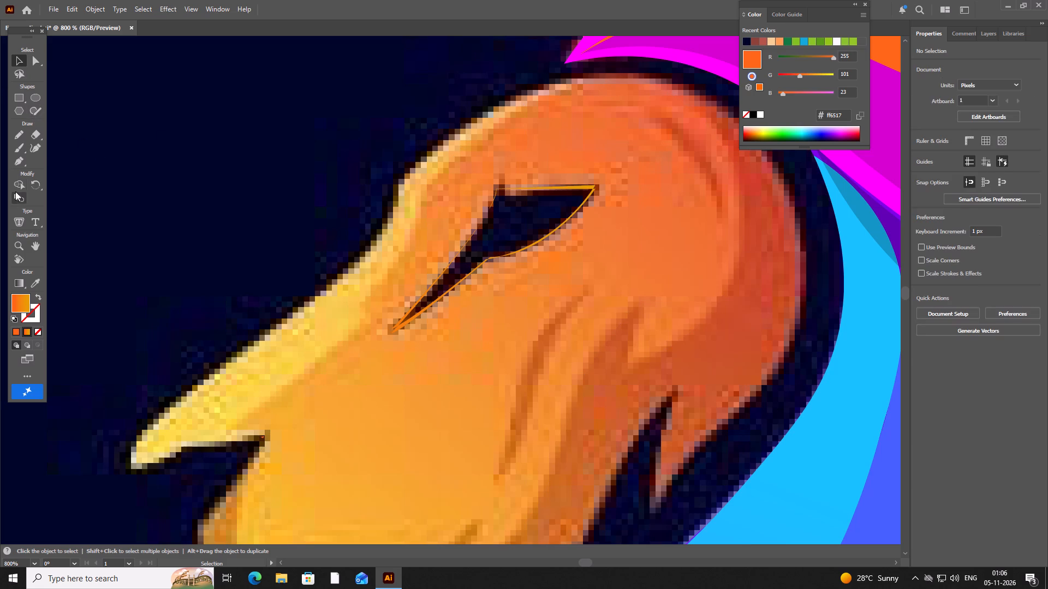
{"action": "left_click", "coordinate": [21, 158]}
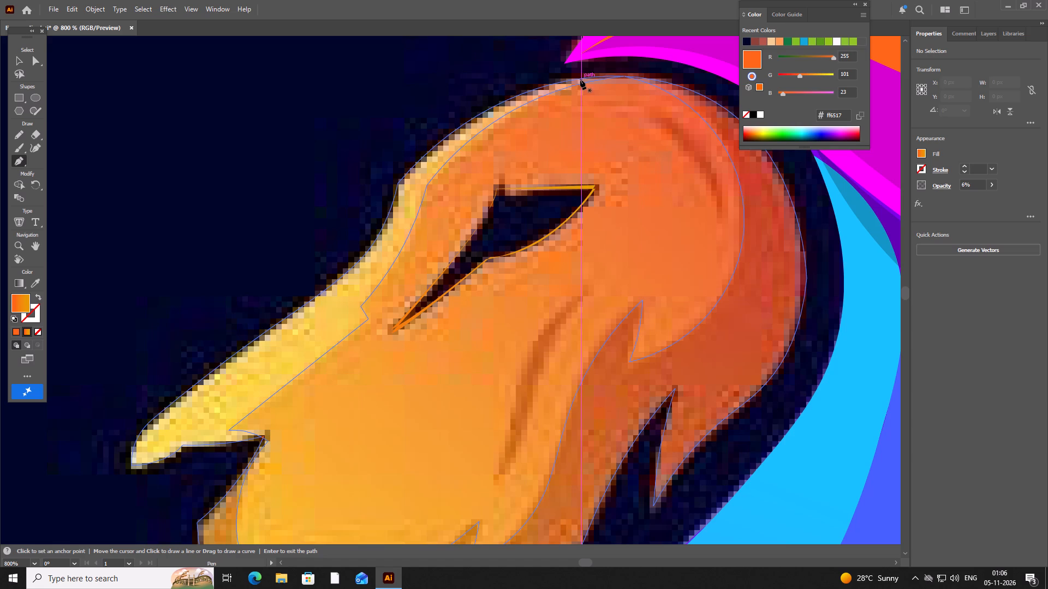
{"action": "left_click", "coordinate": [581, 81]}
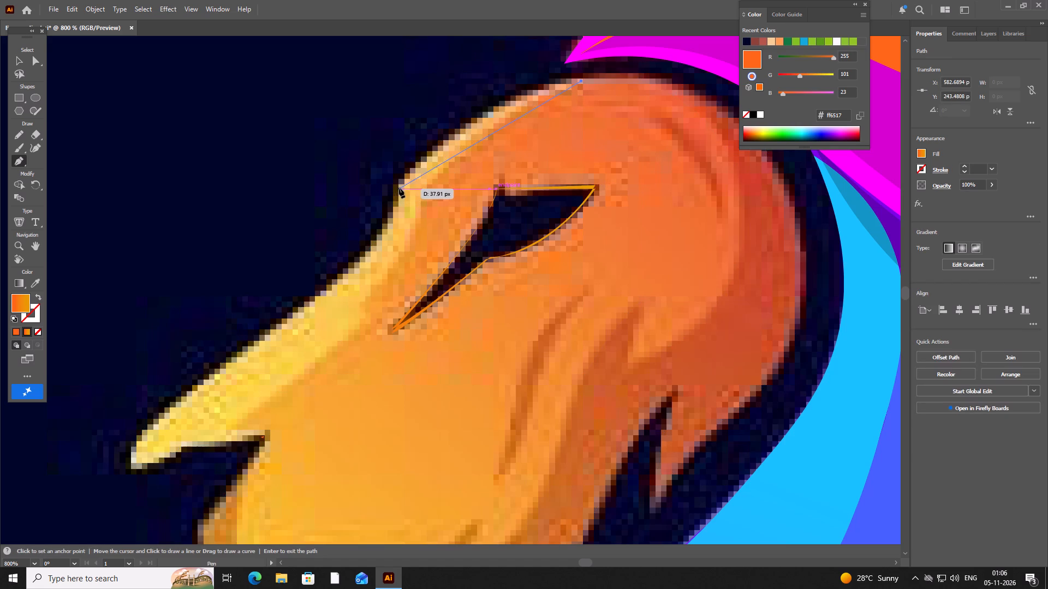
{"action": "left_click_drag", "start_coordinate": [397, 183], "coordinate": [382, 244]}
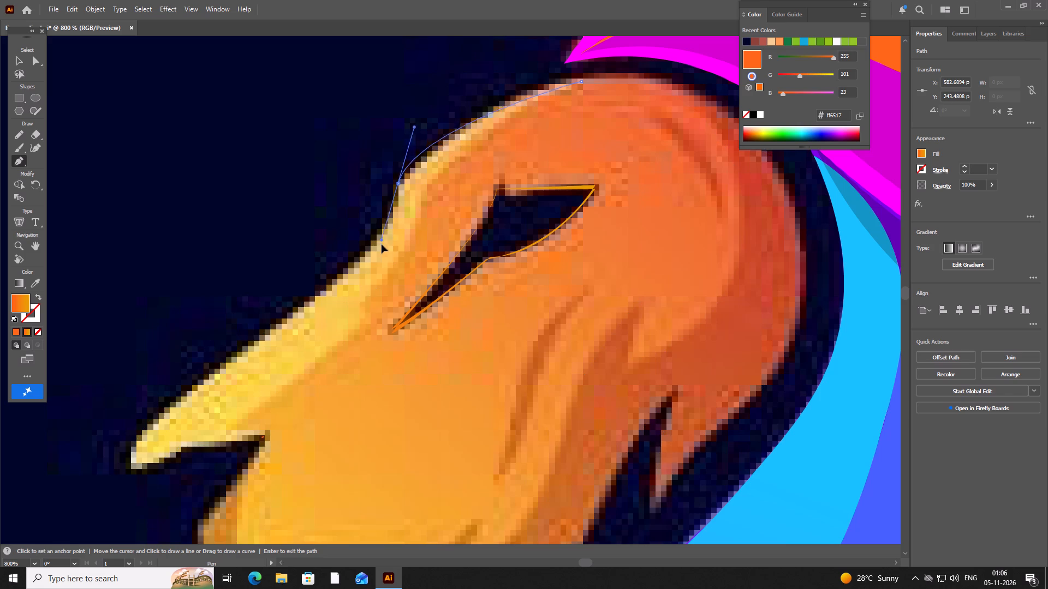
{"action": "left_click_drag", "start_coordinate": [382, 244], "coordinate": [331, 263]}
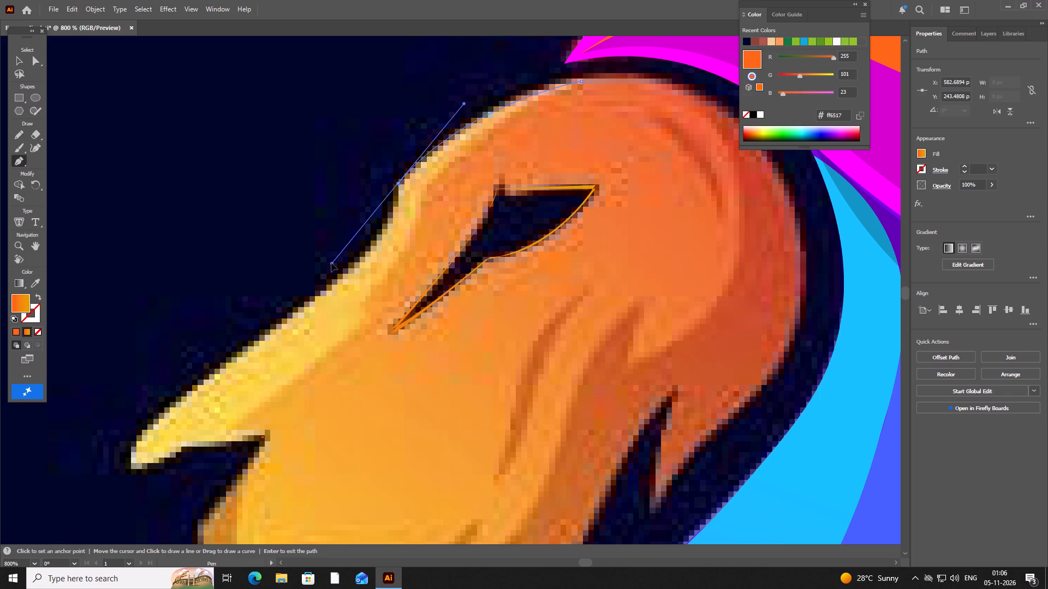
{"action": "left_click_drag", "start_coordinate": [331, 263], "coordinate": [287, 294]}
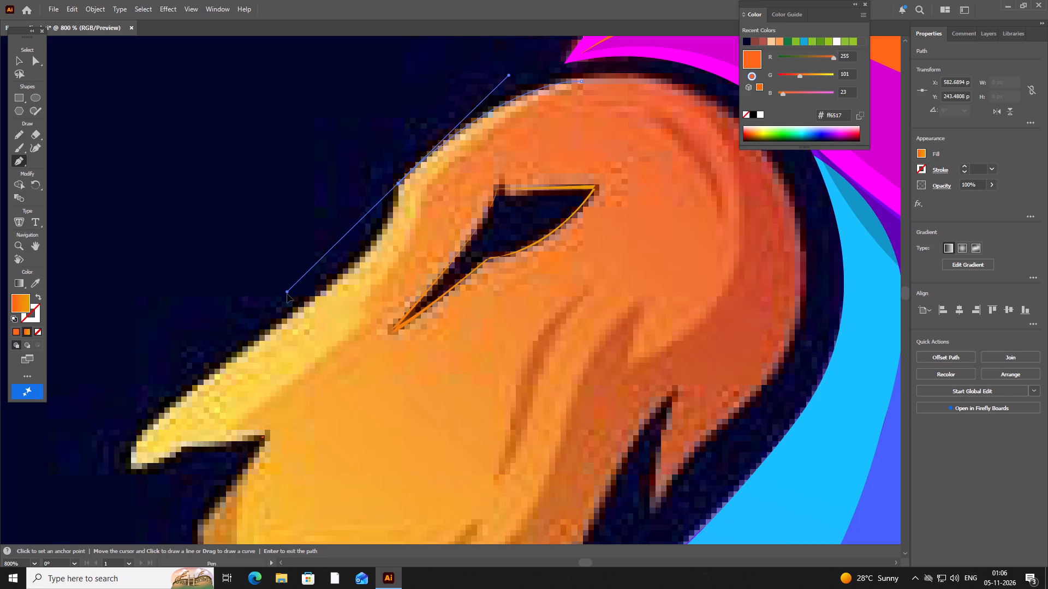
{"action": "left_click_drag", "start_coordinate": [287, 294], "coordinate": [287, 295]}
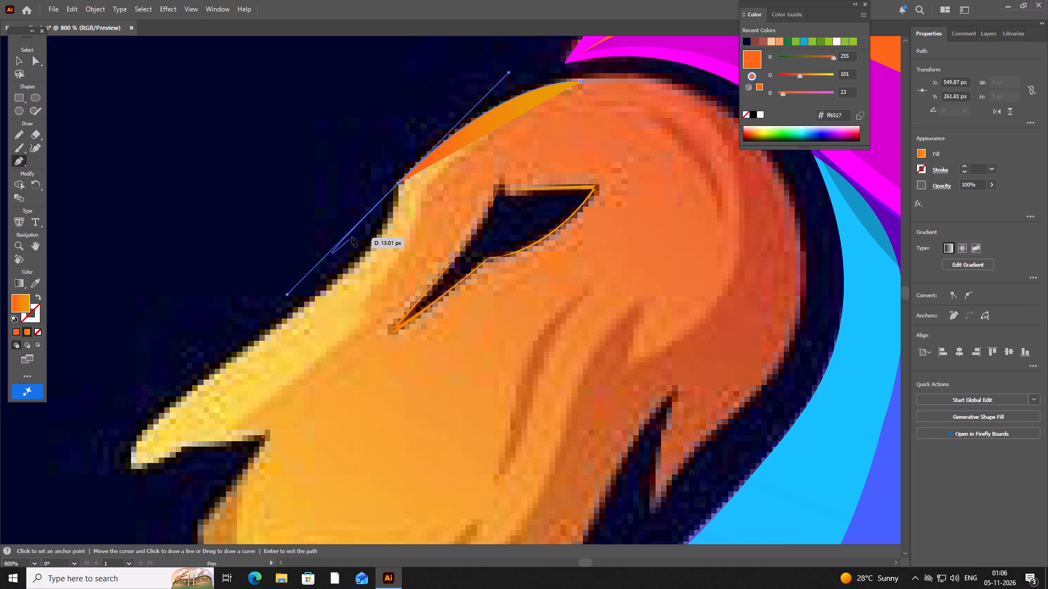
{"action": "left_click", "coordinate": [39, 330]}
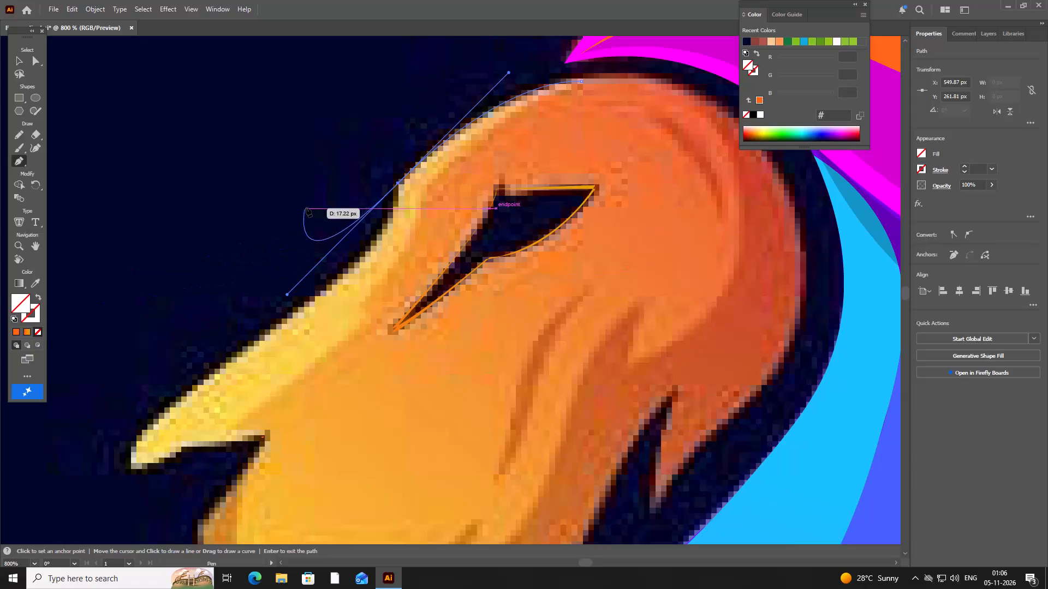
{"action": "left_click", "coordinate": [397, 183]}
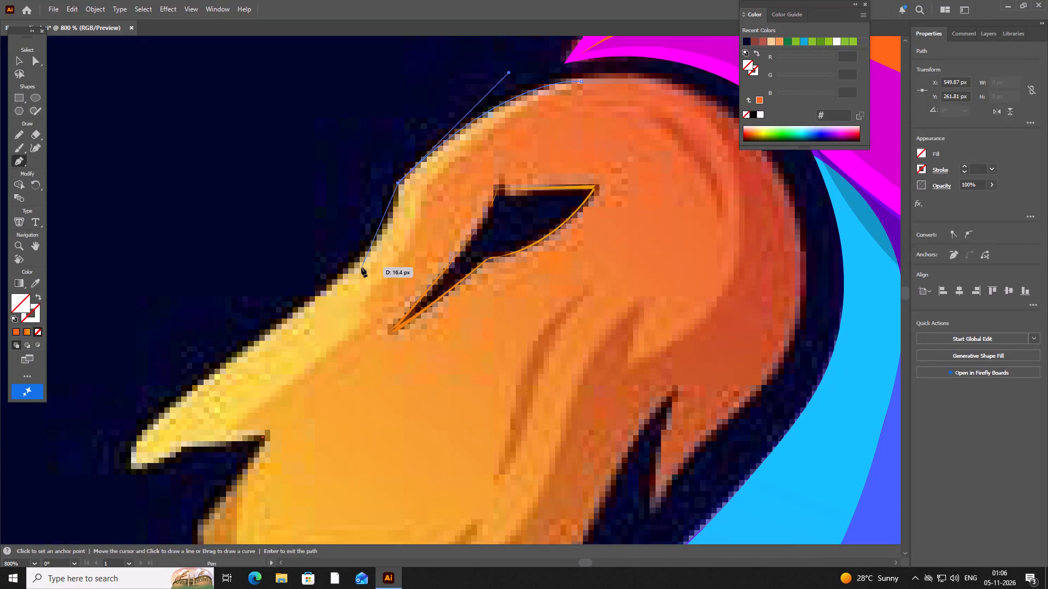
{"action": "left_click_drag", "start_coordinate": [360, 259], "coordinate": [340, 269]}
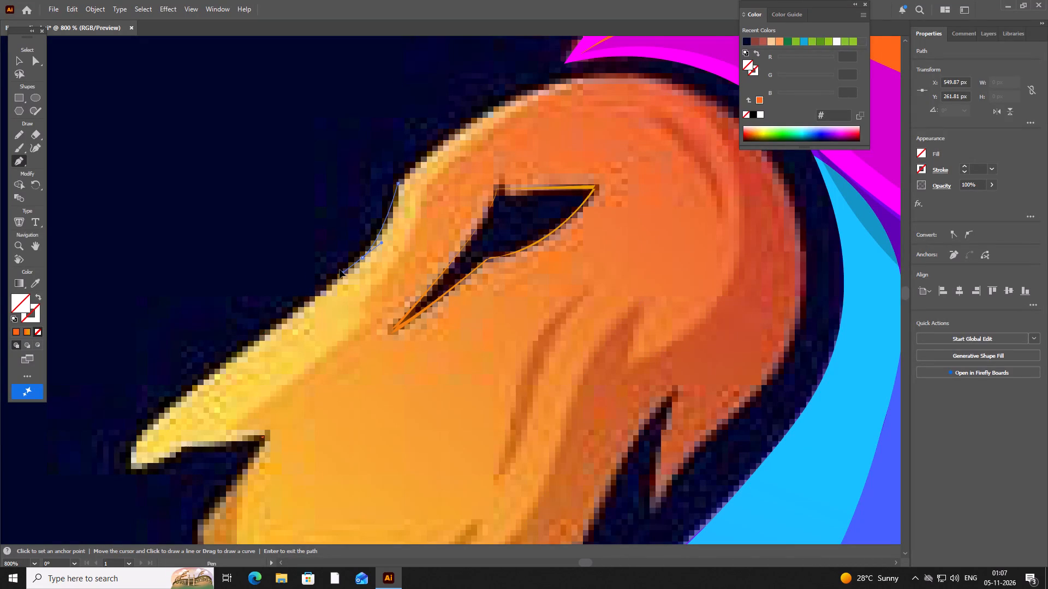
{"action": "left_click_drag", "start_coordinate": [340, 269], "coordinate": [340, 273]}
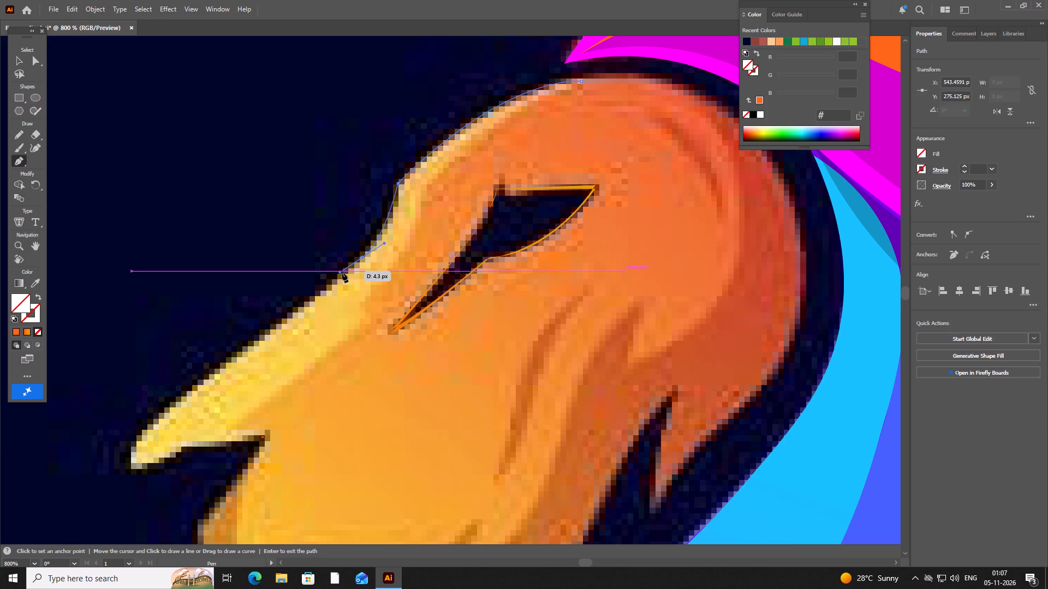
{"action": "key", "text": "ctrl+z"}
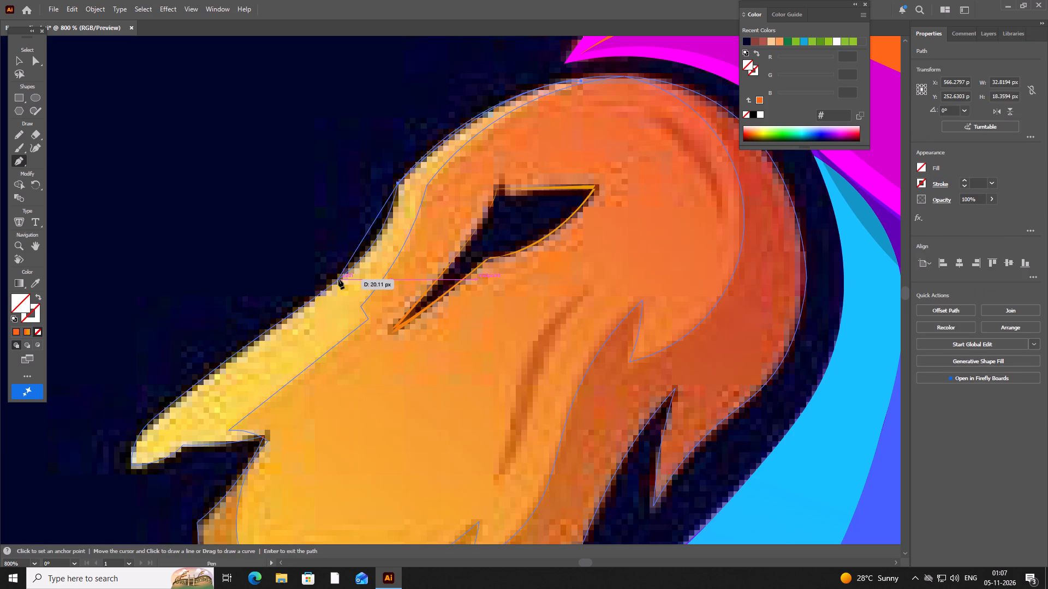
Continue the highlight path from the brow down the bridge of the nose to the nose tip, ending in a corner point.
{"action": "left_click_drag", "start_coordinate": [339, 279], "coordinate": [292, 292]}
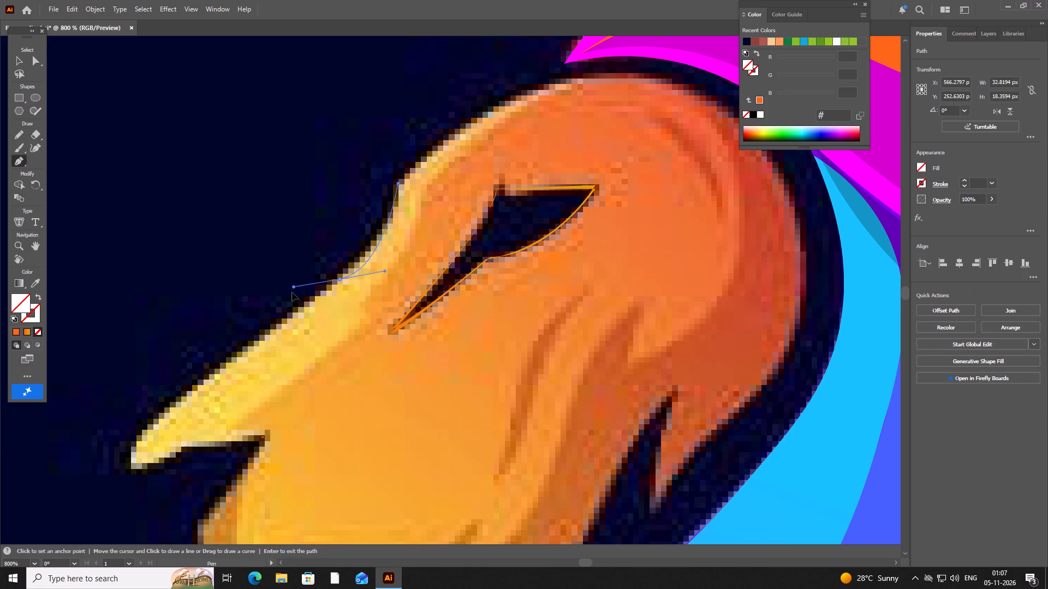
{"action": "left_click_drag", "start_coordinate": [292, 292], "coordinate": [272, 335]}
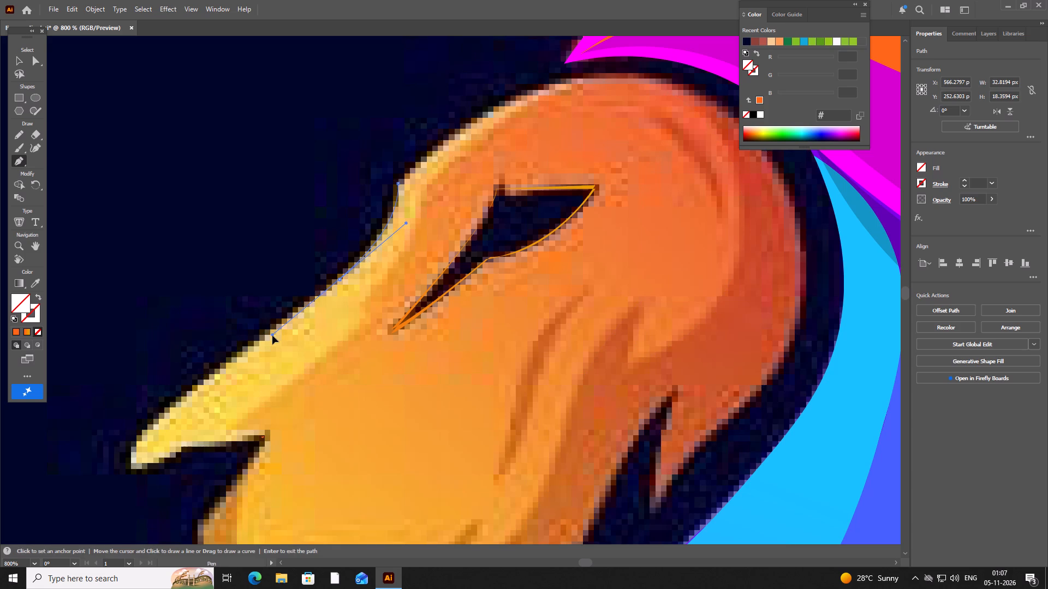
{"action": "left_click_drag", "start_coordinate": [272, 335], "coordinate": [270, 341]}
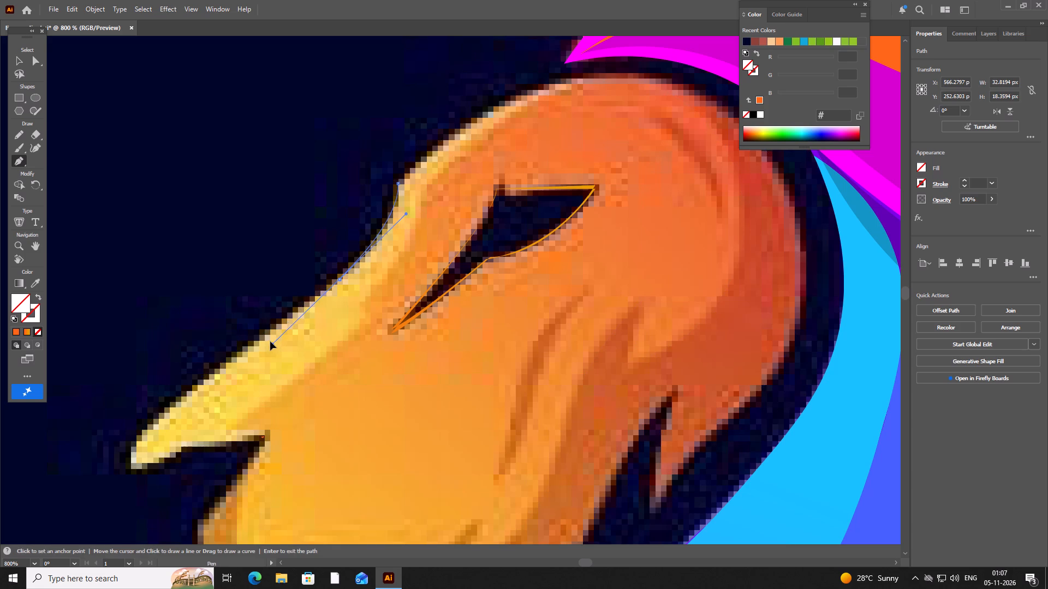
{"action": "left_click_drag", "start_coordinate": [270, 341], "coordinate": [278, 326]}
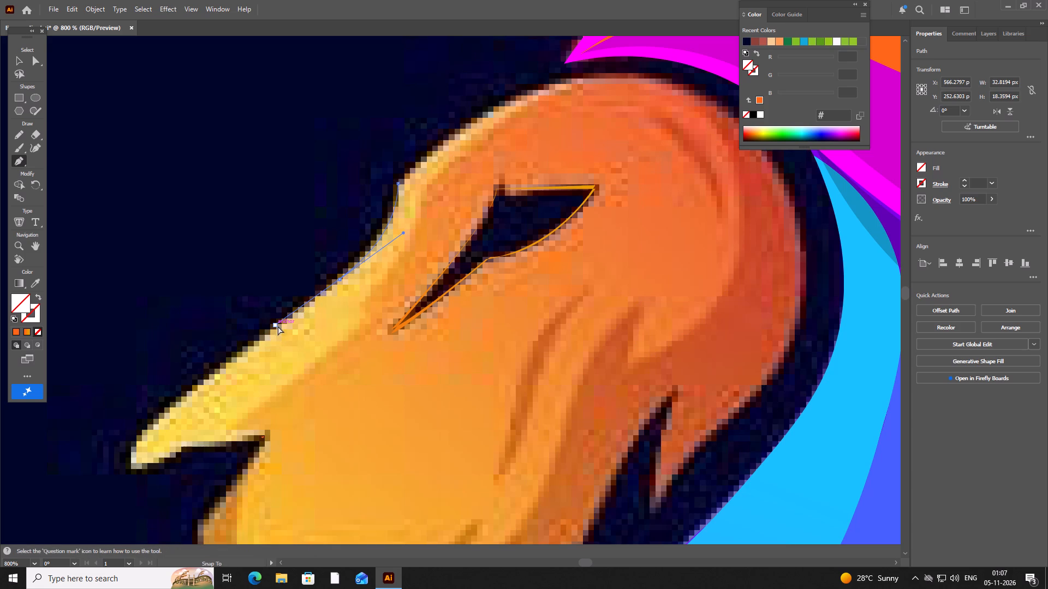
{"action": "left_click_drag", "start_coordinate": [278, 326], "coordinate": [278, 329]}
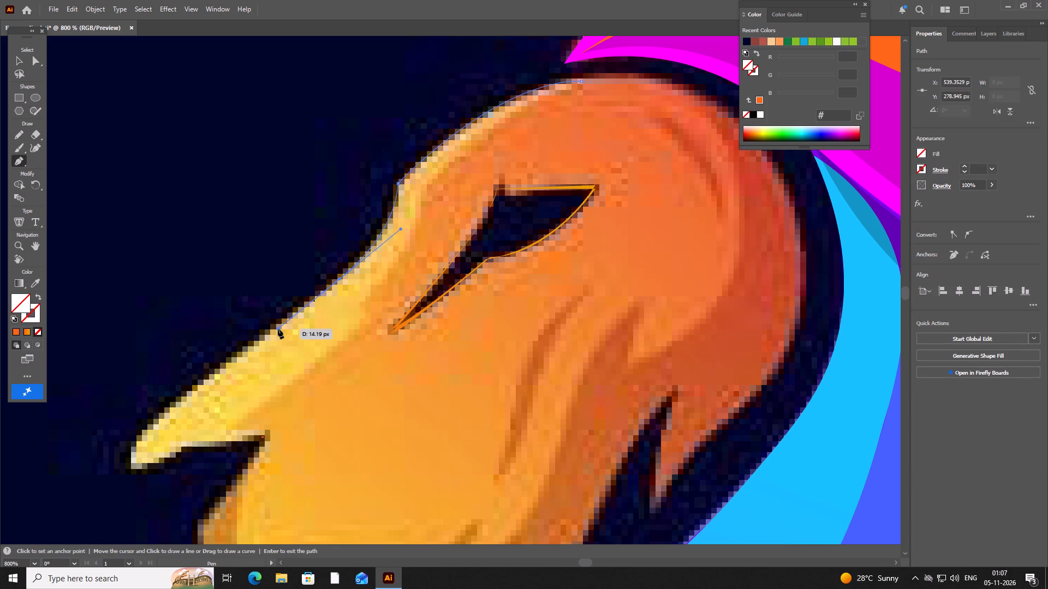
{"action": "left_click", "coordinate": [338, 279]}
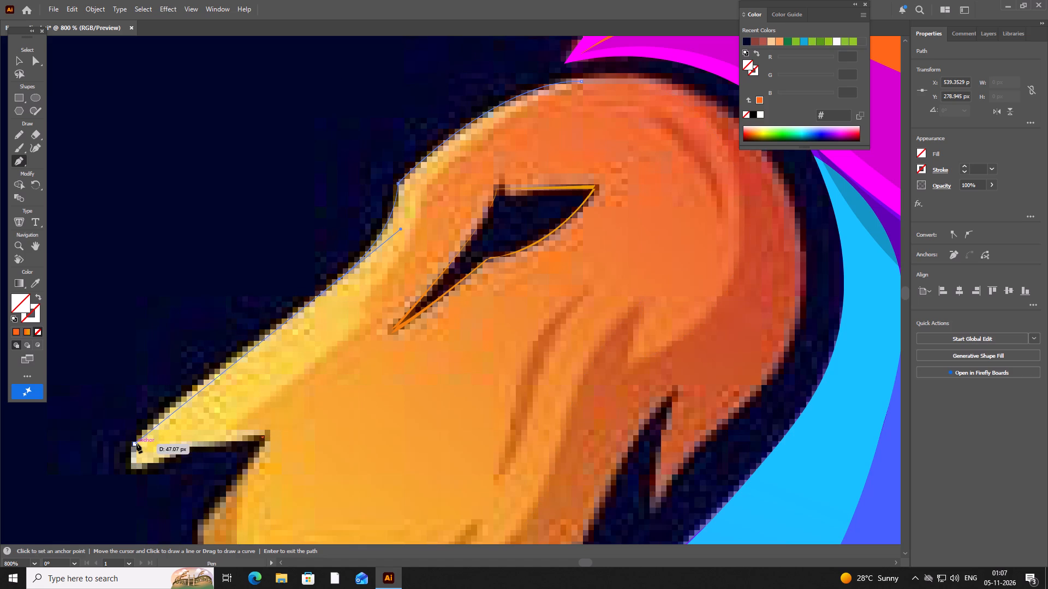
{"action": "left_click_drag", "start_coordinate": [136, 443], "coordinate": [134, 459]}
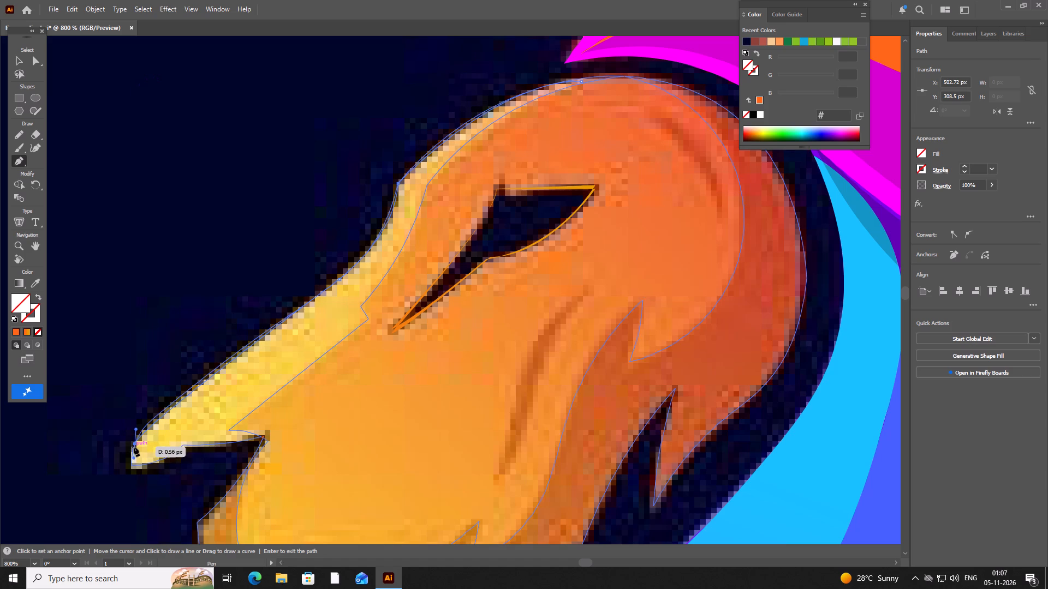
{"action": "left_click", "coordinate": [134, 446]}
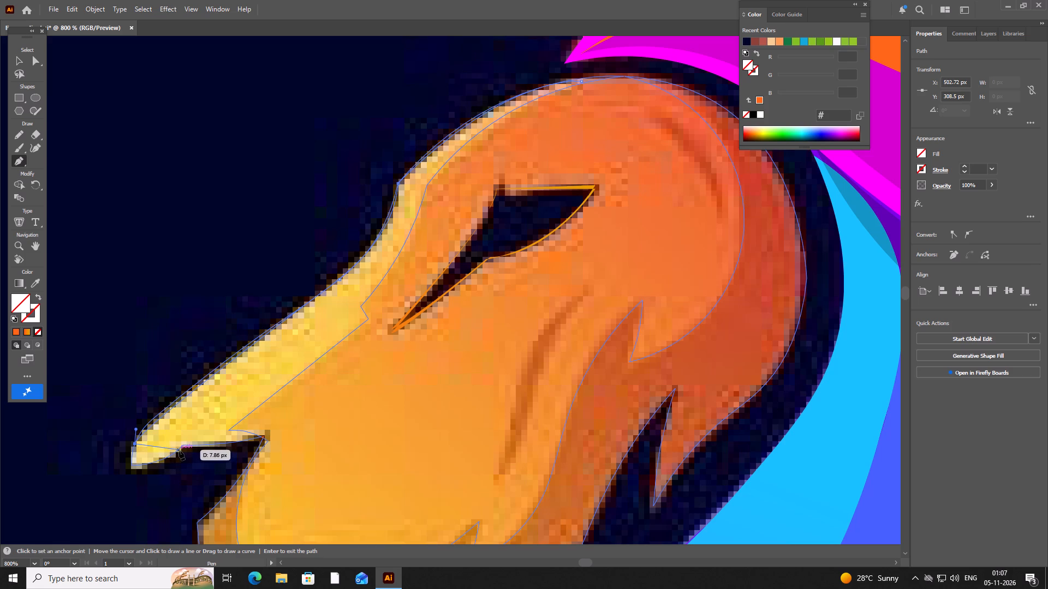
Extend the highlight path around the nose tip and along its underside to the dark mouth notch's inner corner.
{"action": "left_click_drag", "start_coordinate": [179, 451], "coordinate": [214, 432]}
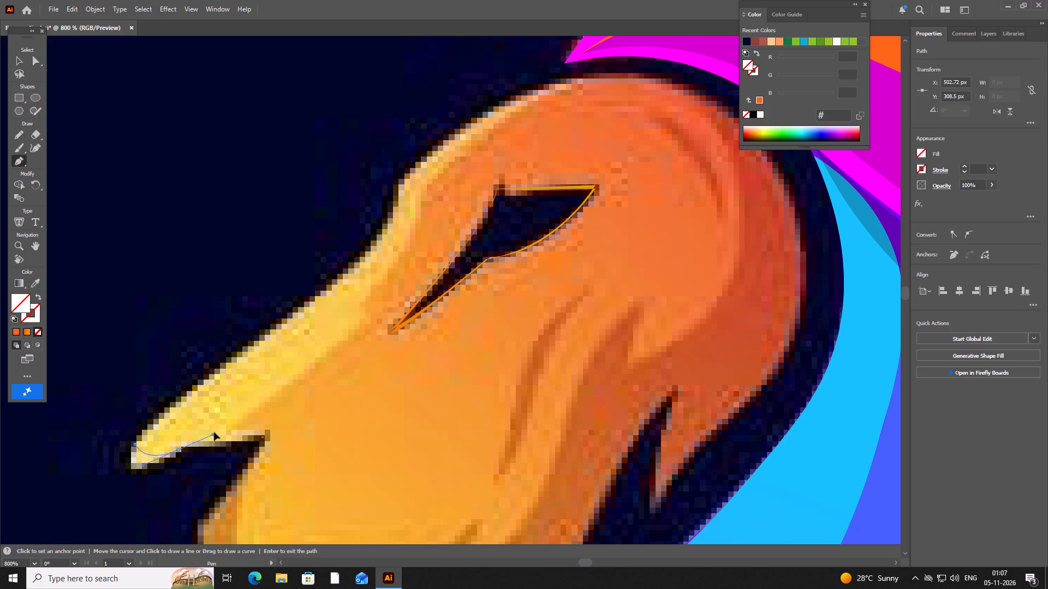
{"action": "left_click_drag", "start_coordinate": [214, 432], "coordinate": [230, 416]}
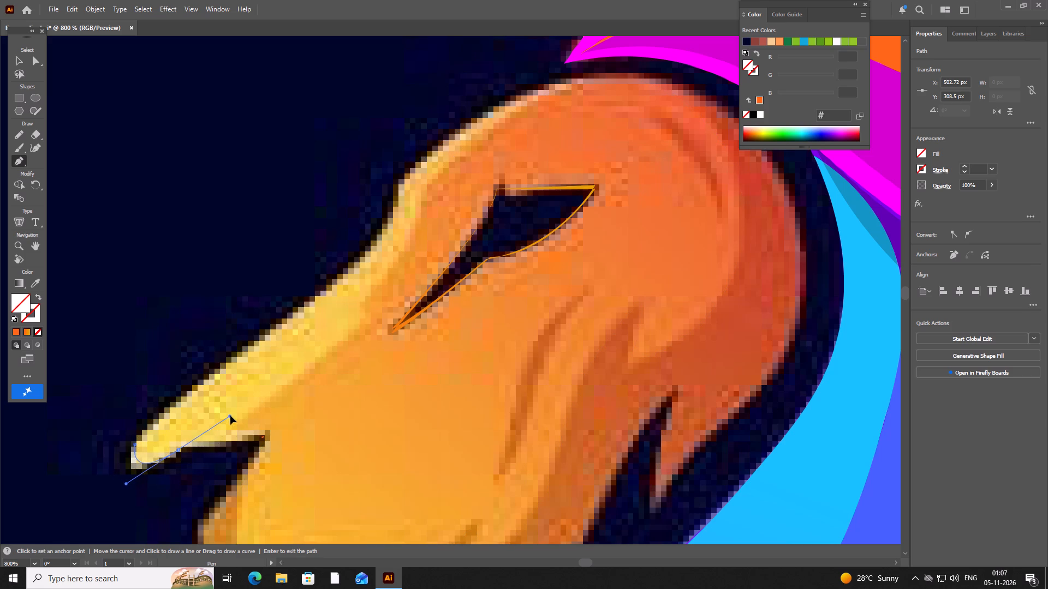
{"action": "left_click_drag", "start_coordinate": [230, 416], "coordinate": [235, 410]}
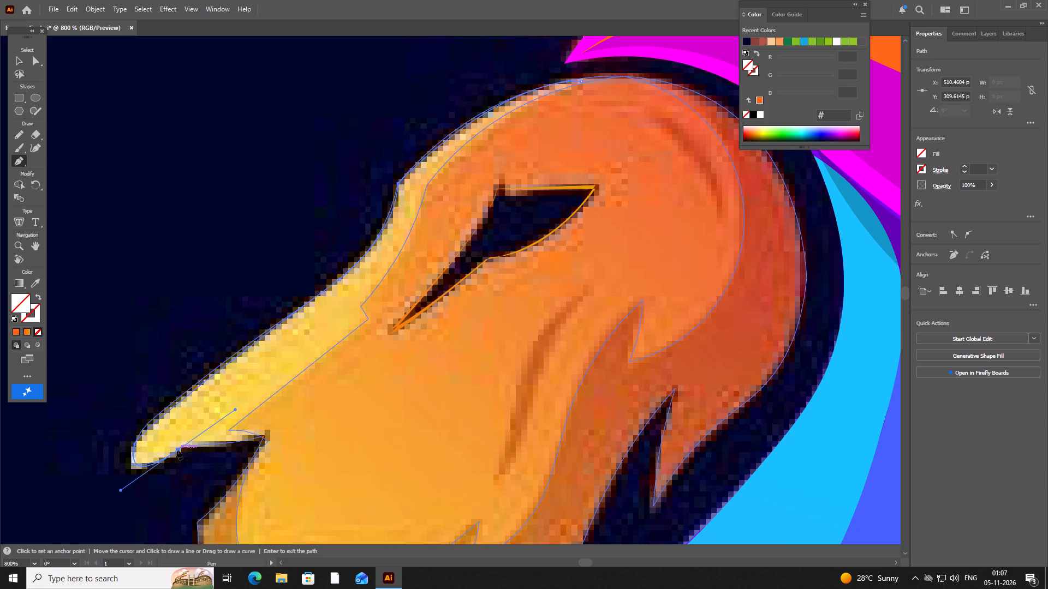
{"action": "left_click", "coordinate": [177, 450]}
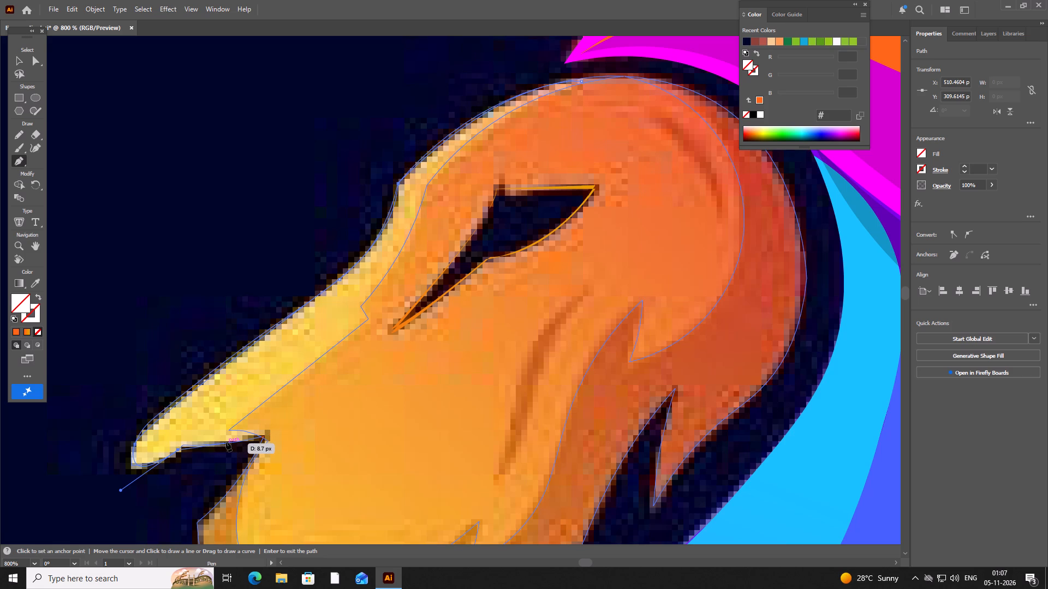
{"action": "left_click_drag", "start_coordinate": [226, 442], "coordinate": [244, 449]}
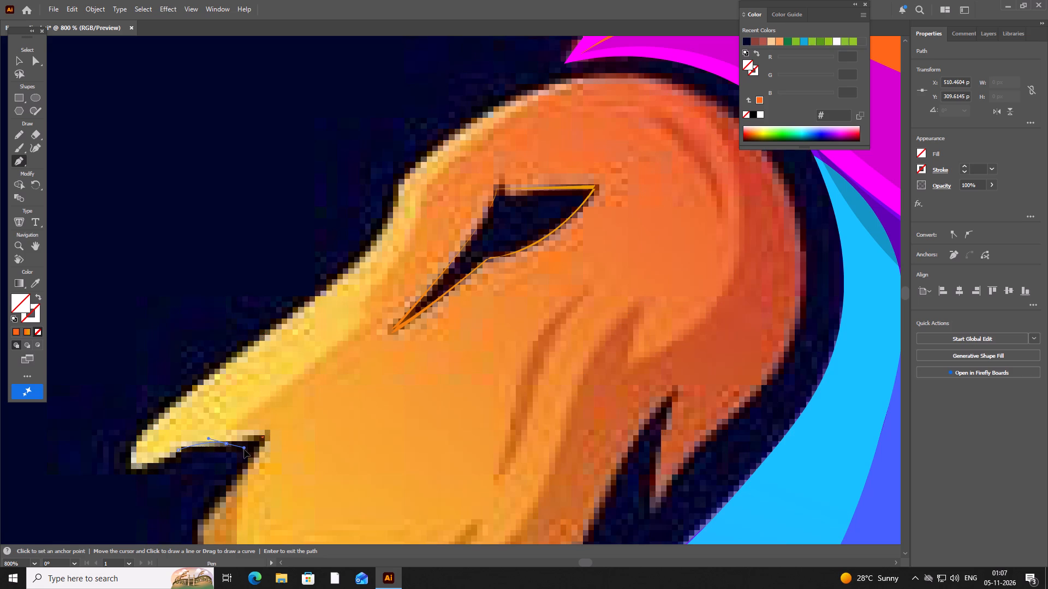
{"action": "left_click_drag", "start_coordinate": [244, 449], "coordinate": [243, 448]}
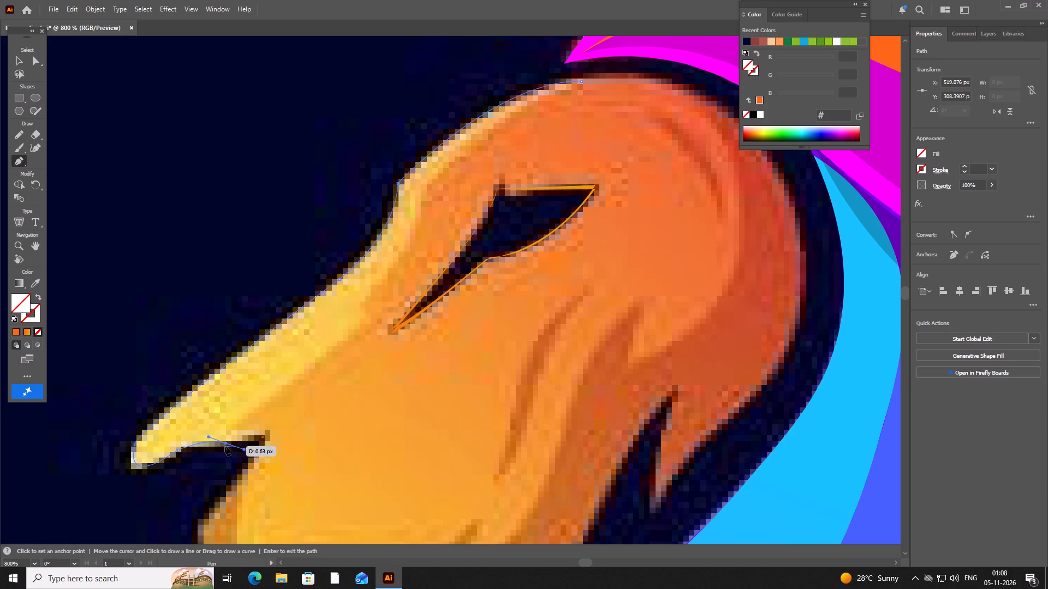
{"action": "left_click", "coordinate": [225, 446]}
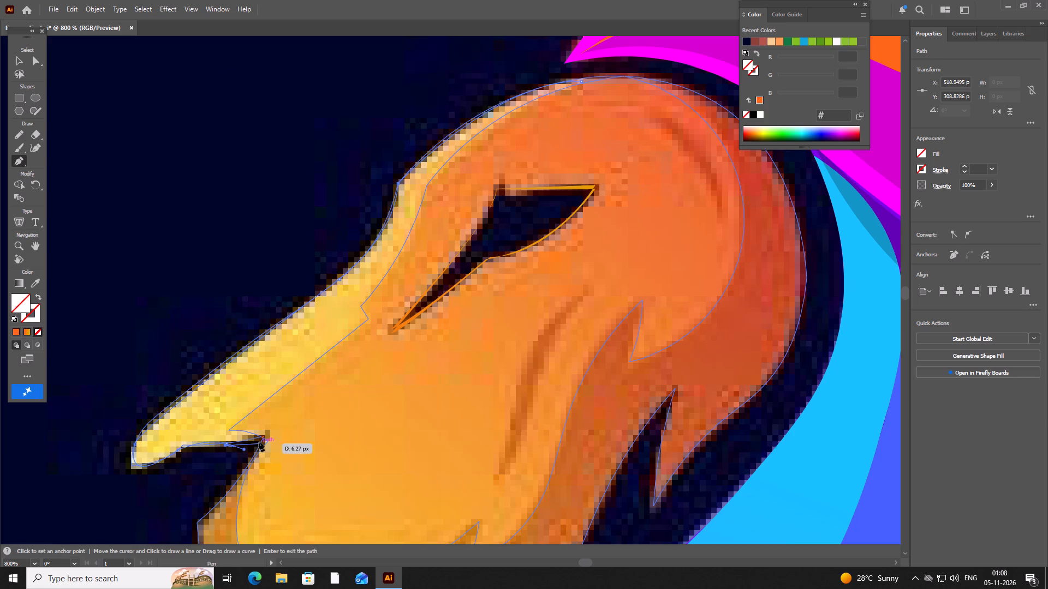
{"action": "left_click", "coordinate": [261, 437]}
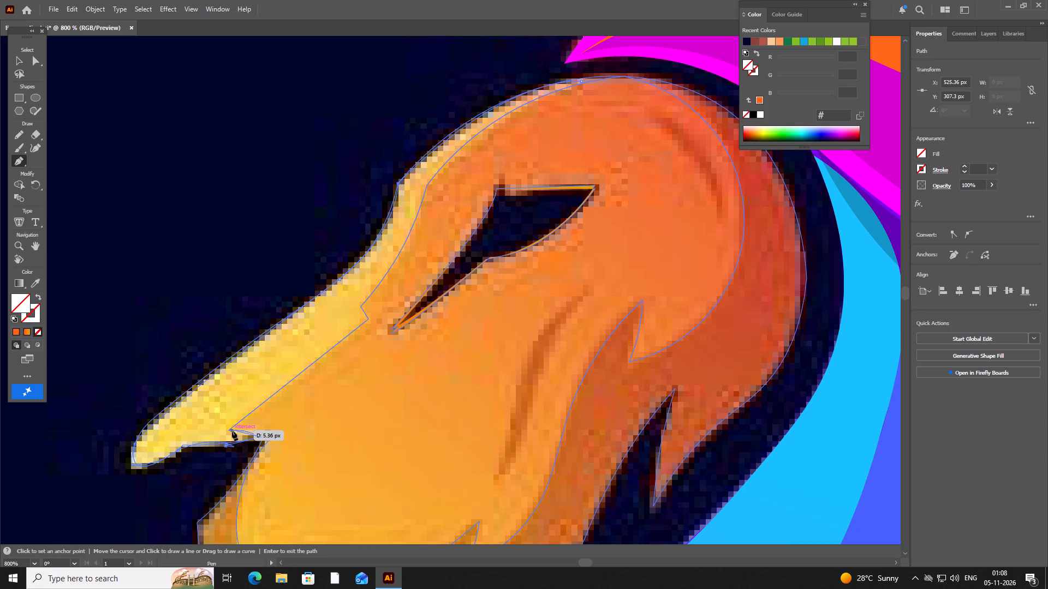
Close the highlight path from the mouth notch up the nose's inner edge, past the inner eye and brow, to its forehead start point.
{"action": "left_click_drag", "start_coordinate": [228, 431], "coordinate": [226, 431]}
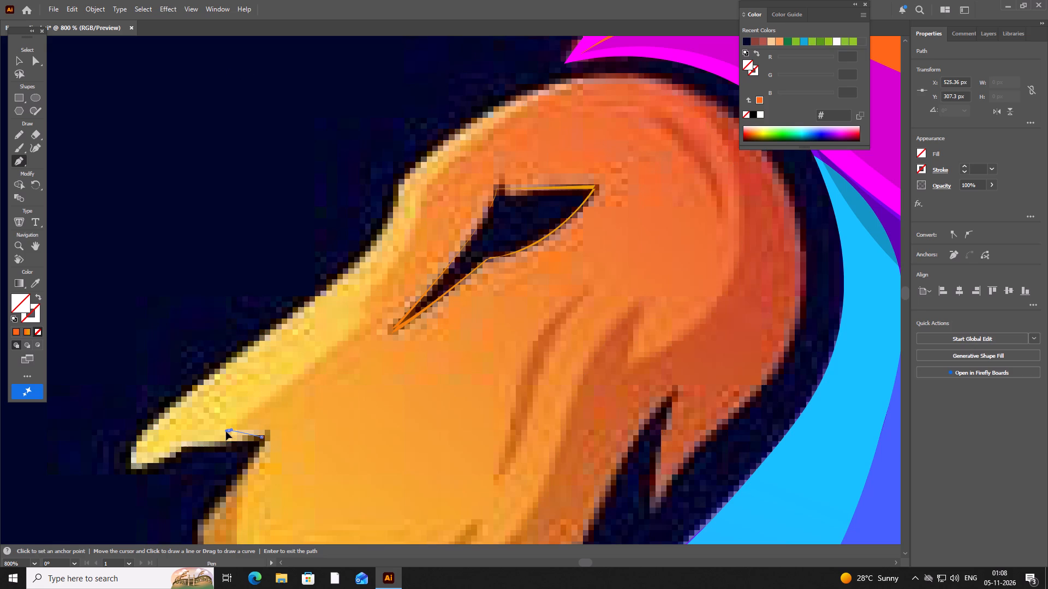
{"action": "left_click_drag", "start_coordinate": [226, 431], "coordinate": [222, 431]}
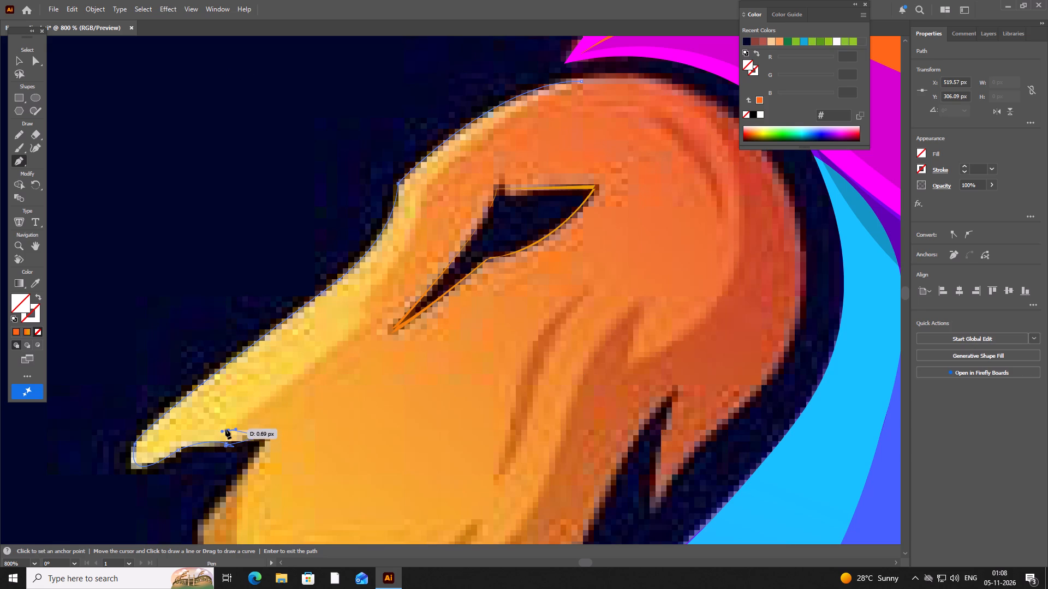
{"action": "left_click", "coordinate": [228, 430]}
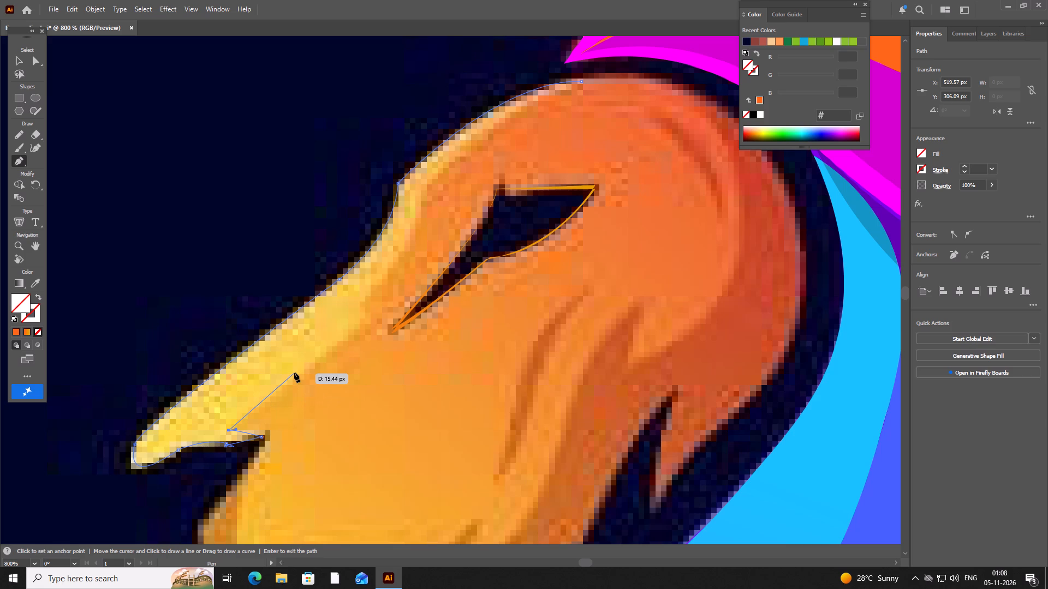
{"action": "left_click", "coordinate": [365, 334]}
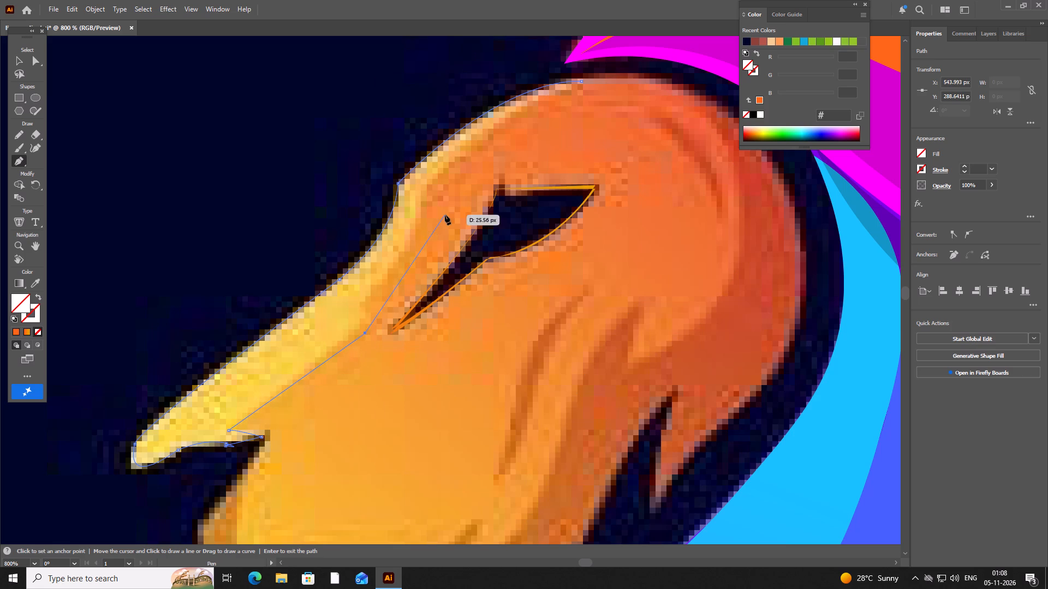
{"action": "left_click", "coordinate": [444, 193]}
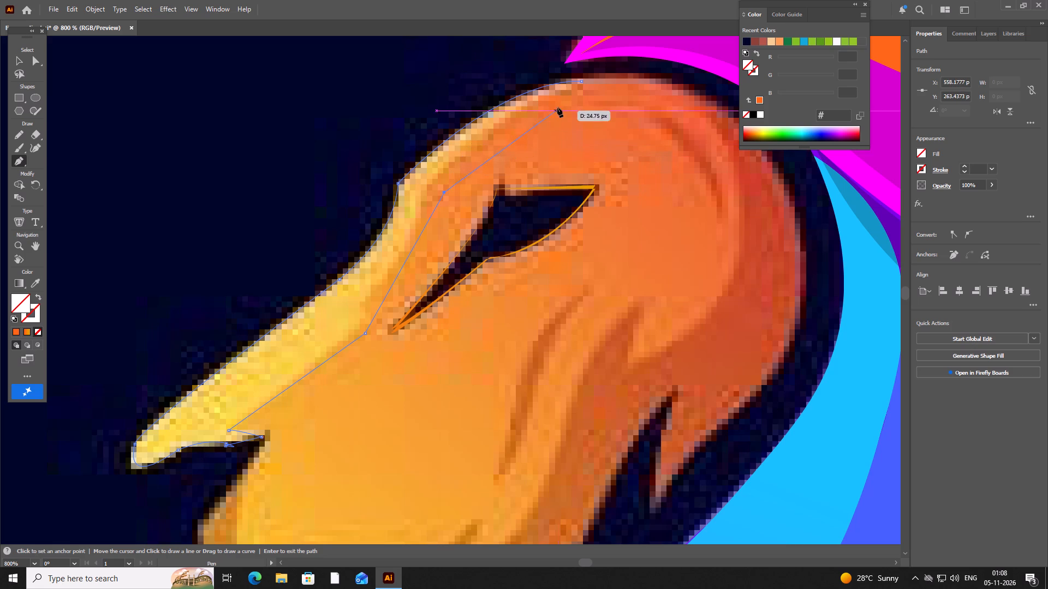
{"action": "left_click", "coordinate": [582, 82]}
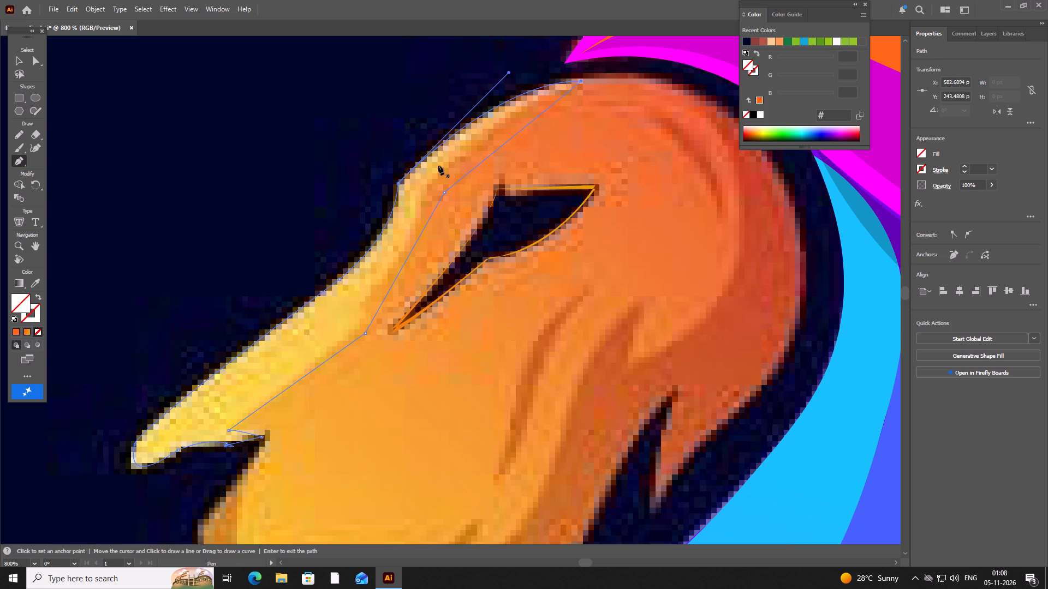
Fill the closed face highlight shape with solid yellow #ffd655, leaving it without a stroke.
{"action": "scroll", "coordinate": [285, 249], "scroll_direction": "down", "scroll_amount": 2}
{"action": "scroll", "coordinate": [285, 248], "scroll_direction": "up", "scroll_amount": 1}
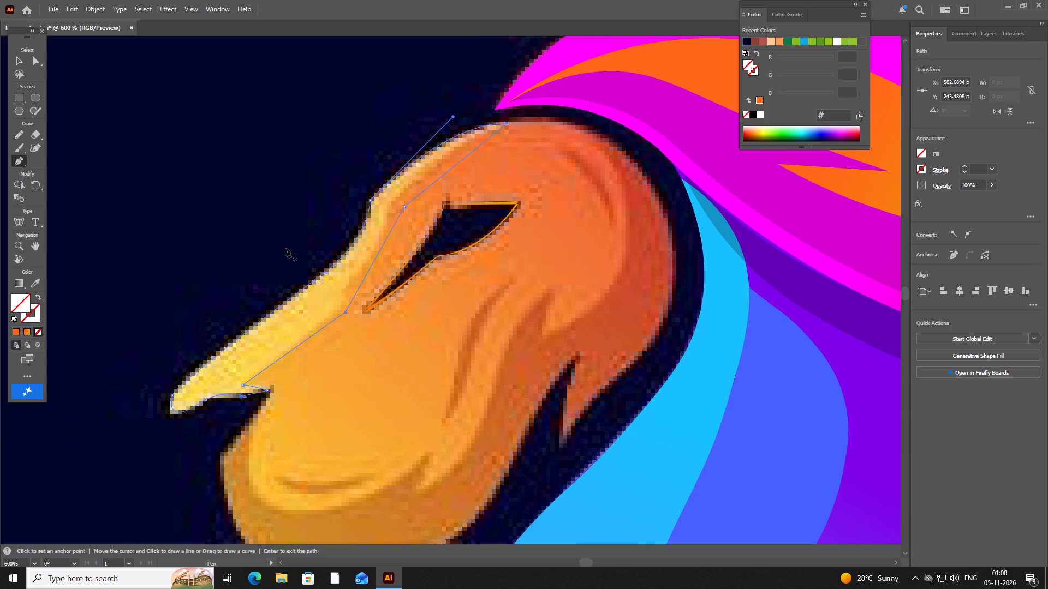
{"action": "left_click", "coordinate": [14, 60]}
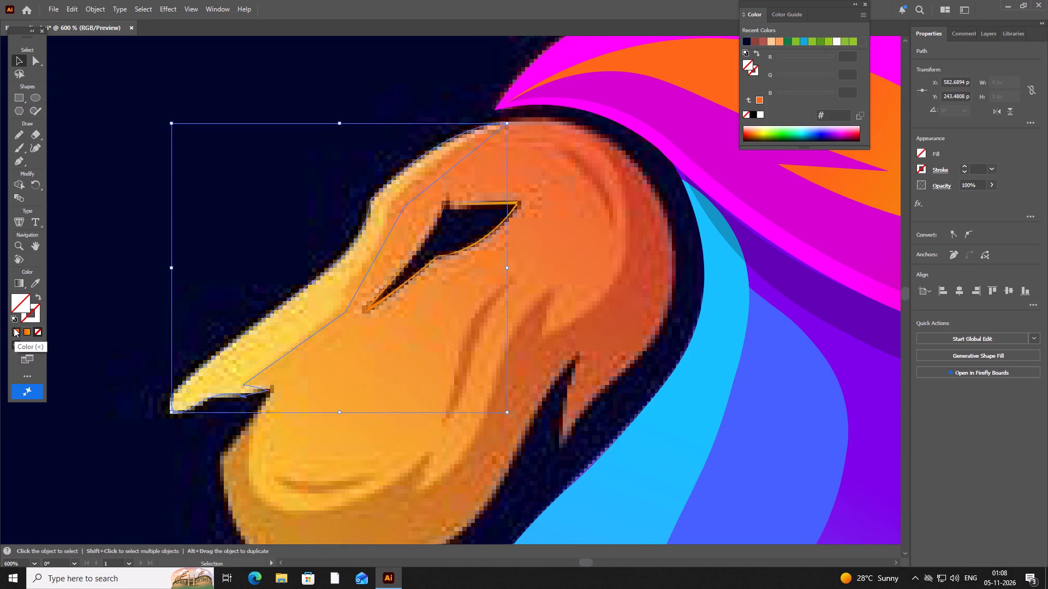
{"action": "left_click", "coordinate": [18, 281]}
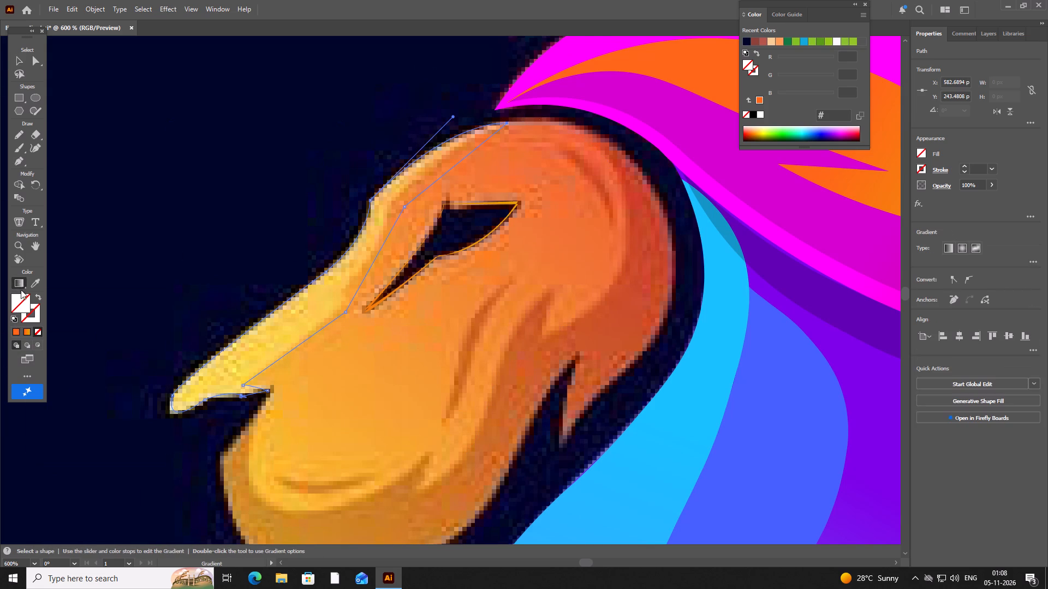
{"action": "left_click", "coordinate": [13, 332]}
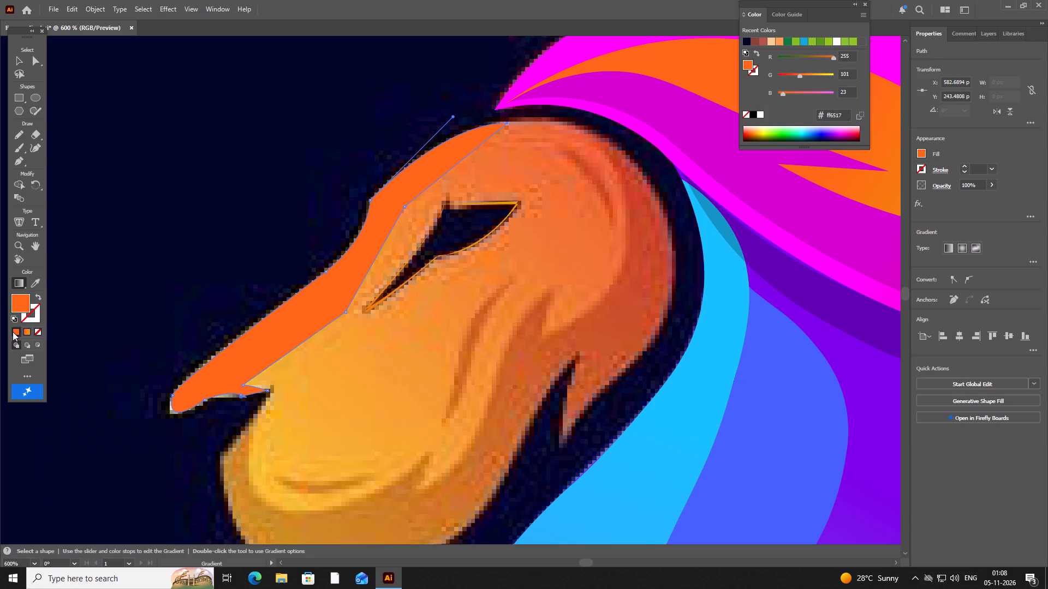
{"action": "left_click", "coordinate": [22, 280]}
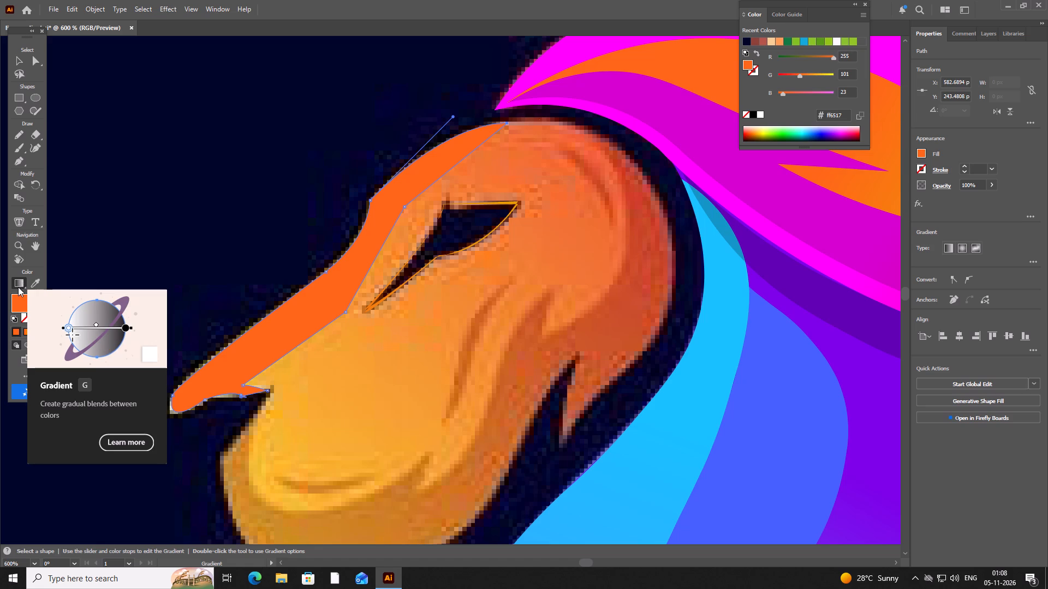
{"action": "left_click", "coordinate": [18, 281]}
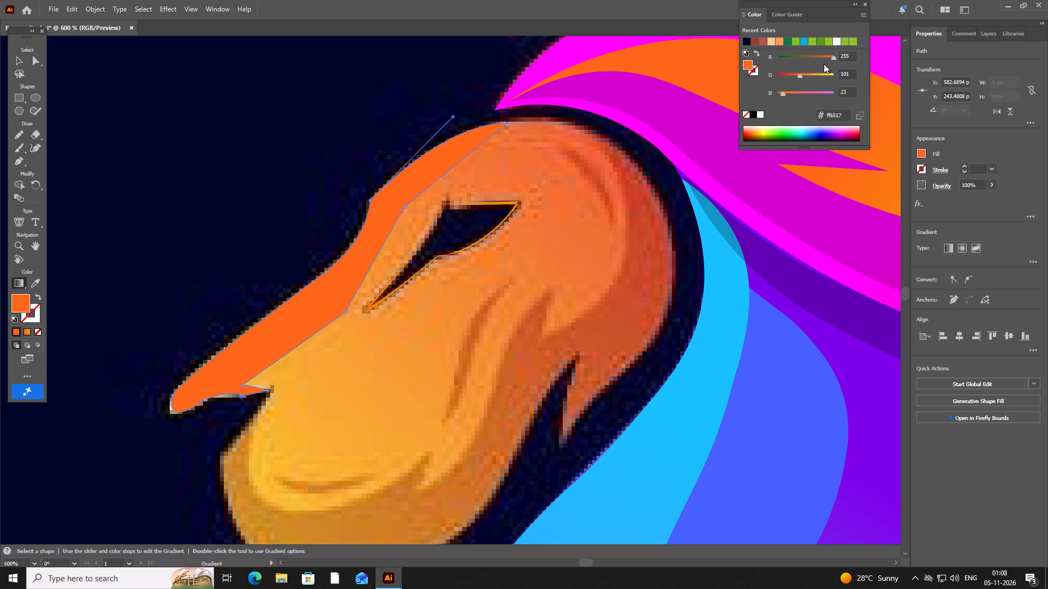
{"action": "left_click", "coordinate": [776, 9]}
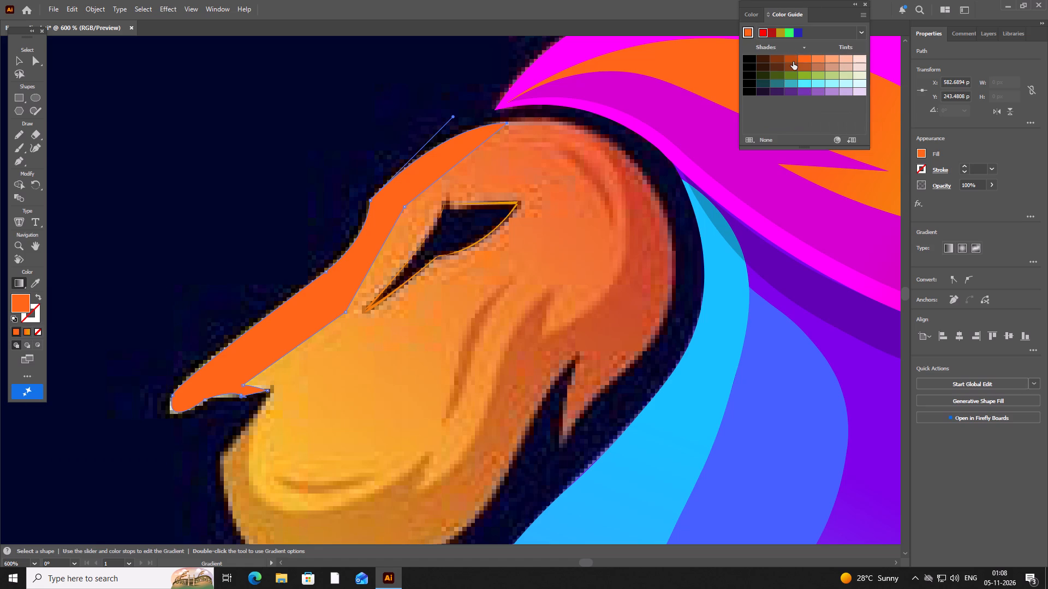
{"action": "left_click", "coordinate": [750, 12]}
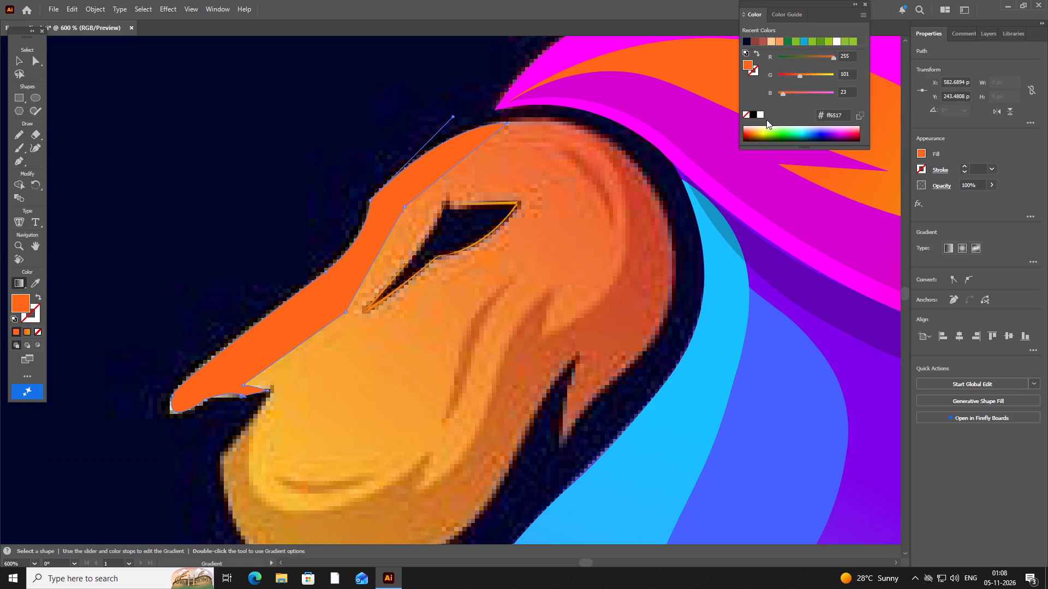
{"action": "left_click_drag", "start_coordinate": [772, 135], "coordinate": [776, 137]}
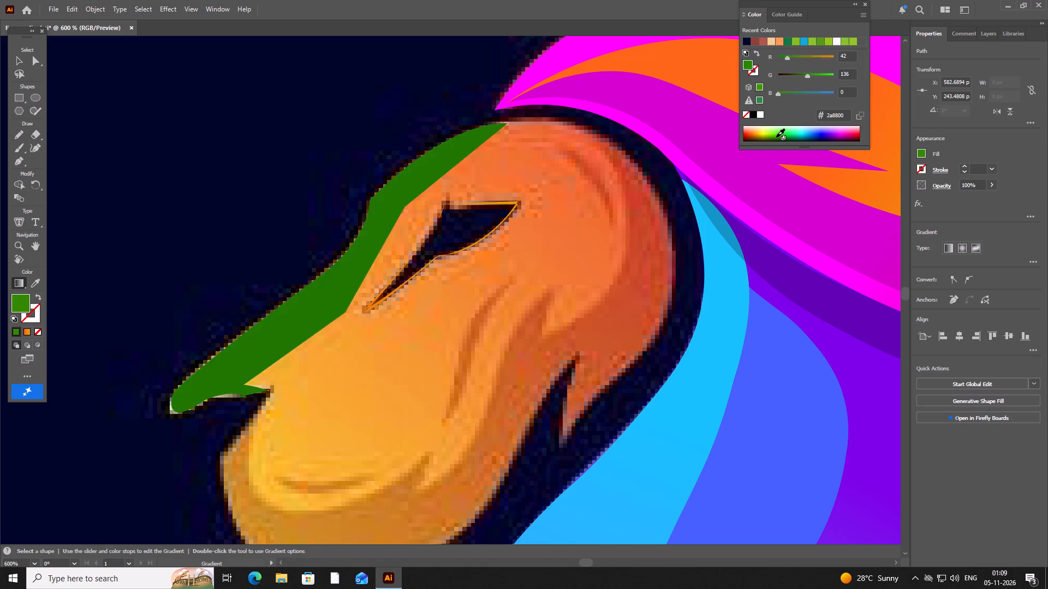
{"action": "left_click_drag", "start_coordinate": [776, 137], "coordinate": [796, 130]}
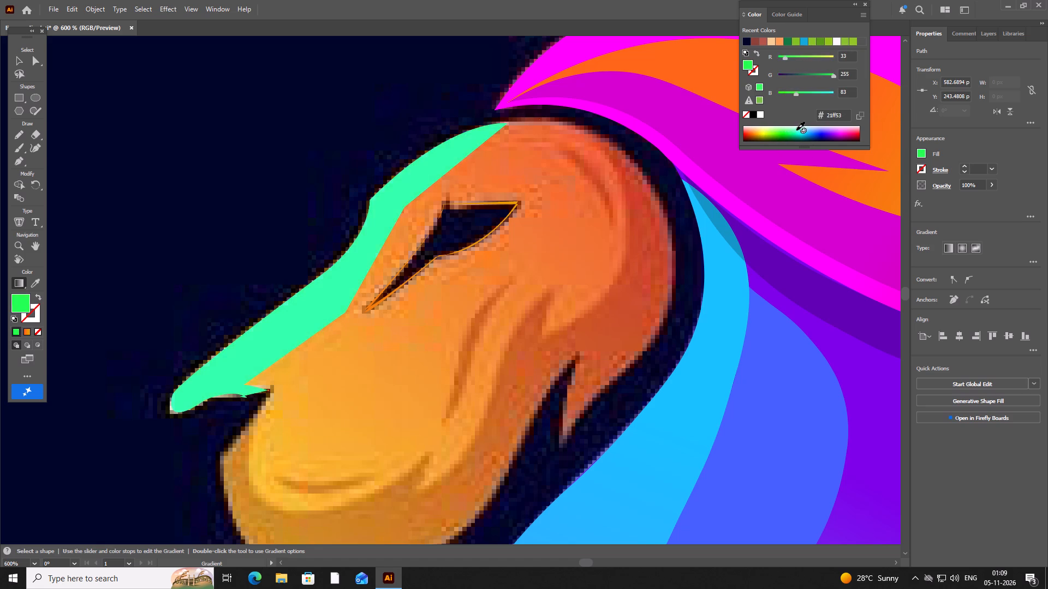
{"action": "left_click_drag", "start_coordinate": [796, 130], "coordinate": [759, 137]}
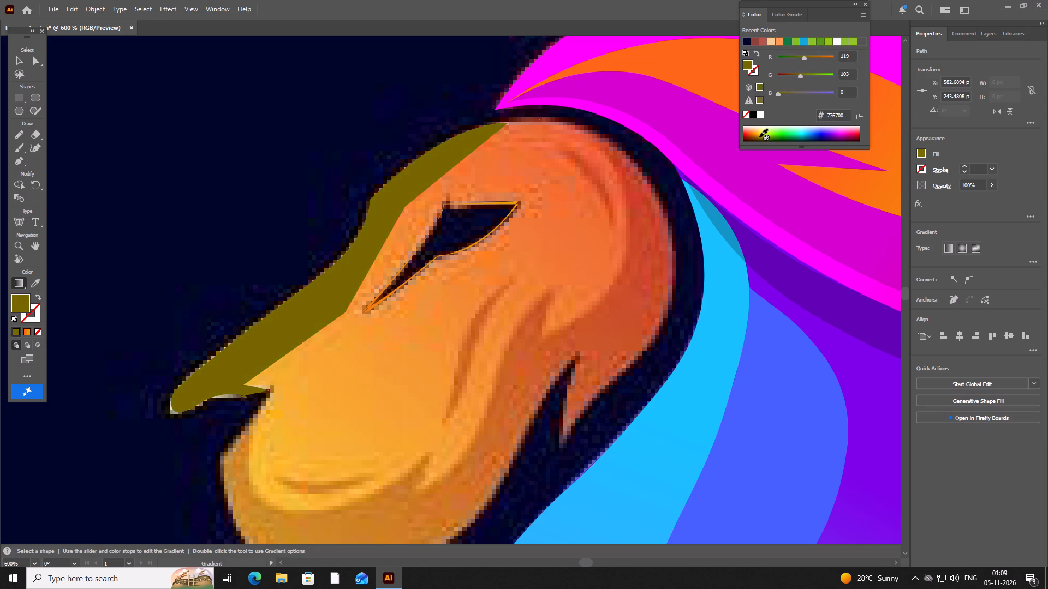
{"action": "left_click_drag", "start_coordinate": [759, 137], "coordinate": [757, 133]}
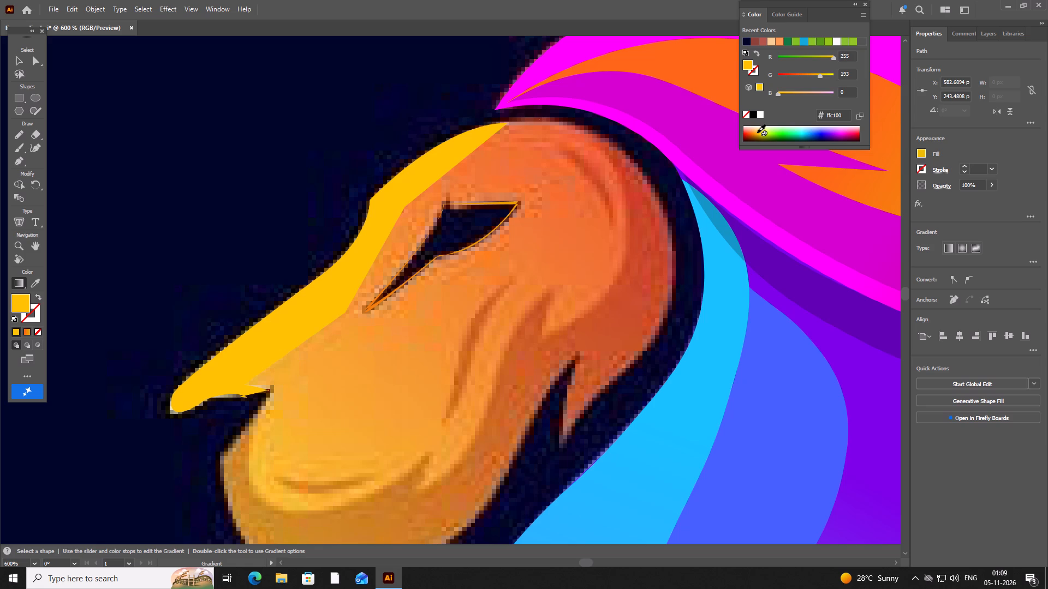
{"action": "left_click_drag", "start_coordinate": [757, 133], "coordinate": [757, 129]}
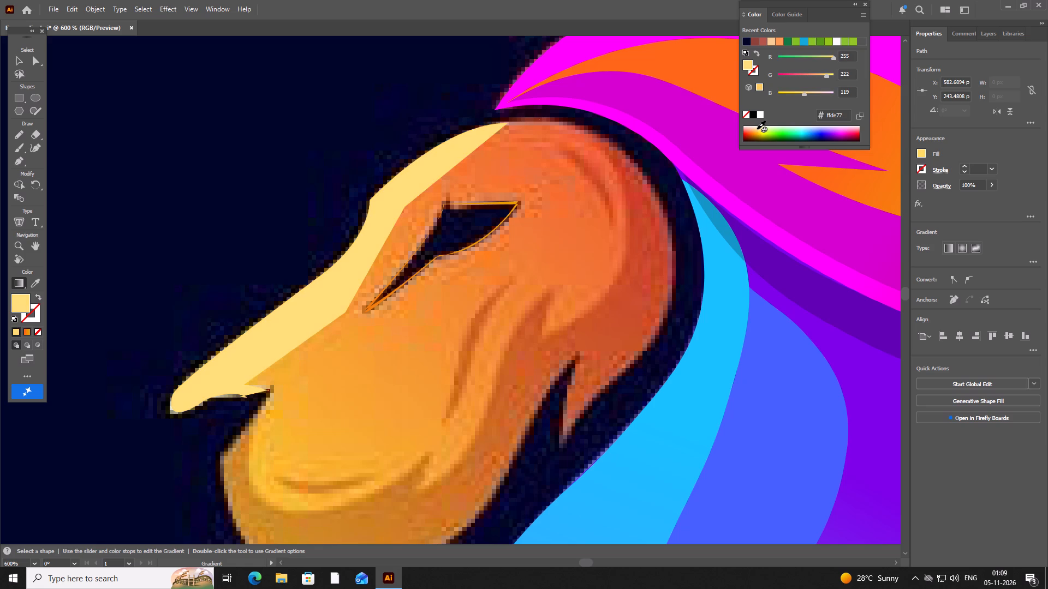
{"action": "left_click_drag", "start_coordinate": [757, 129], "coordinate": [757, 131]}
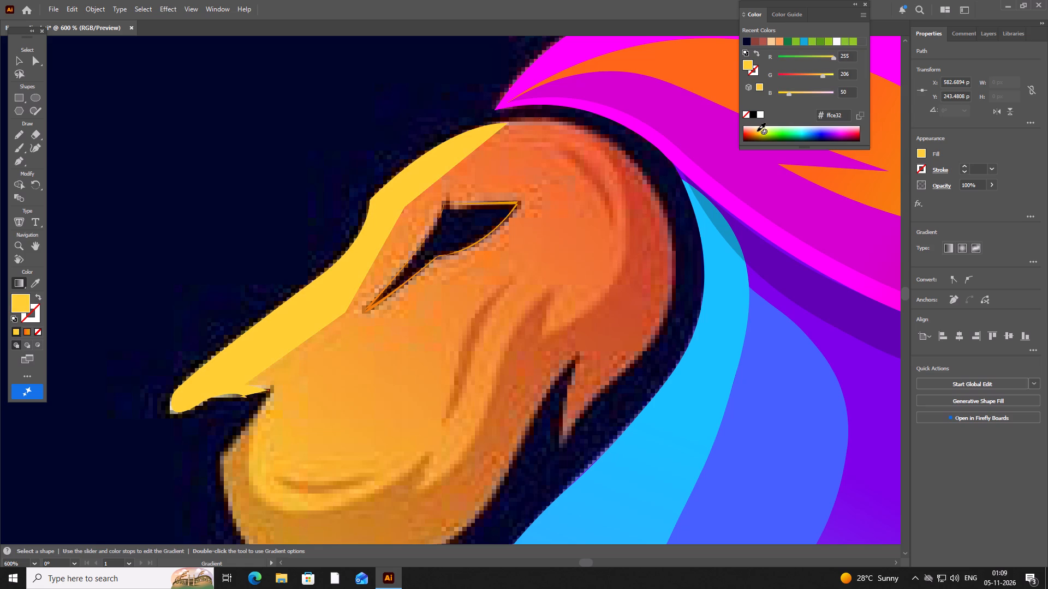
{"action": "left_click_drag", "start_coordinate": [757, 131], "coordinate": [757, 130]}
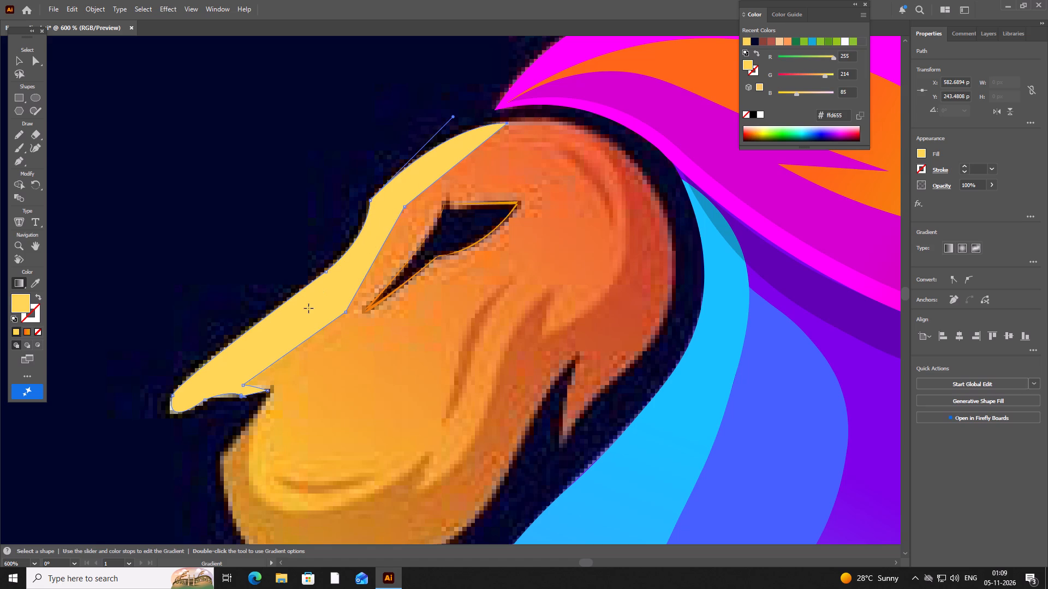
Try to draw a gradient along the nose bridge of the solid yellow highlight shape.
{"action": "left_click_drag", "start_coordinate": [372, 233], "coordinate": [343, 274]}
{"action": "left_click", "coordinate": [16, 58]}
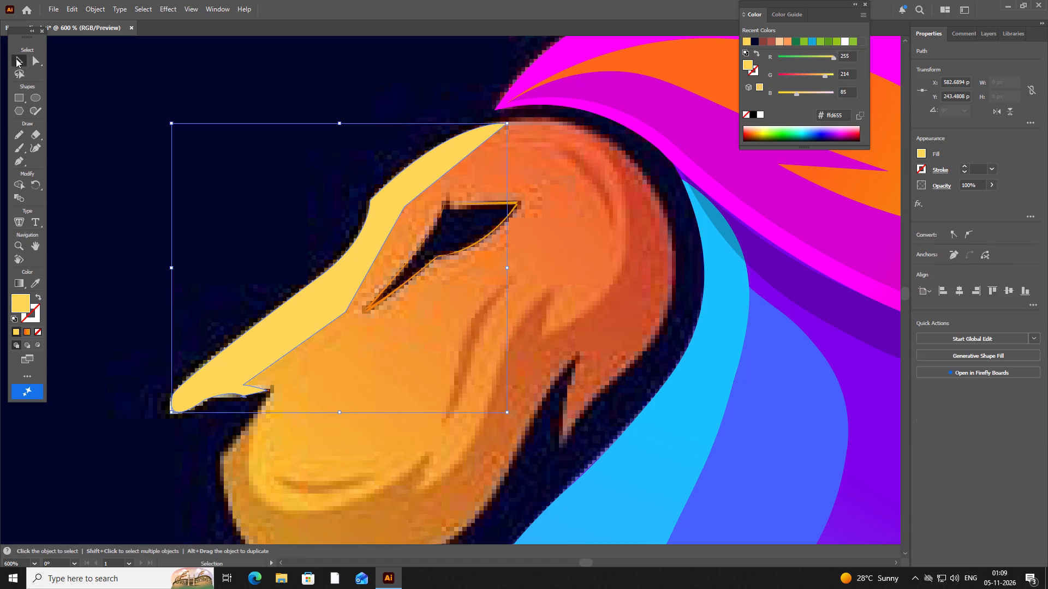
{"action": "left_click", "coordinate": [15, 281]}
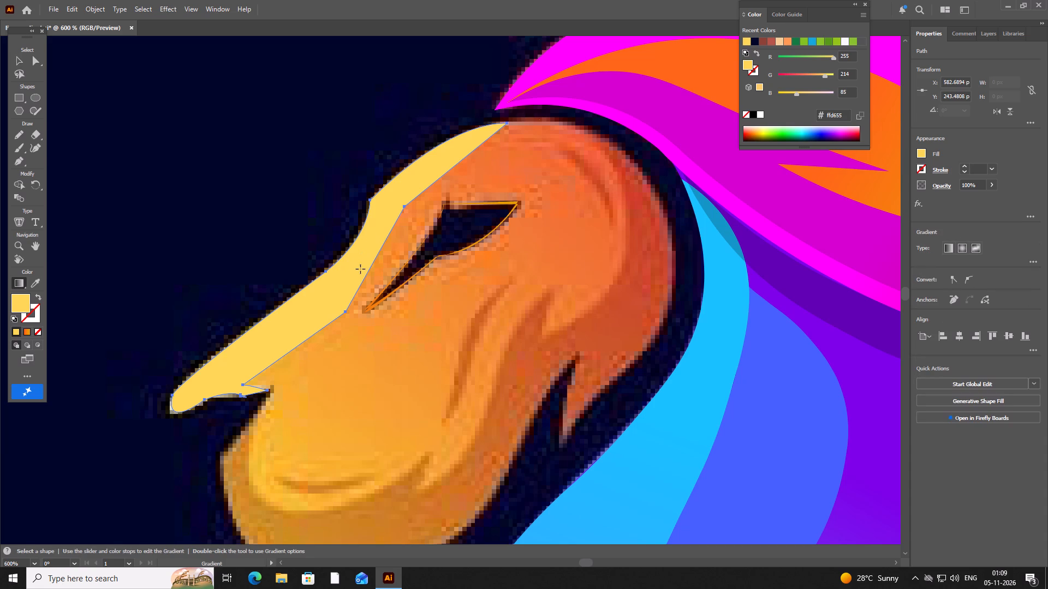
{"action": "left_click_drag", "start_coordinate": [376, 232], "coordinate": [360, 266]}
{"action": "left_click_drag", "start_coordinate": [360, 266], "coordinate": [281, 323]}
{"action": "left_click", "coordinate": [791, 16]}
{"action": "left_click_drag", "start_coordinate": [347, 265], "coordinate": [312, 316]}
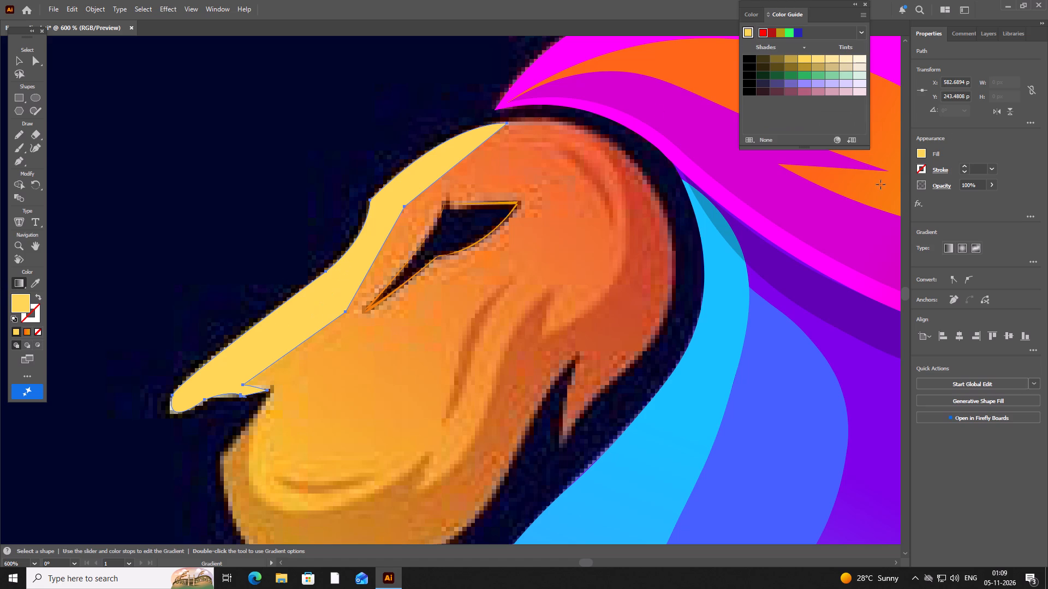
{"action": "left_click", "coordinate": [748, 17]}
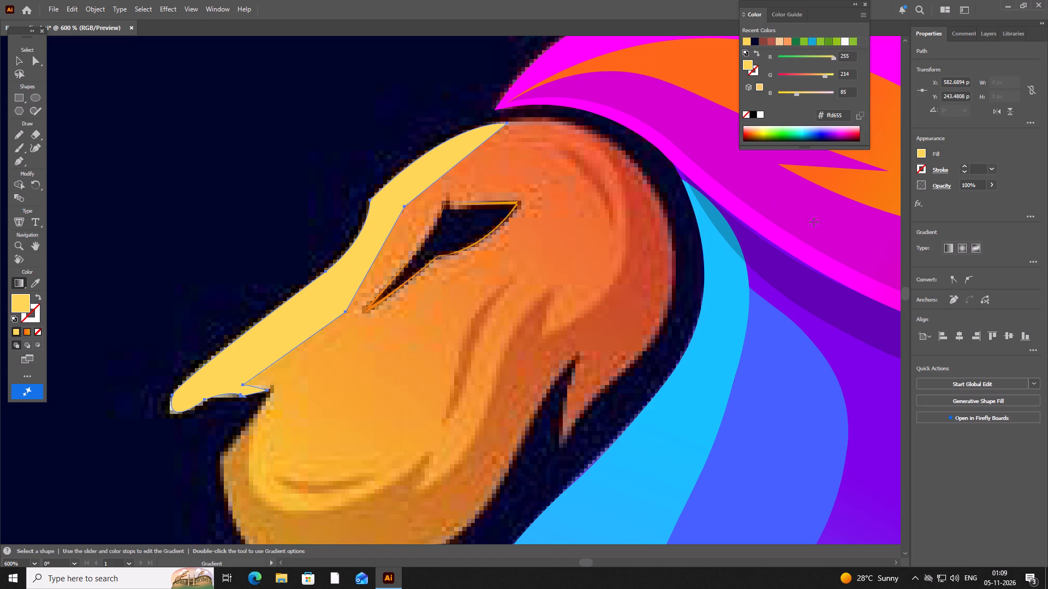
Apply a linear gradient to the face highlight, running diagonally from the nose bridge to the forehead, with its midpoint shifted toward the forehead.
{"action": "left_click", "coordinate": [946, 249]}
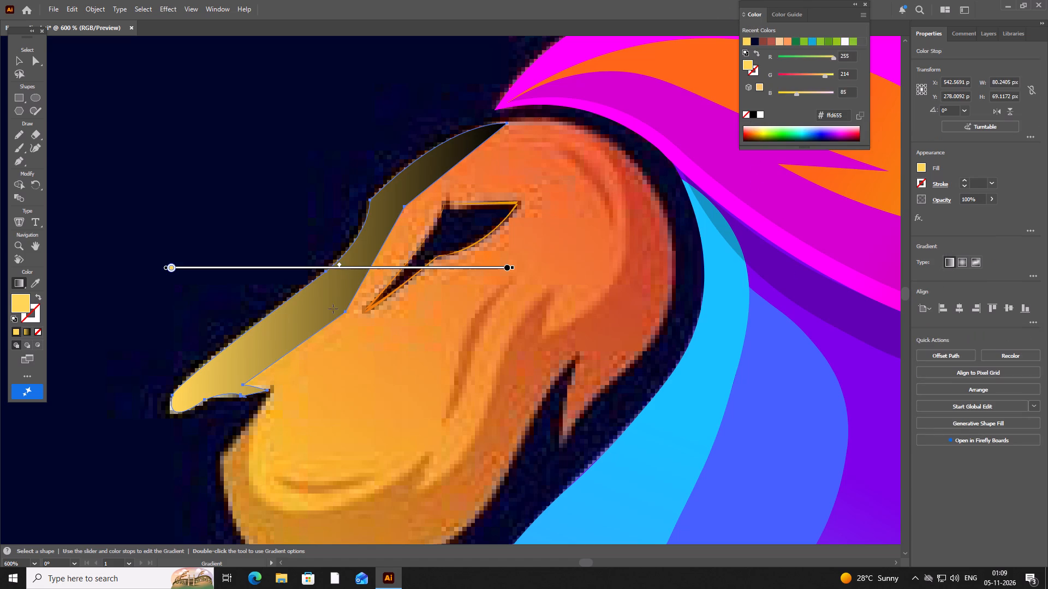
{"action": "left_click_drag", "start_coordinate": [294, 325], "coordinate": [396, 199]}
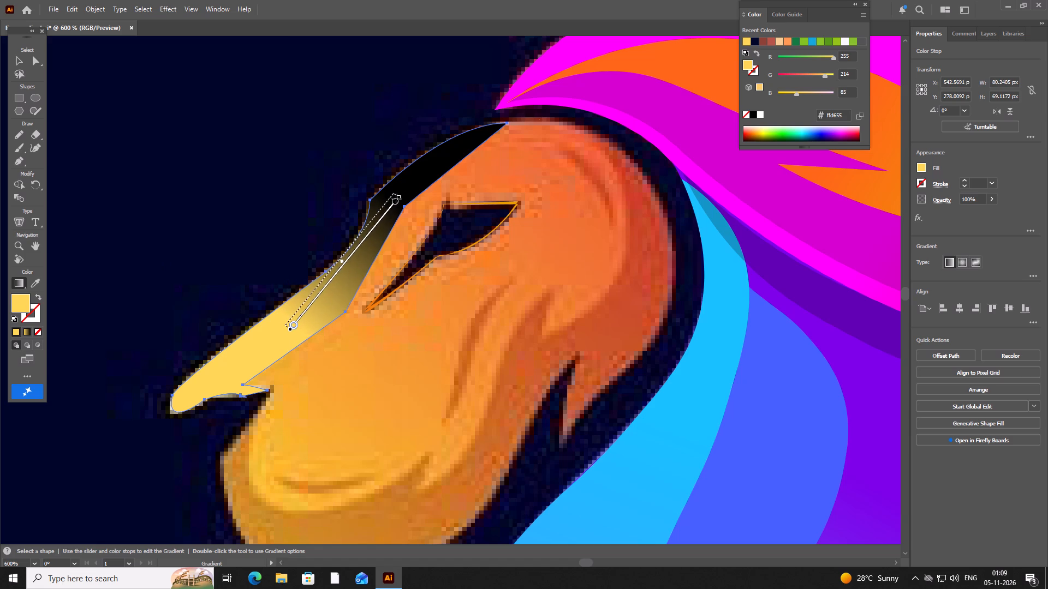
{"action": "left_click_drag", "start_coordinate": [396, 199], "coordinate": [447, 153]}
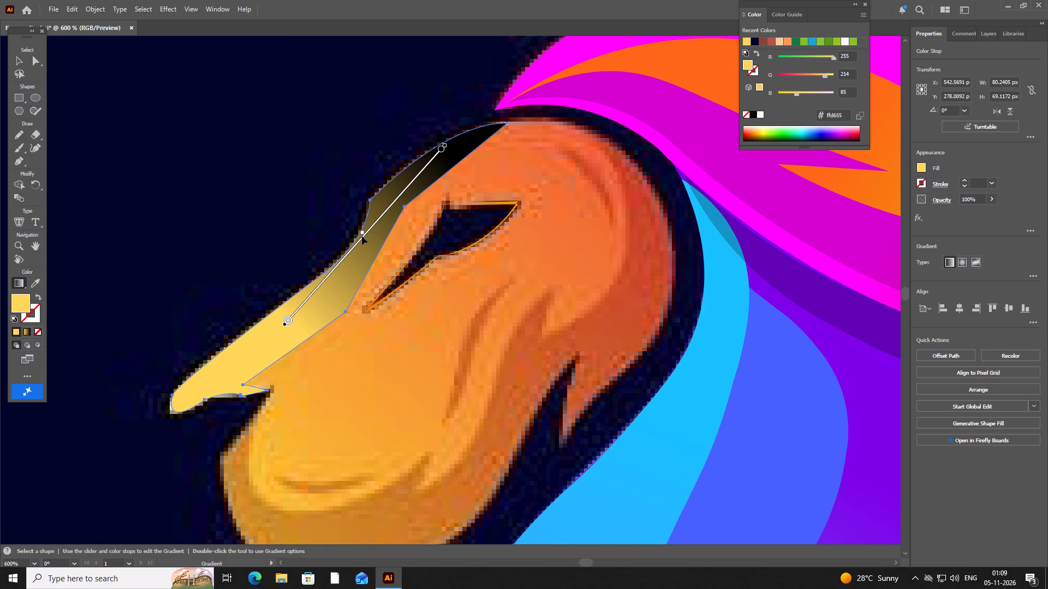
{"action": "left_click_drag", "start_coordinate": [362, 232], "coordinate": [437, 157]}
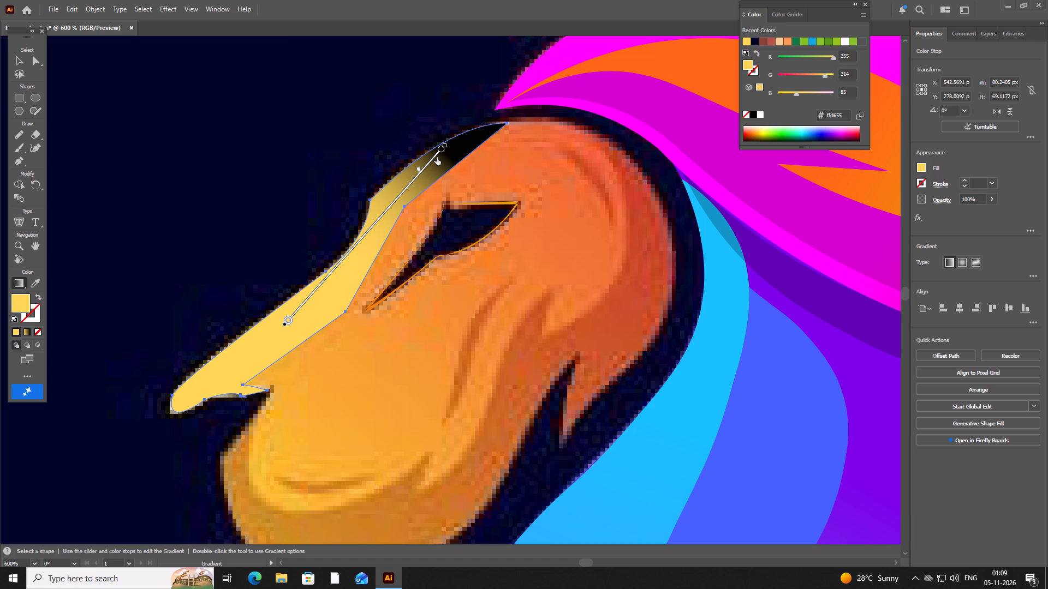
{"action": "left_click_drag", "start_coordinate": [437, 157], "coordinate": [403, 198]}
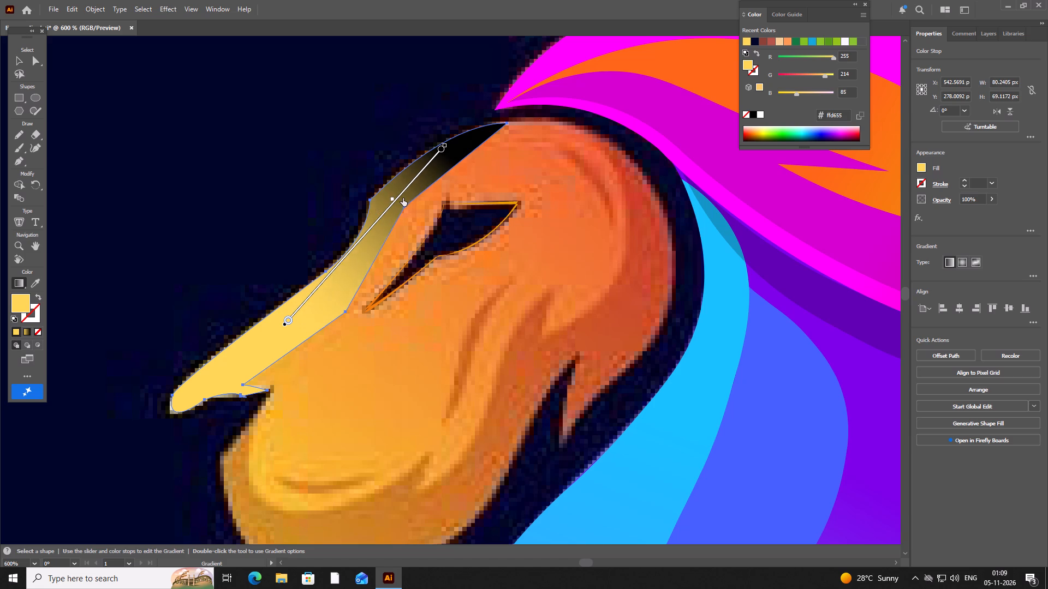
{"action": "left_click_drag", "start_coordinate": [403, 198], "coordinate": [403, 202]}
Move the highlight gradient's yellow stop partway up the nose bridge and shift the whole gradient so its dark end lies just beyond the forehead.
{"action": "left_click_drag", "start_coordinate": [291, 321], "coordinate": [282, 338]}
{"action": "left_click", "coordinate": [289, 317]}
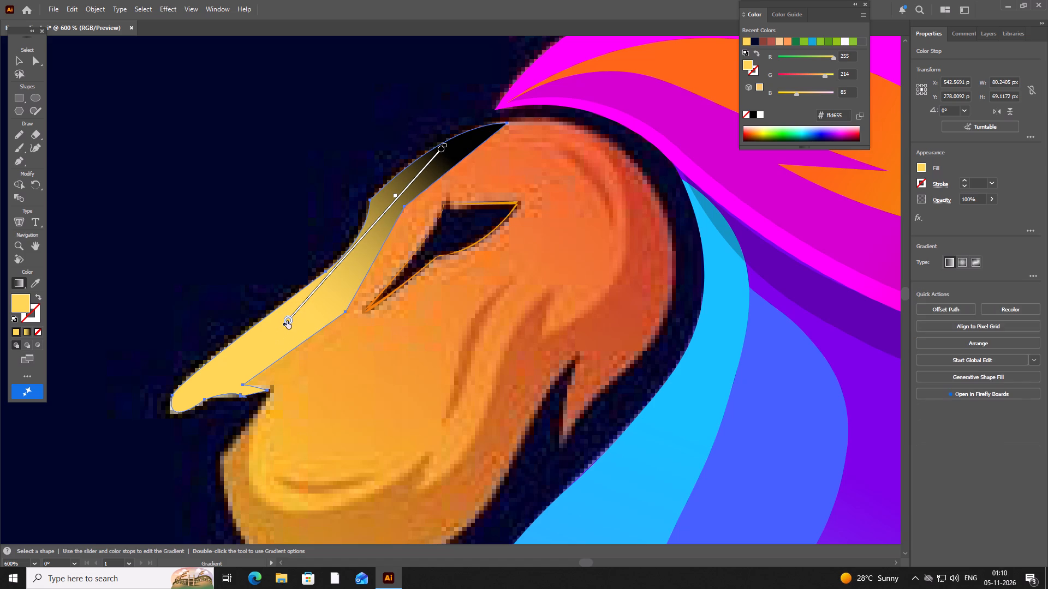
{"action": "left_click_drag", "start_coordinate": [287, 321], "coordinate": [388, 213]}
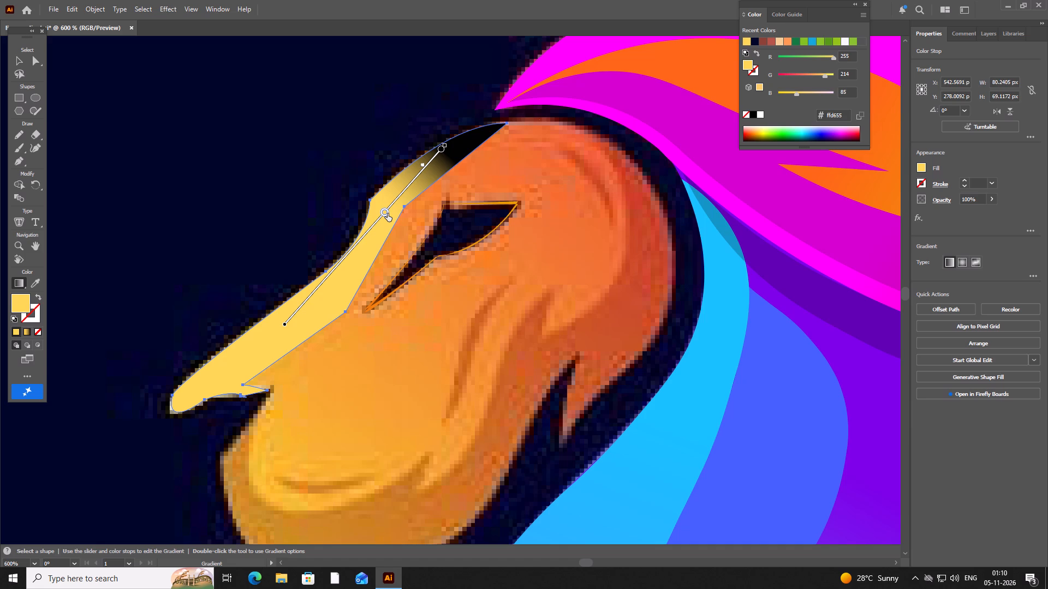
{"action": "left_click_drag", "start_coordinate": [388, 213], "coordinate": [354, 279]}
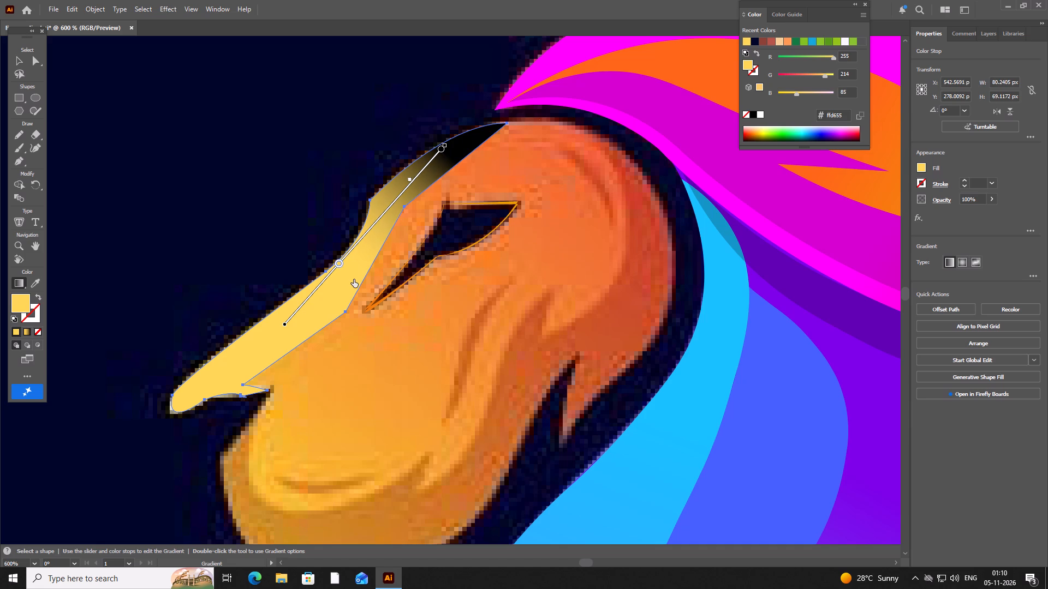
{"action": "left_click_drag", "start_coordinate": [354, 279], "coordinate": [354, 280]}
{"action": "left_click_drag", "start_coordinate": [446, 146], "coordinate": [466, 135]}
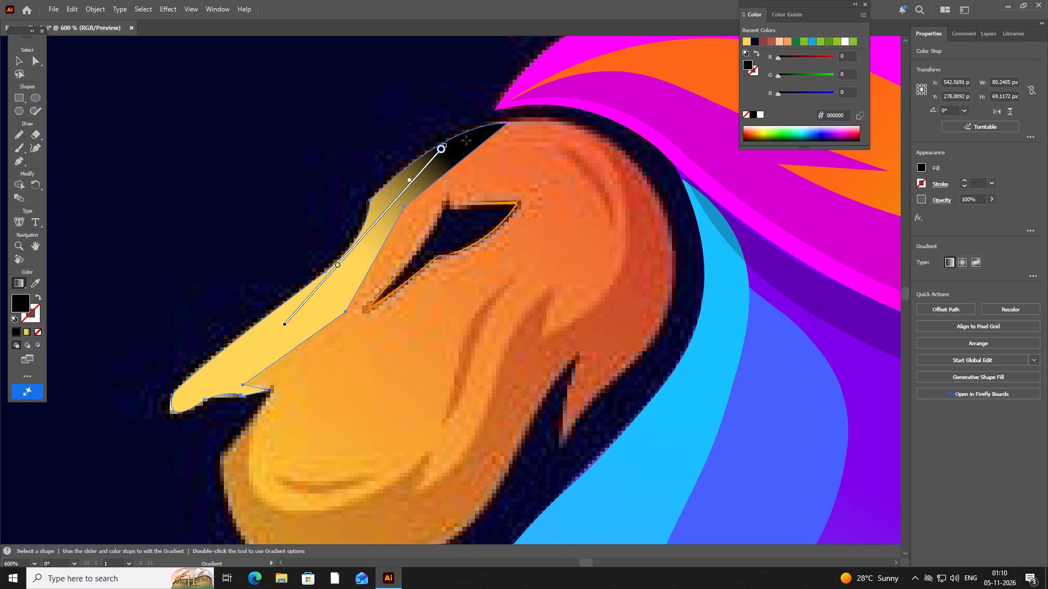
{"action": "left_click_drag", "start_coordinate": [448, 148], "coordinate": [451, 153]}
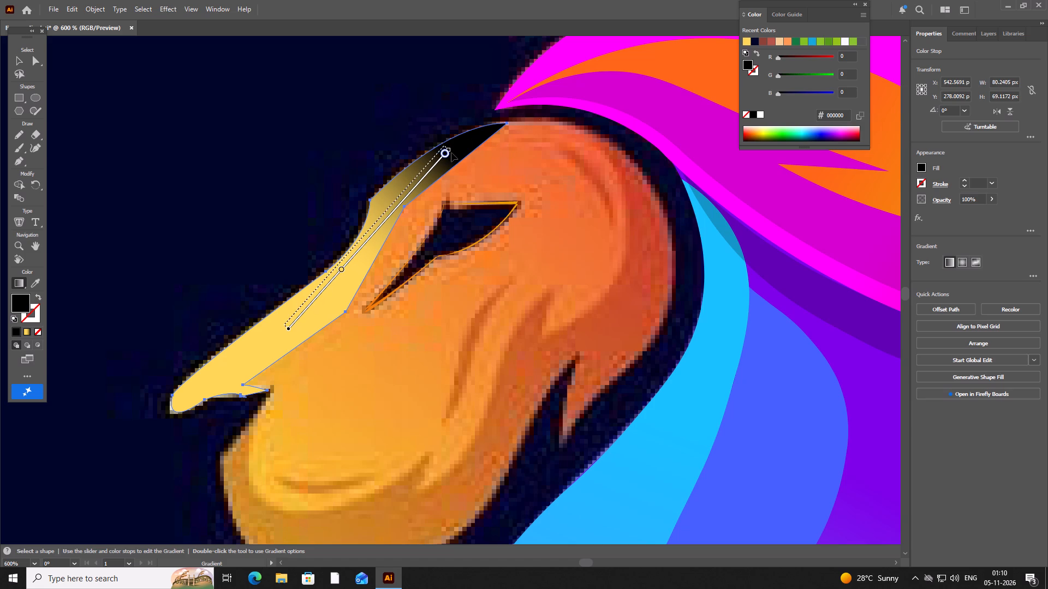
{"action": "left_click_drag", "start_coordinate": [451, 153], "coordinate": [478, 117]}
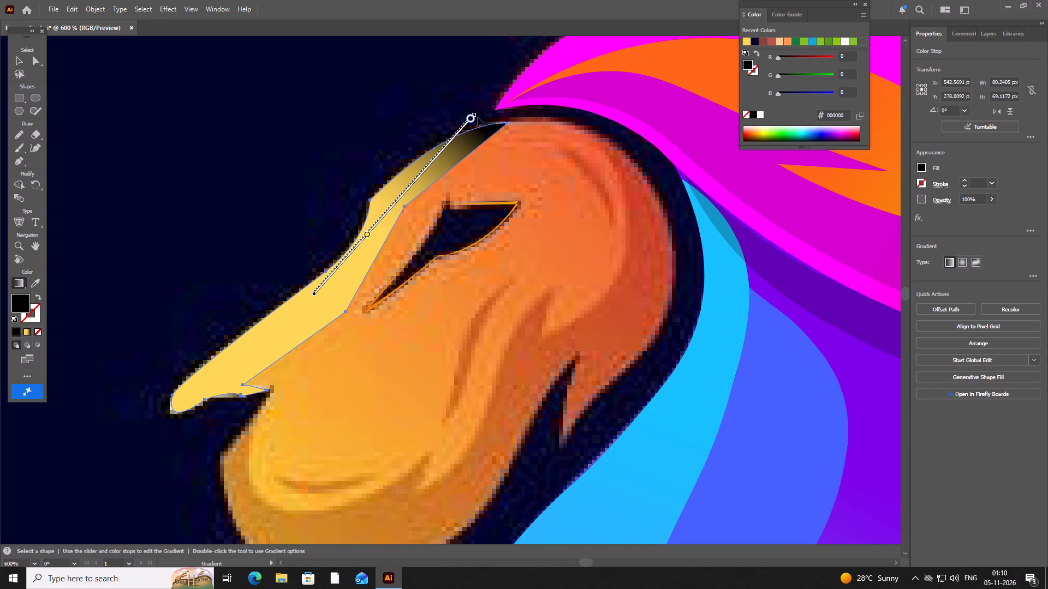
{"action": "left_click_drag", "start_coordinate": [478, 117], "coordinate": [484, 115]}
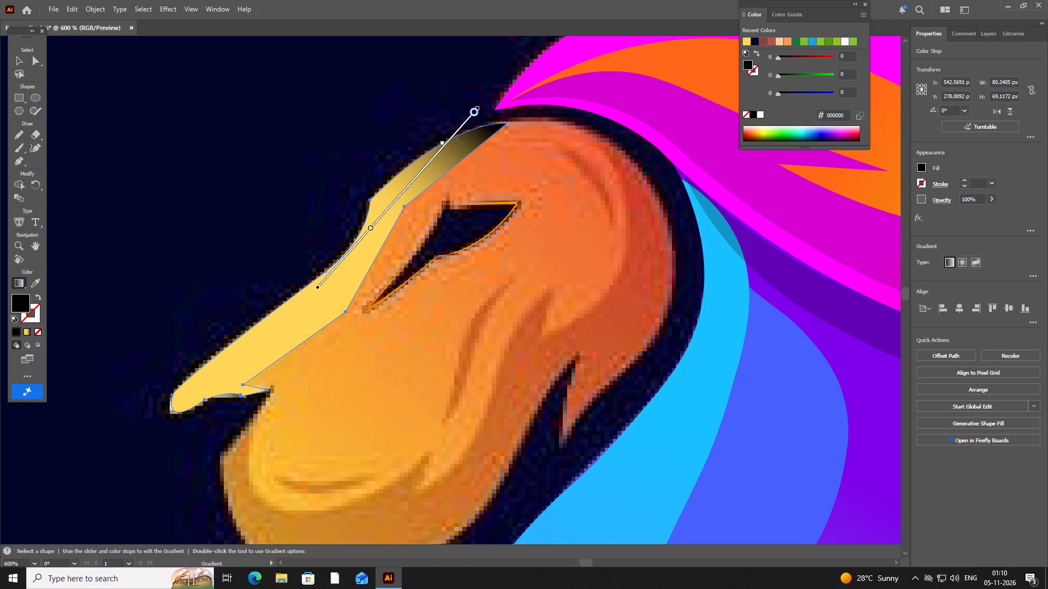
Recolour the black forehead-end stop of the highlight gradient to coral #ff8866.
{"action": "left_click", "coordinate": [475, 109]}
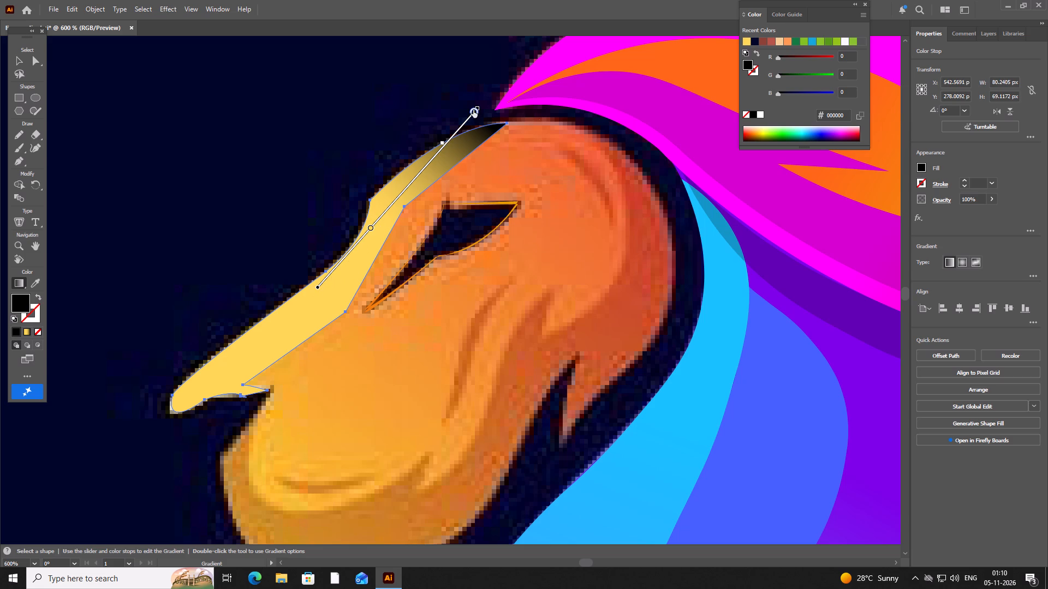
{"action": "left_click", "coordinate": [473, 110]}
{"action": "left_click", "coordinate": [475, 112]}
{"action": "left_click", "coordinate": [766, 130]}
{"action": "left_click", "coordinate": [768, 133]}
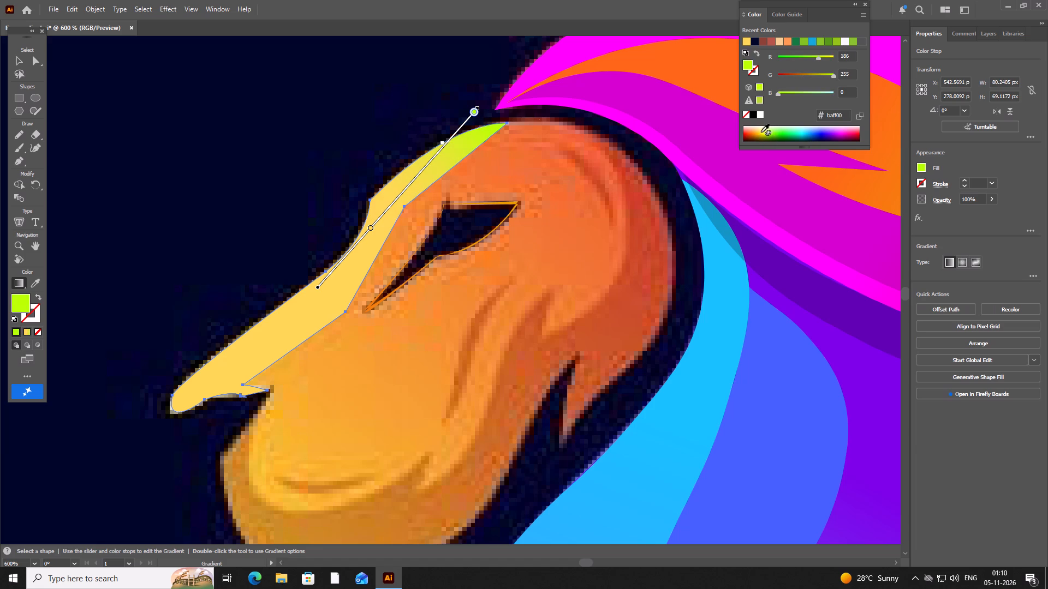
{"action": "left_click", "coordinate": [761, 130]}
{"action": "left_click", "coordinate": [754, 130]}
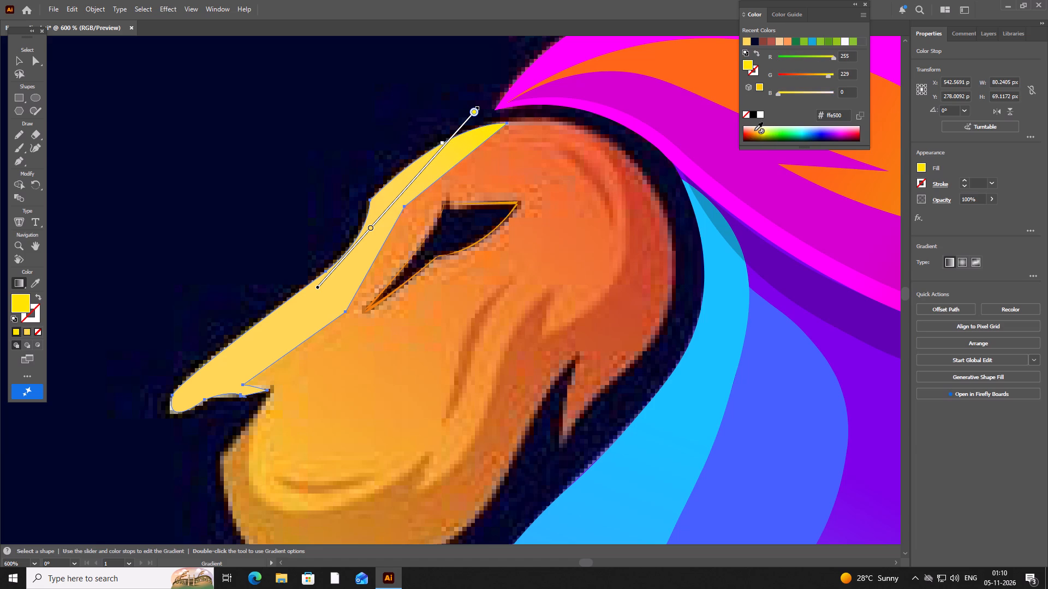
{"action": "left_click", "coordinate": [754, 130]}
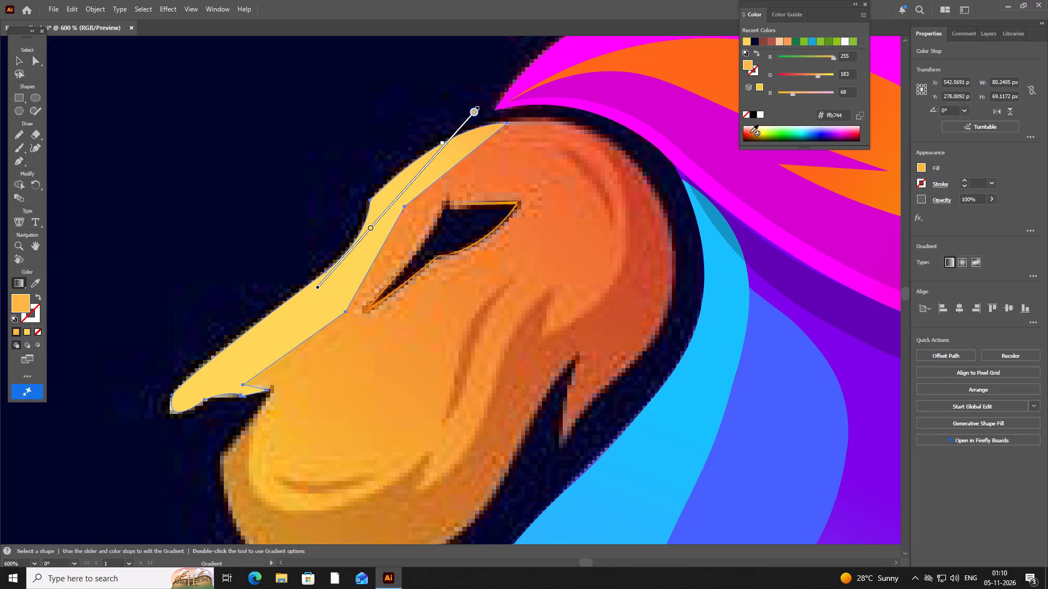
{"action": "left_click", "coordinate": [747, 128]}
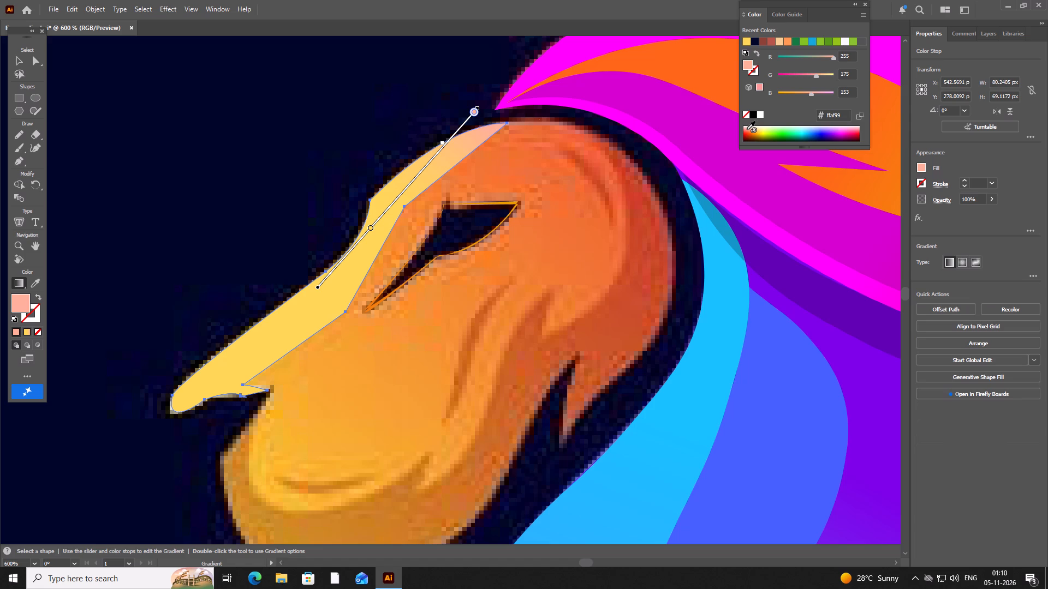
{"action": "left_click", "coordinate": [747, 129]}
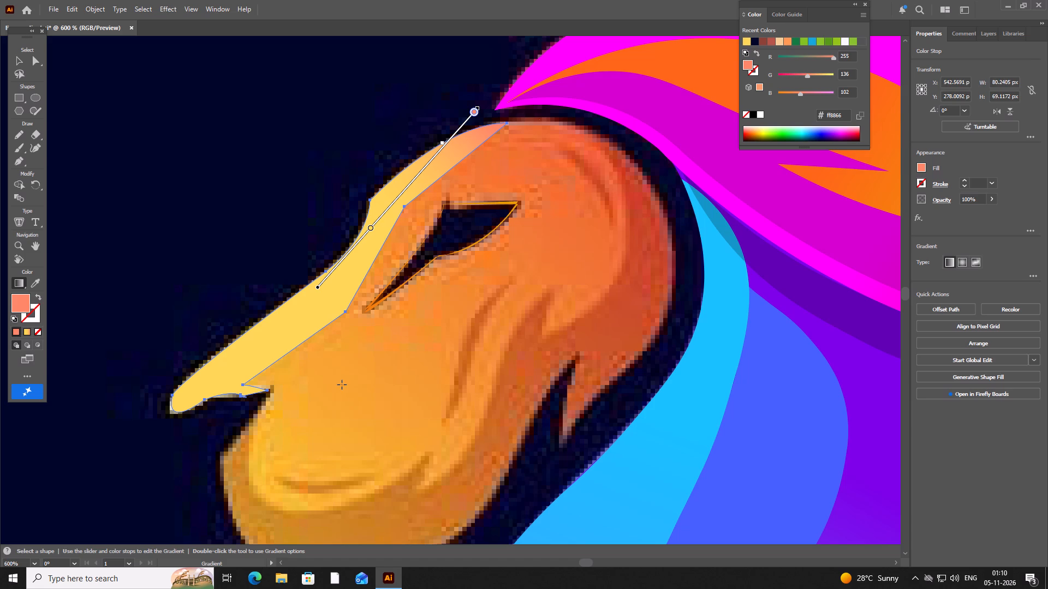
Set the opacity of the orange gradient face shape around the eye to 100%.
{"action": "left_click", "coordinate": [19, 58]}
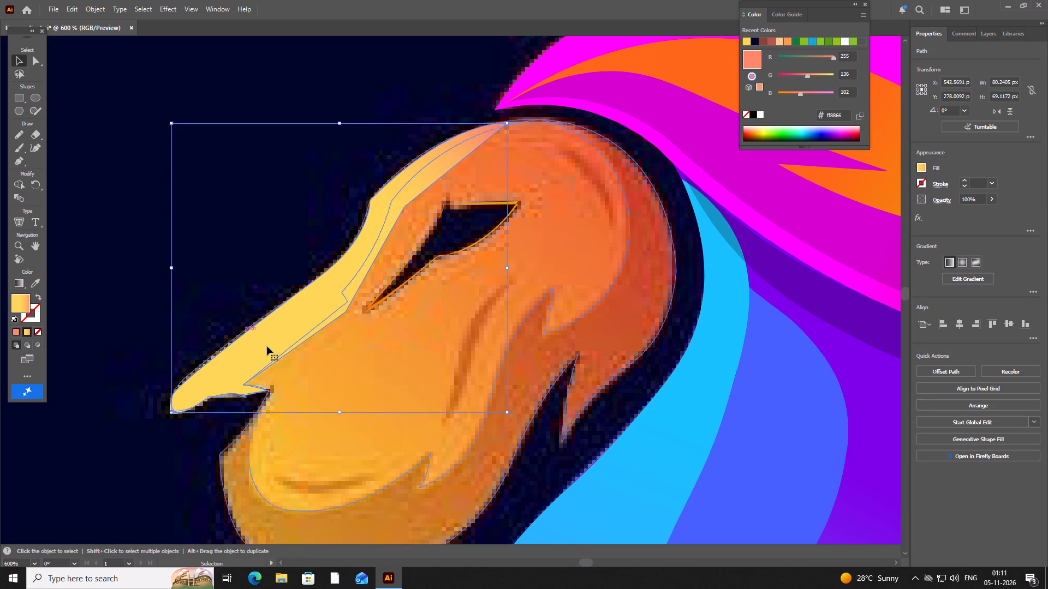
{"action": "left_click", "coordinate": [477, 436]}
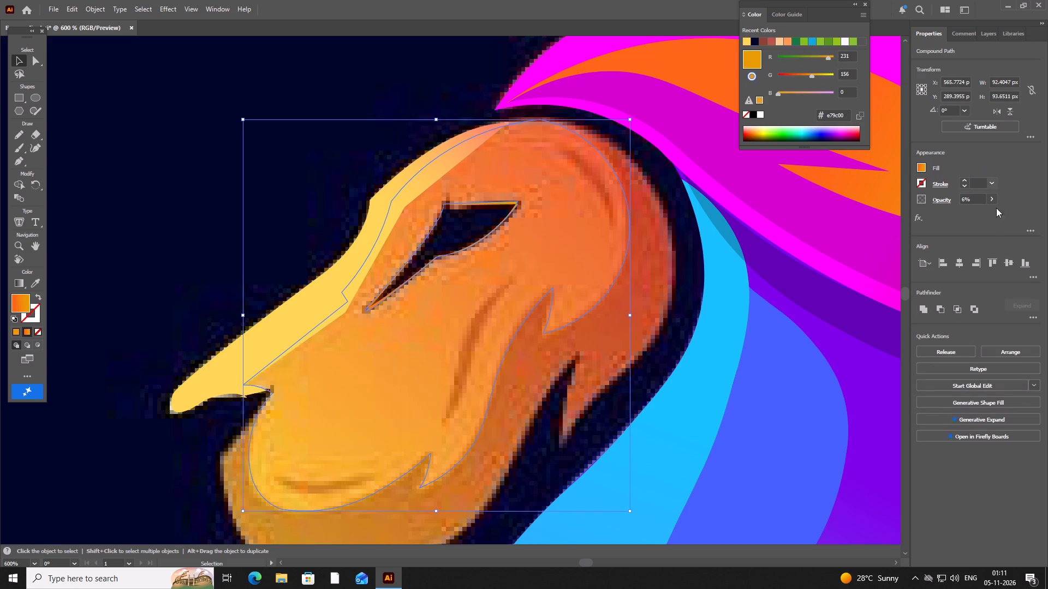
{"action": "left_click", "coordinate": [989, 197]}
{"action": "left_click_drag", "start_coordinate": [950, 211], "coordinate": [965, 212]}
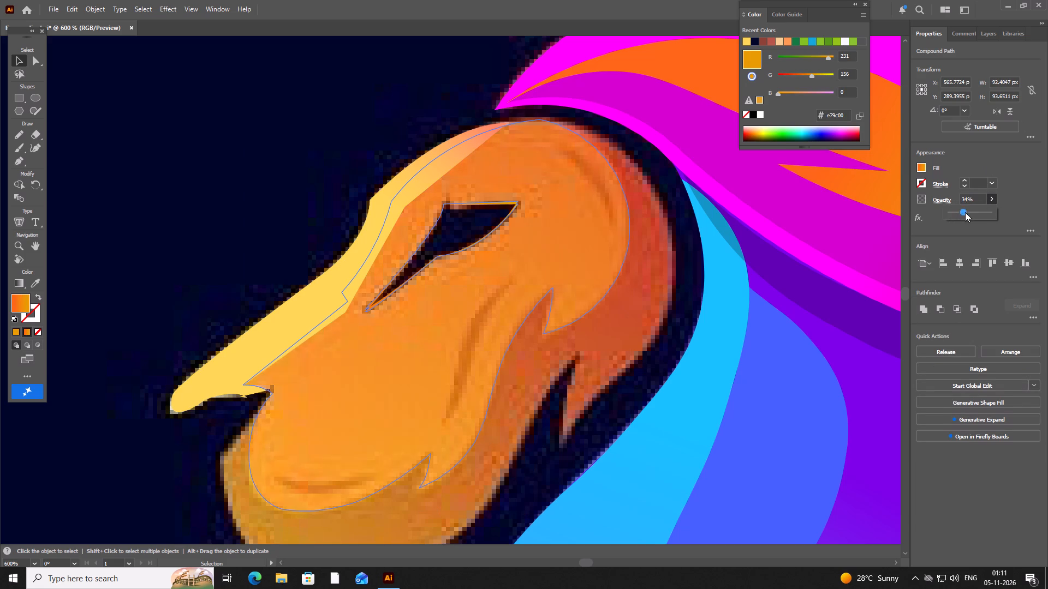
{"action": "left_click_drag", "start_coordinate": [965, 212], "coordinate": [988, 217]}
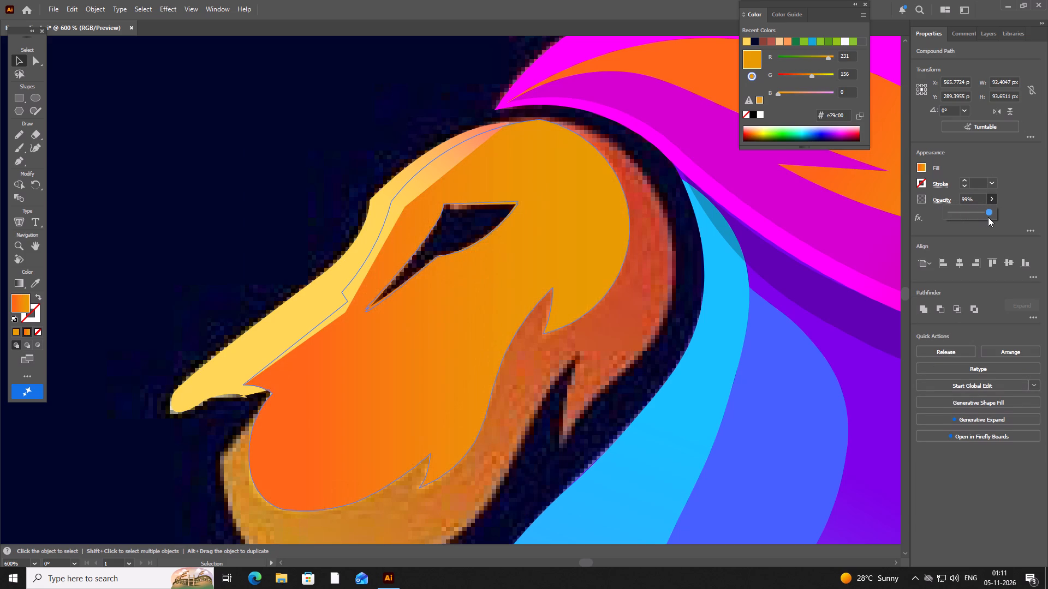
{"action": "left_click_drag", "start_coordinate": [988, 217], "coordinate": [989, 217]}
{"action": "left_click_drag", "start_coordinate": [989, 217], "coordinate": [995, 219]}
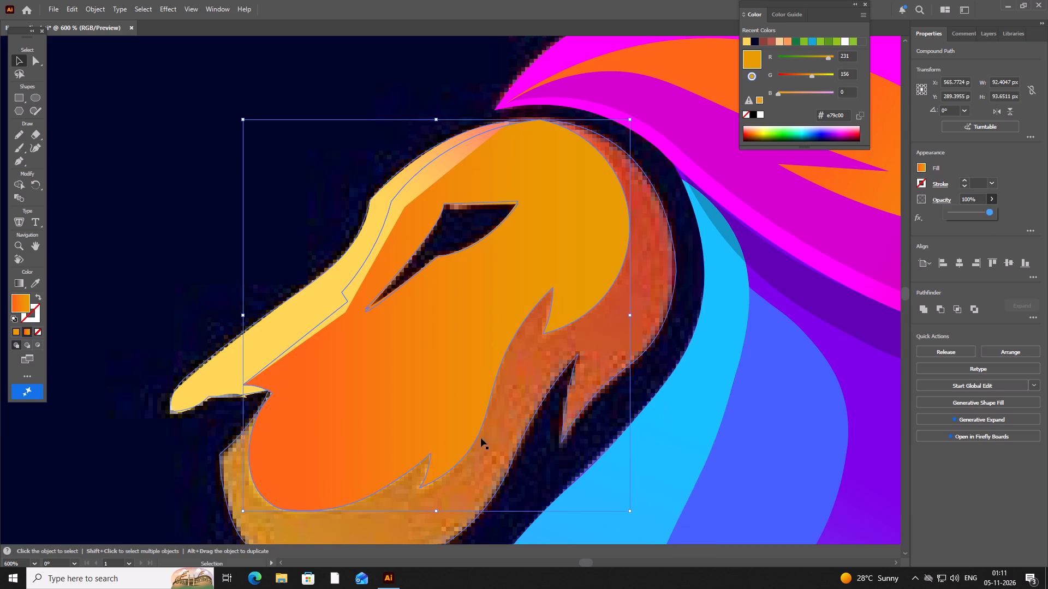
Set the opacity of the transparent purple head shape behind the face to 100%.
{"action": "left_click", "coordinate": [225, 488]}
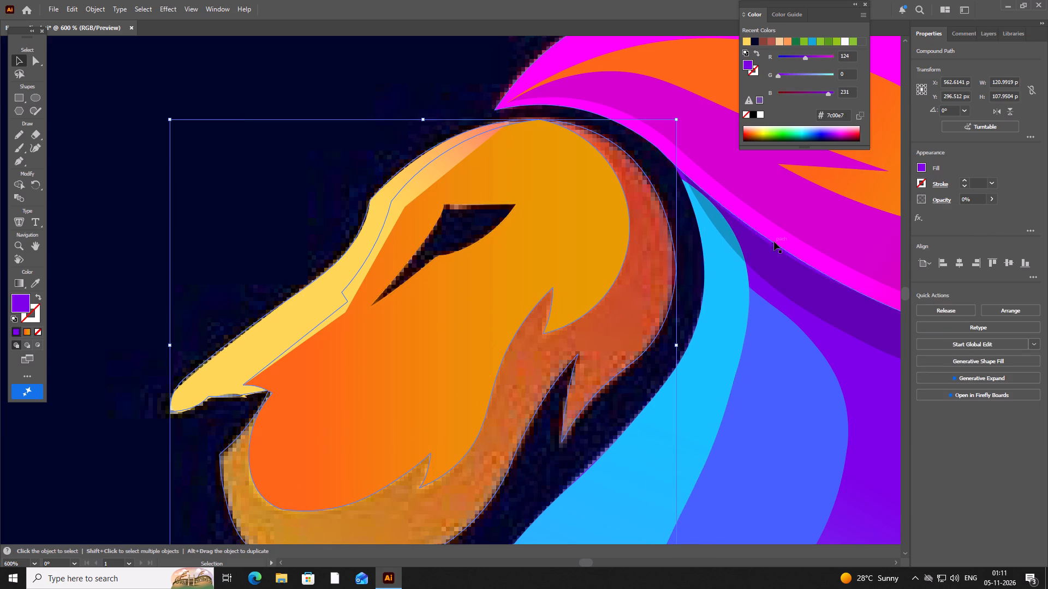
{"action": "left_click", "coordinate": [993, 197]}
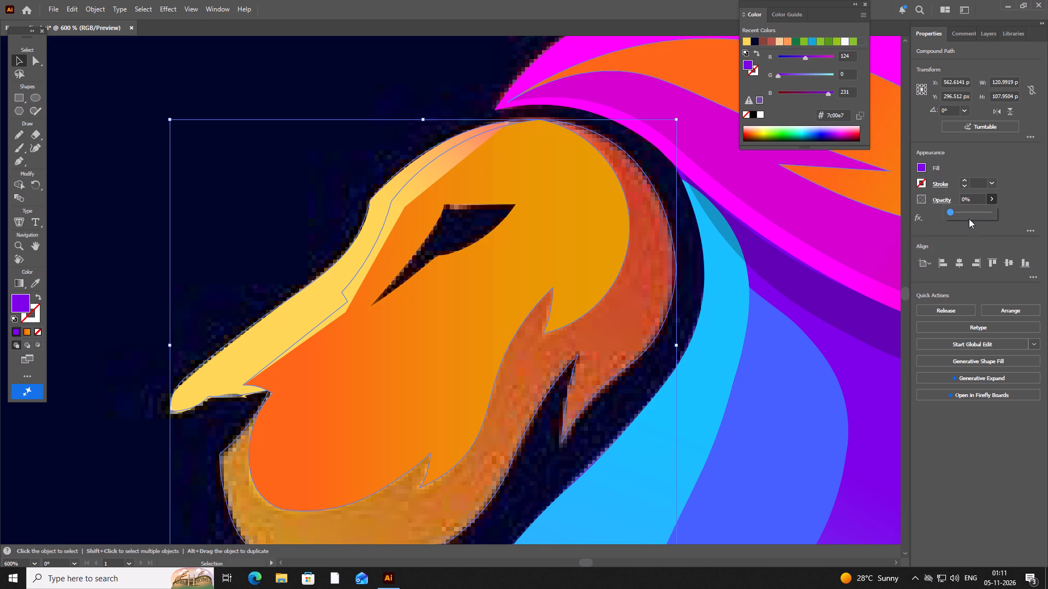
{"action": "left_click_drag", "start_coordinate": [951, 211], "coordinate": [1006, 221]}
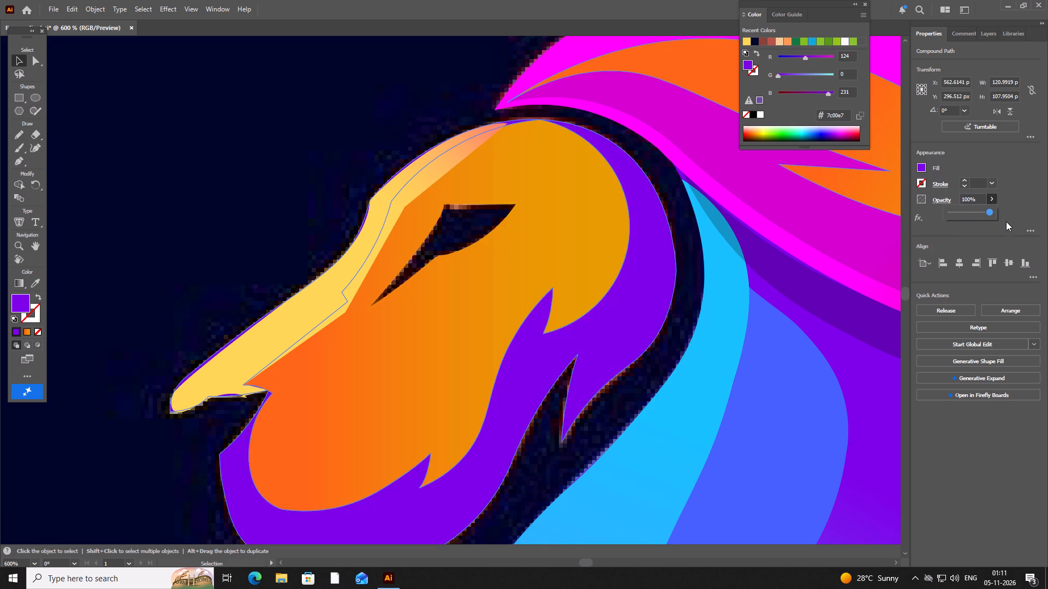
{"action": "left_click_drag", "start_coordinate": [1006, 221], "coordinate": [1013, 223]}
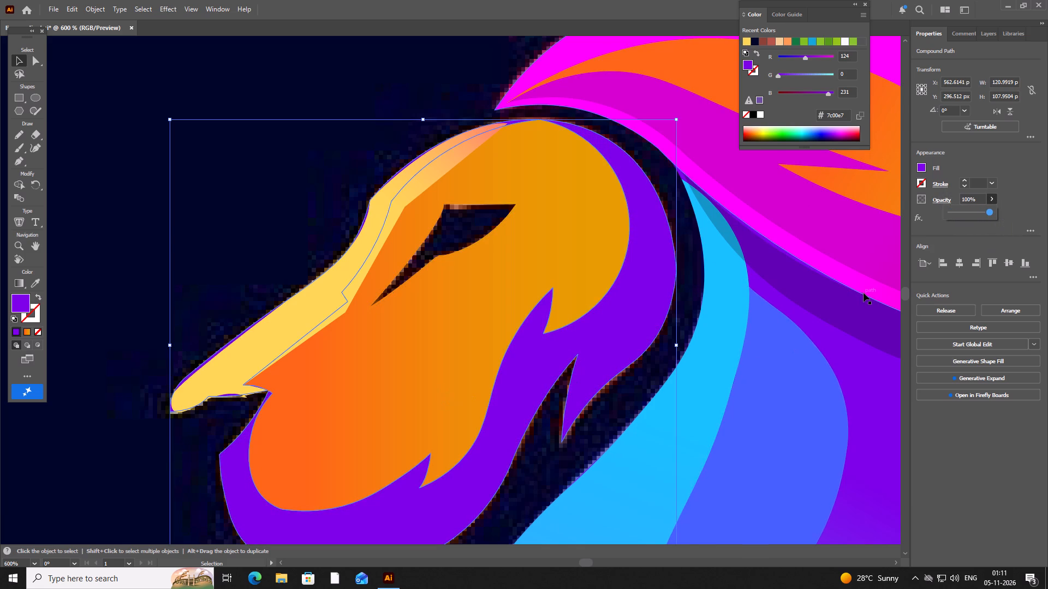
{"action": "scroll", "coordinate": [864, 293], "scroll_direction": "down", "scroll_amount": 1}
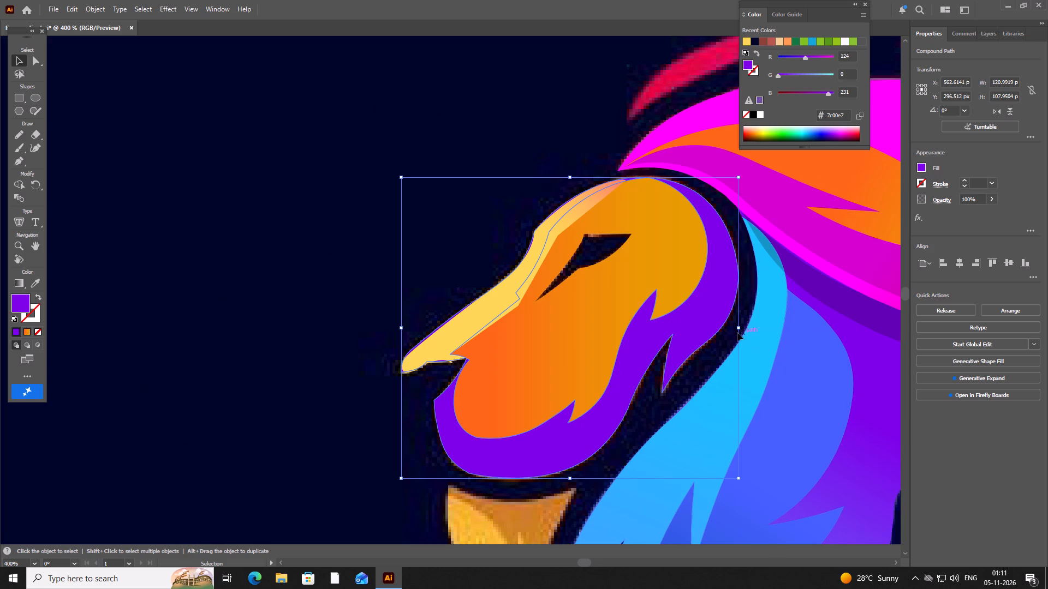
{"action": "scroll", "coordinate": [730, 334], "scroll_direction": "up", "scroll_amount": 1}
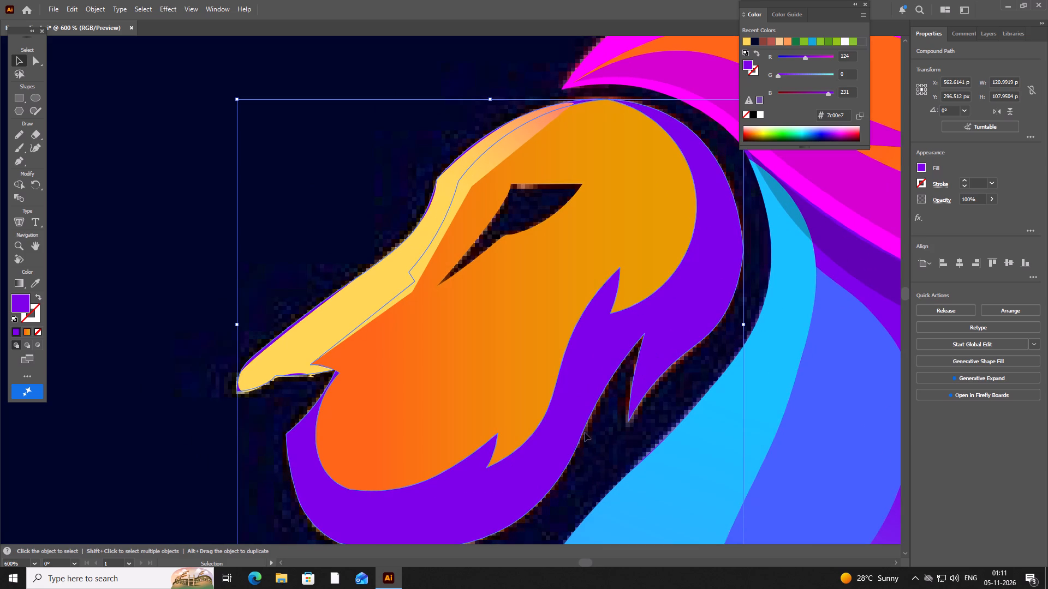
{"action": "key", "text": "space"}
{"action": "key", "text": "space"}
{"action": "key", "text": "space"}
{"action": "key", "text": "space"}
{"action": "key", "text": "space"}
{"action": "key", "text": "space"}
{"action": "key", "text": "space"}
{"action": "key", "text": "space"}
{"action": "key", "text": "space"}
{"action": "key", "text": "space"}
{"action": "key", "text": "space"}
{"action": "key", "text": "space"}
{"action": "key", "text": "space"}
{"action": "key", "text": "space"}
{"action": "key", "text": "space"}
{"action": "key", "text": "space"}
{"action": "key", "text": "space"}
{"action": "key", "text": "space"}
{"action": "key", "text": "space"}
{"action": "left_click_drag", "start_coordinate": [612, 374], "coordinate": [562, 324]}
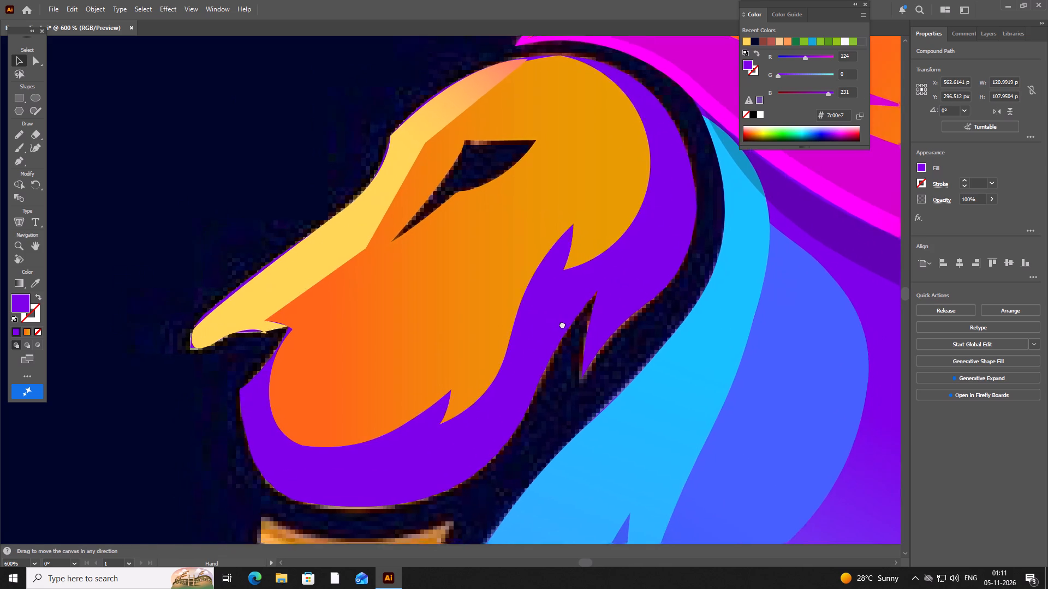
Apply a radial gradient fill to the purple head shape behind the face.
{"action": "left_click_drag", "start_coordinate": [562, 324], "coordinate": [521, 297]}
{"action": "scroll", "coordinate": [516, 297], "scroll_direction": "down", "scroll_amount": 2}
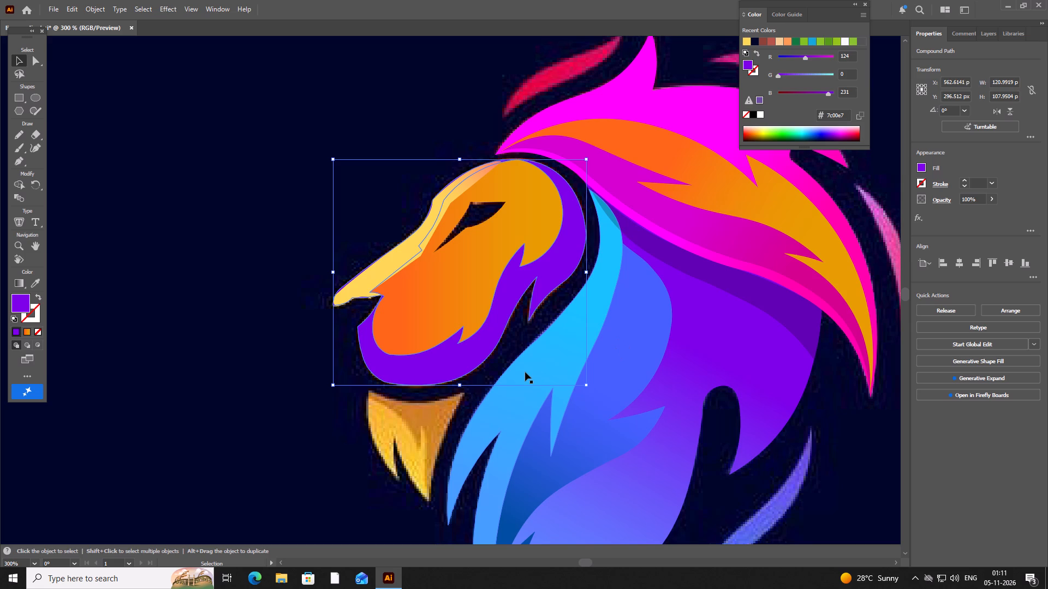
{"action": "scroll", "coordinate": [523, 372], "scroll_direction": "up", "scroll_amount": 1}
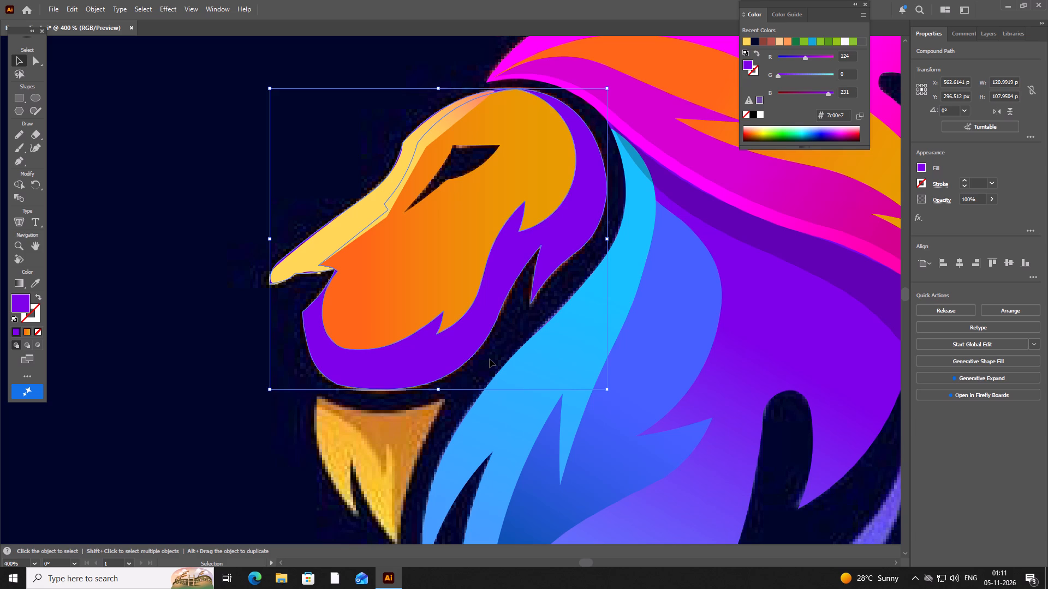
{"action": "left_click", "coordinate": [12, 285]}
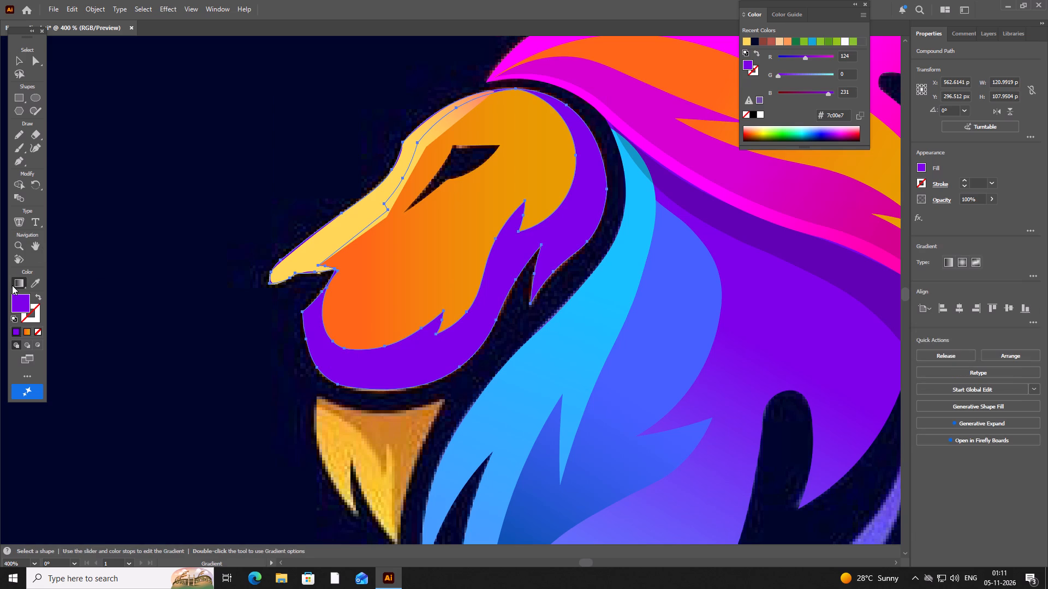
{"action": "left_click", "coordinate": [962, 264]}
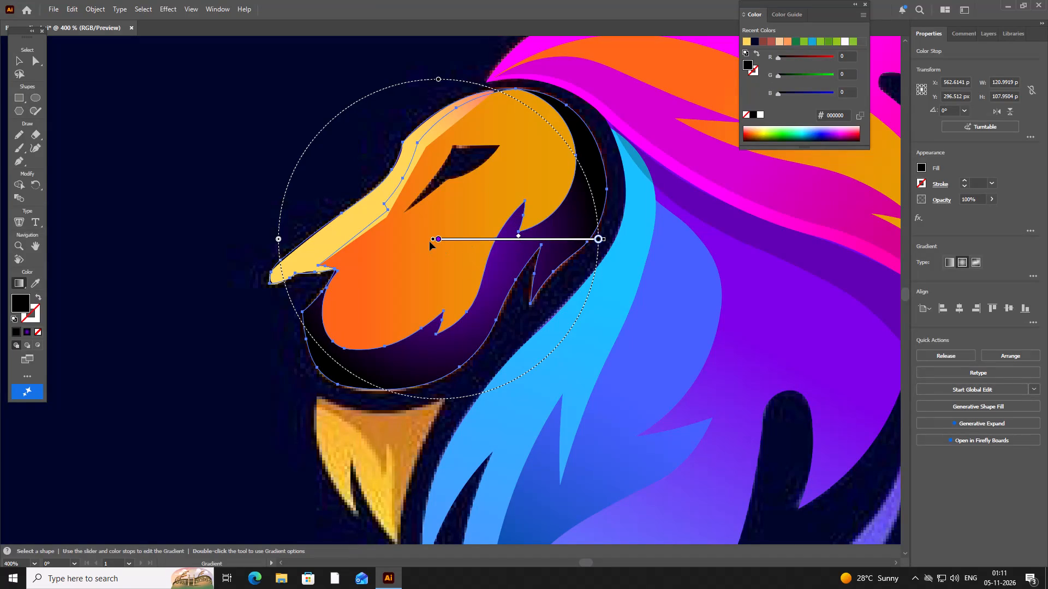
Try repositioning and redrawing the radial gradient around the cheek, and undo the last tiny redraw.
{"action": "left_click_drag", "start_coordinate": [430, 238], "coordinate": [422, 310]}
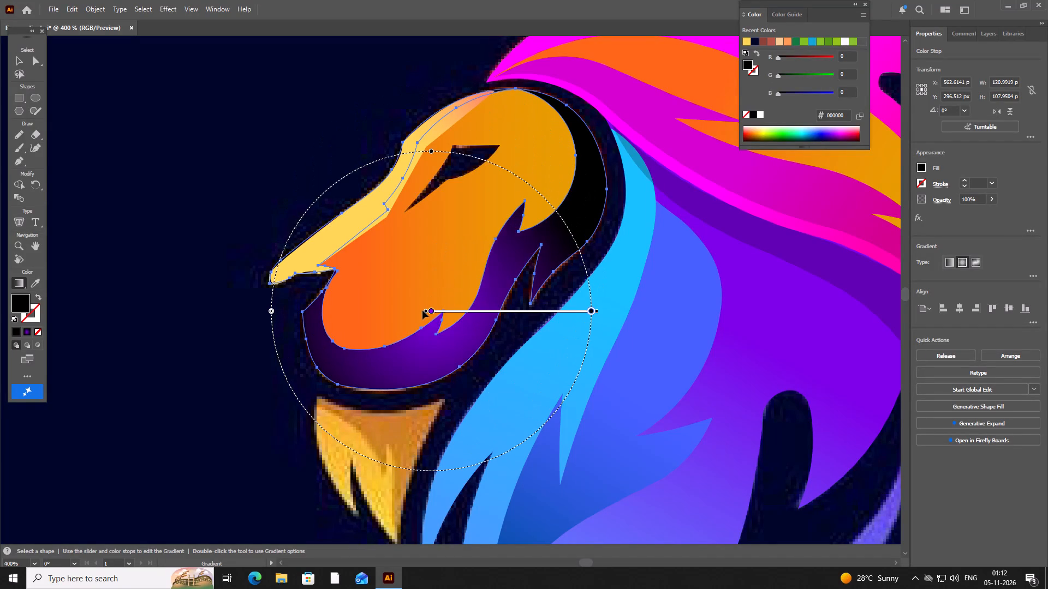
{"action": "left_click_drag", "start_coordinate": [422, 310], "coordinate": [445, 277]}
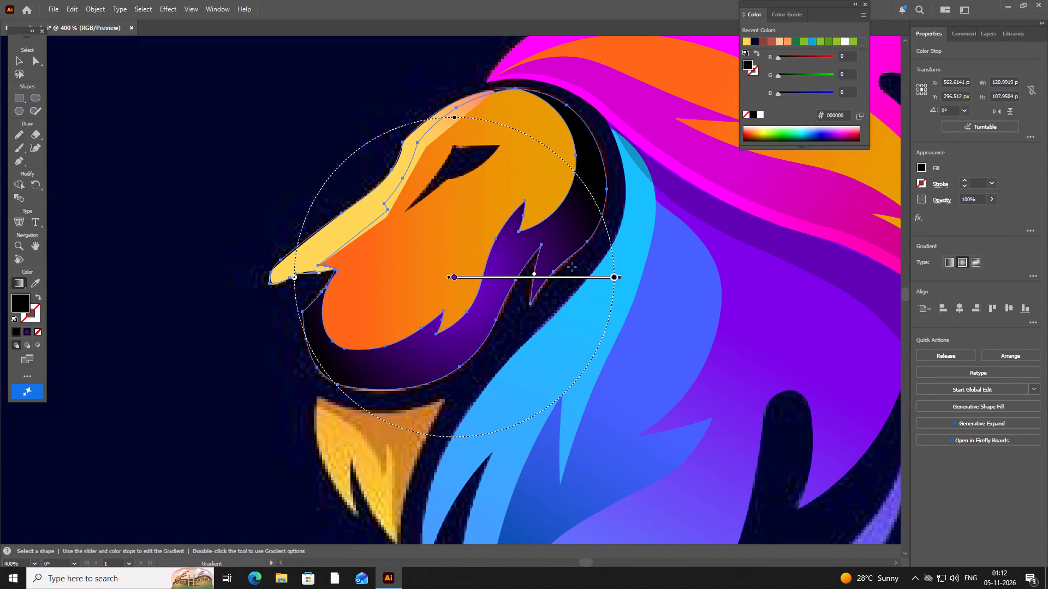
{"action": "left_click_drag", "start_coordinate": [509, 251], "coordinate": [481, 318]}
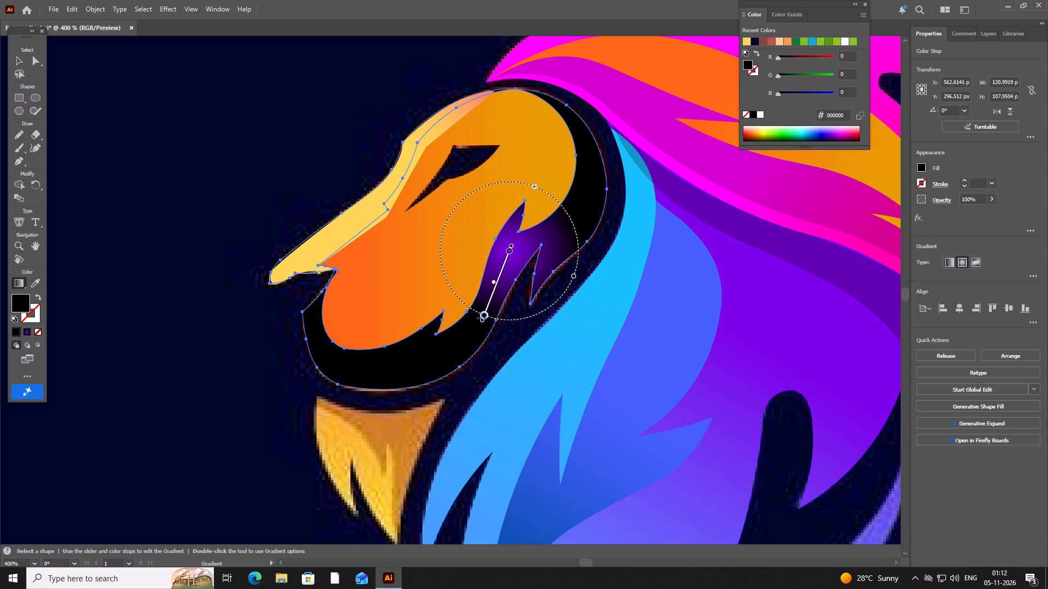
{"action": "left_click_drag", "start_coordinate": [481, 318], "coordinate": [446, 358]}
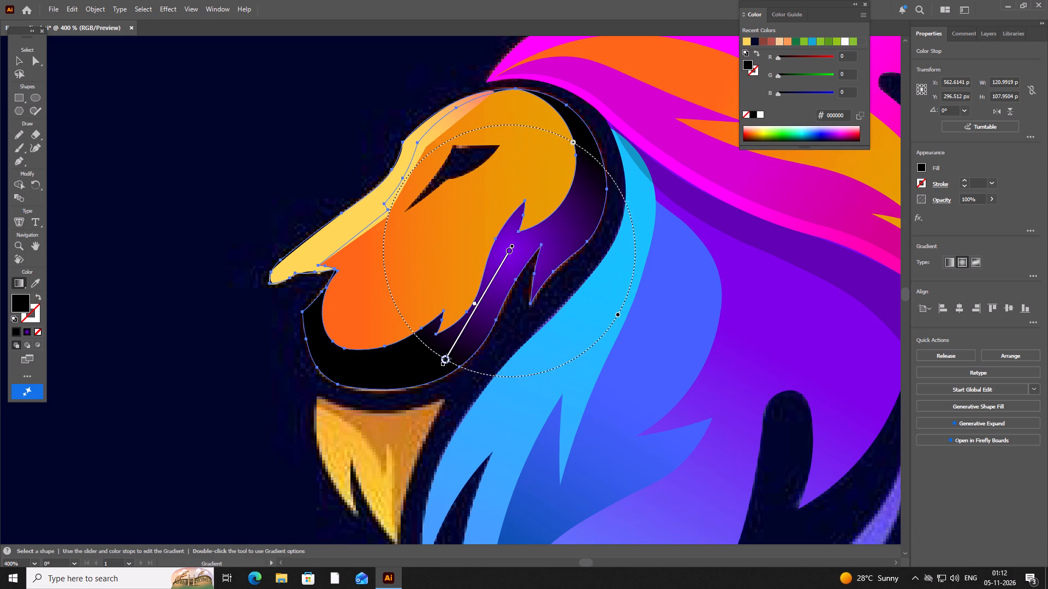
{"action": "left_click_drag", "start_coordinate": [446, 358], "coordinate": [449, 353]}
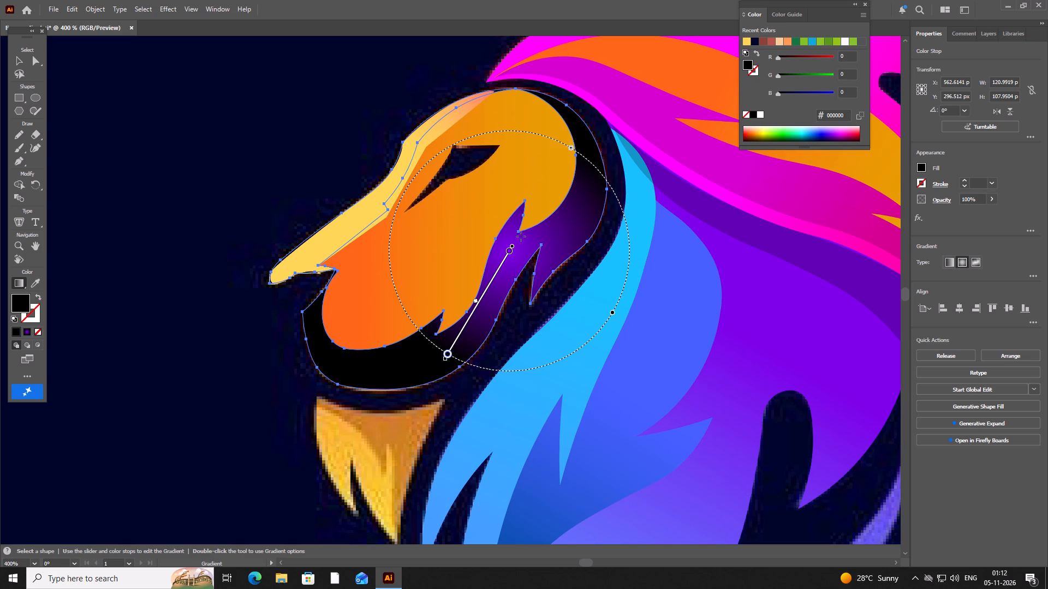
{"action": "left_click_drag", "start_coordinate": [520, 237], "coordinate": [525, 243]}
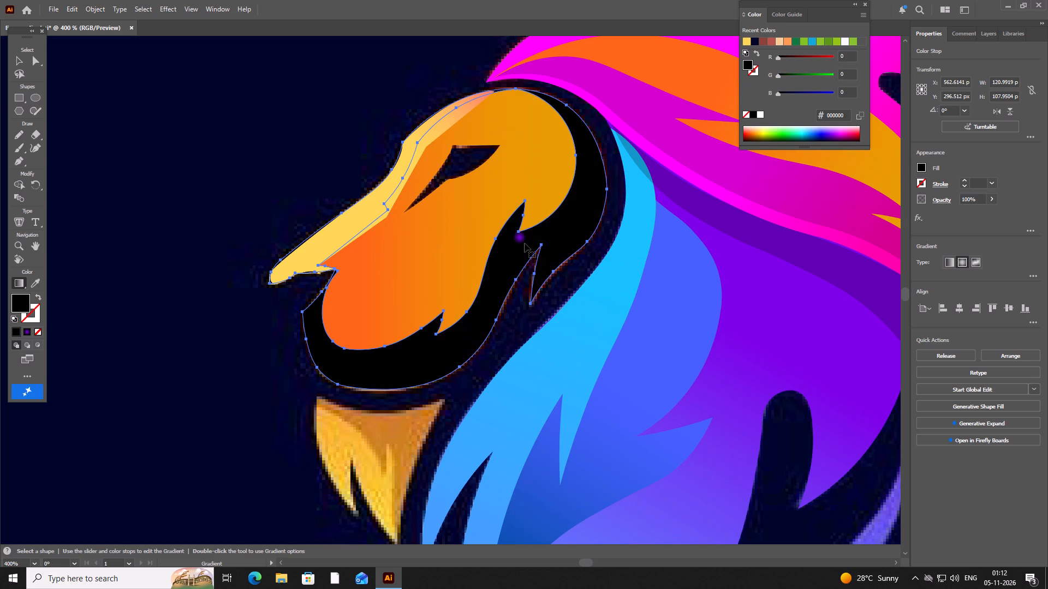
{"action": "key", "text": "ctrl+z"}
Redraw the radial gradient from the cheek towards the chin, then shift its purple centre to the back of the cheek.
{"action": "left_click_drag", "start_coordinate": [519, 260], "coordinate": [433, 380]}
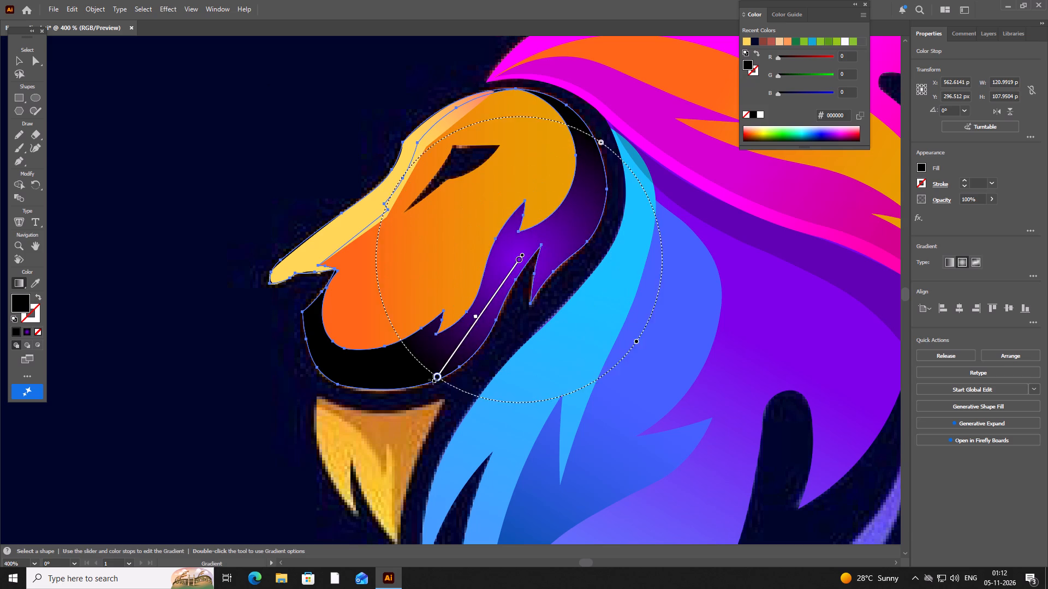
{"action": "left_click_drag", "start_coordinate": [433, 380], "coordinate": [327, 384]}
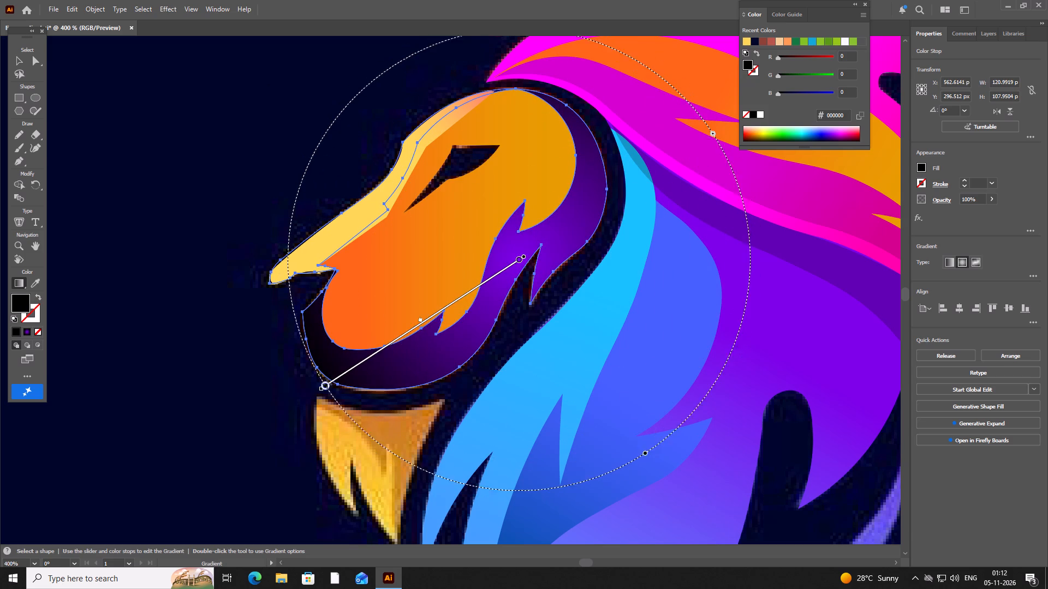
{"action": "left_click_drag", "start_coordinate": [327, 384], "coordinate": [309, 408]}
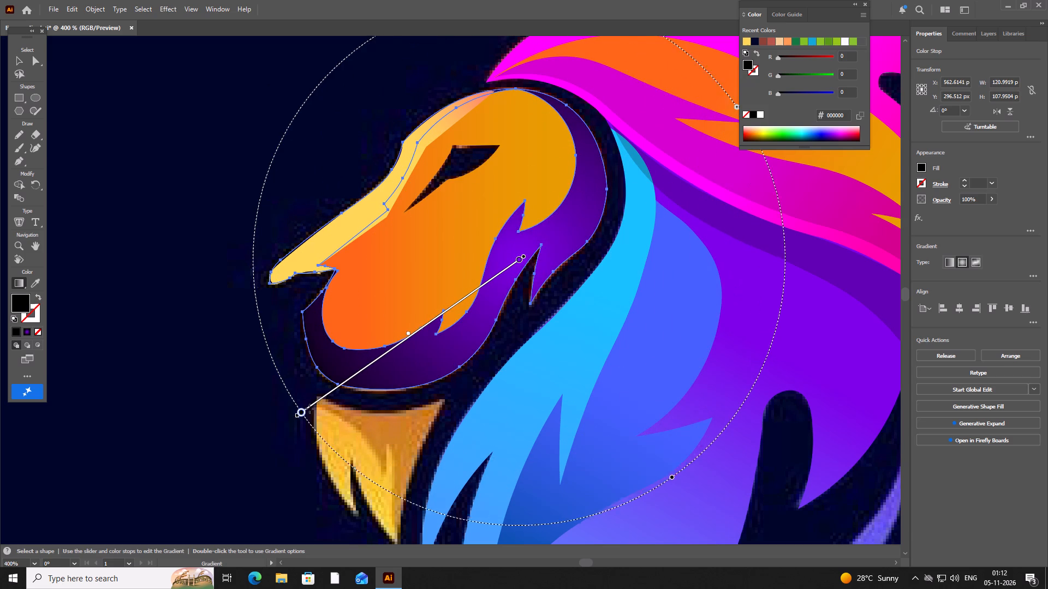
{"action": "left_click_drag", "start_coordinate": [309, 408], "coordinate": [349, 381]}
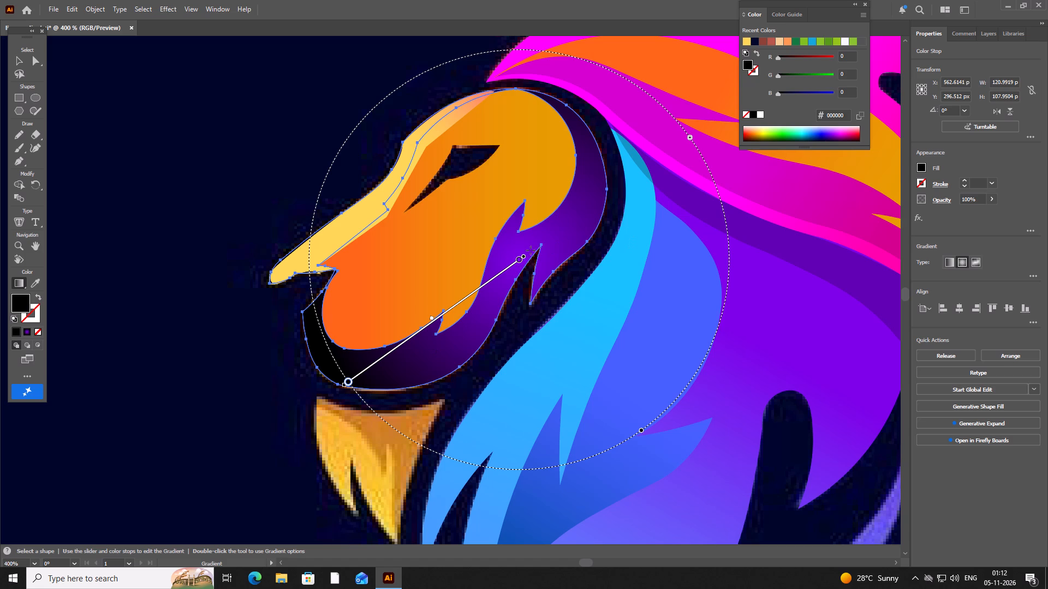
{"action": "left_click_drag", "start_coordinate": [526, 254], "coordinate": [567, 222]}
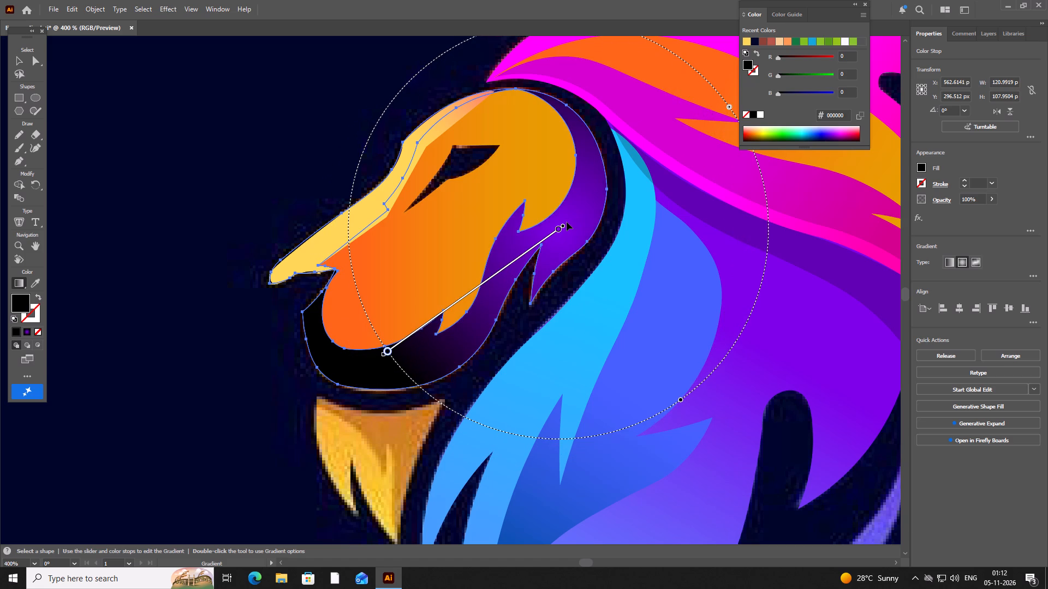
{"action": "left_click_drag", "start_coordinate": [567, 222], "coordinate": [571, 230]}
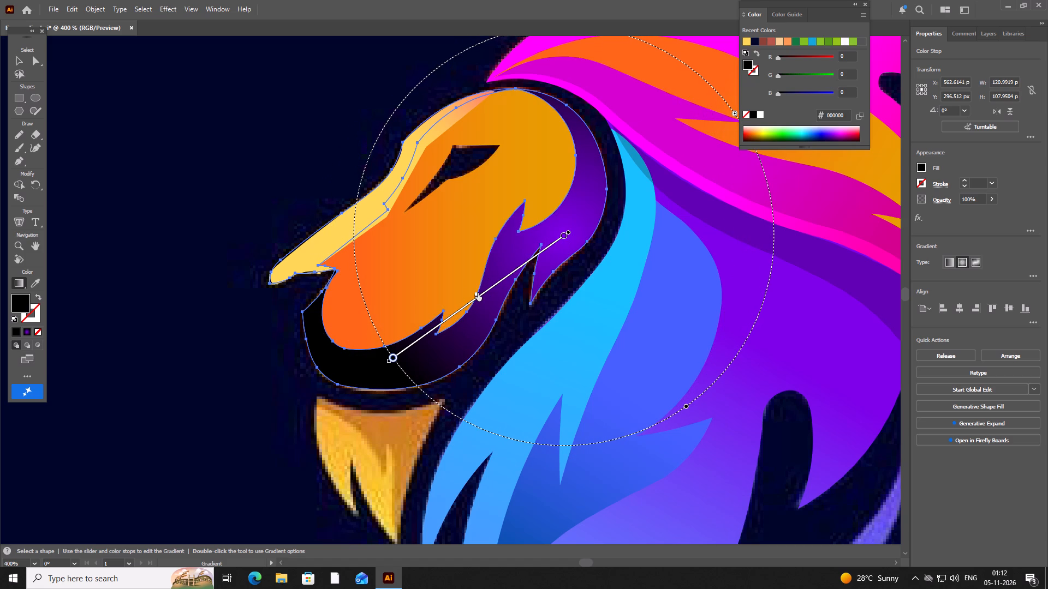
{"action": "left_click_drag", "start_coordinate": [476, 294], "coordinate": [436, 345]}
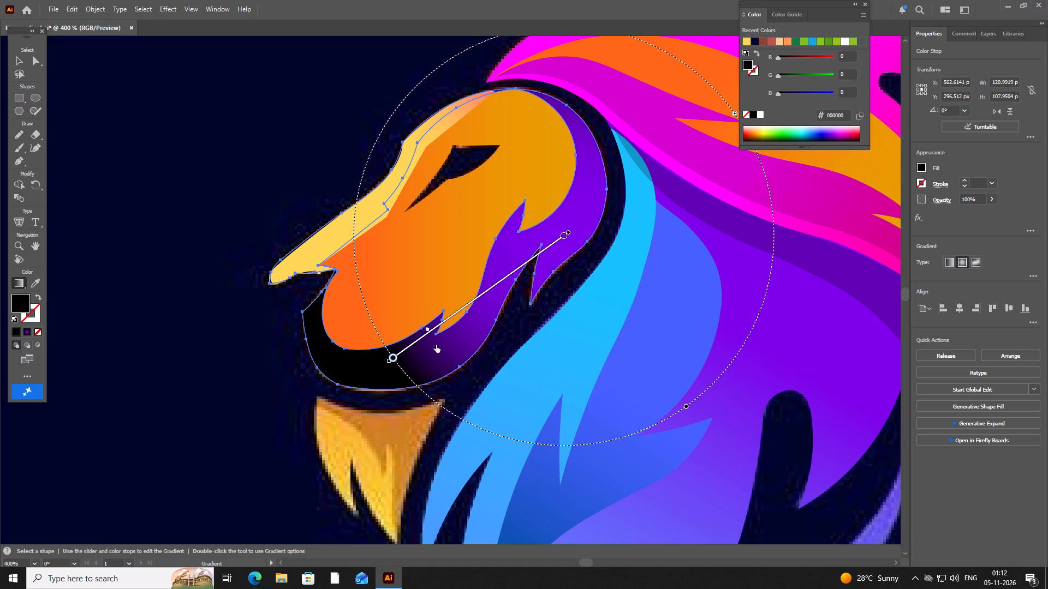
{"action": "left_click_drag", "start_coordinate": [436, 345], "coordinate": [484, 307]}
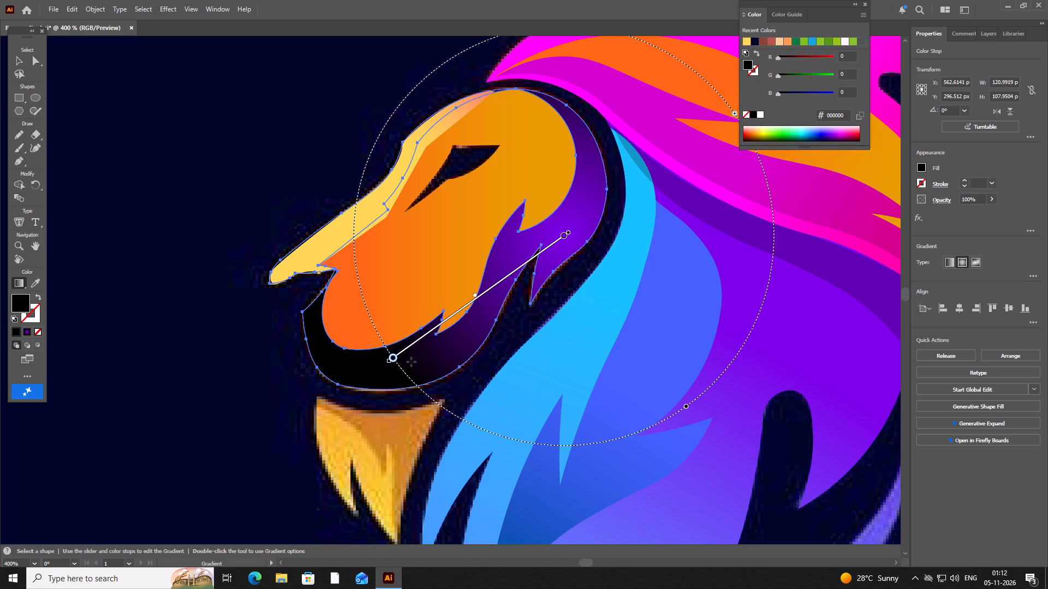
Recolour the black outer stop of the head shape's radial gradient to light purple #af66ff.
{"action": "left_click", "coordinate": [393, 357]}
{"action": "left_click", "coordinate": [562, 237]}
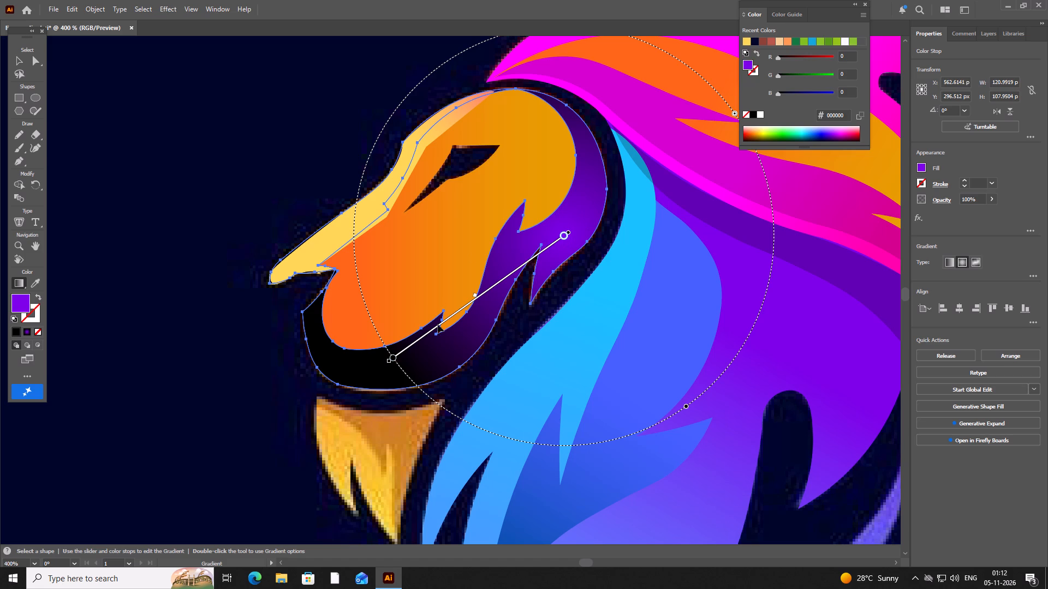
{"action": "left_click", "coordinate": [392, 357]}
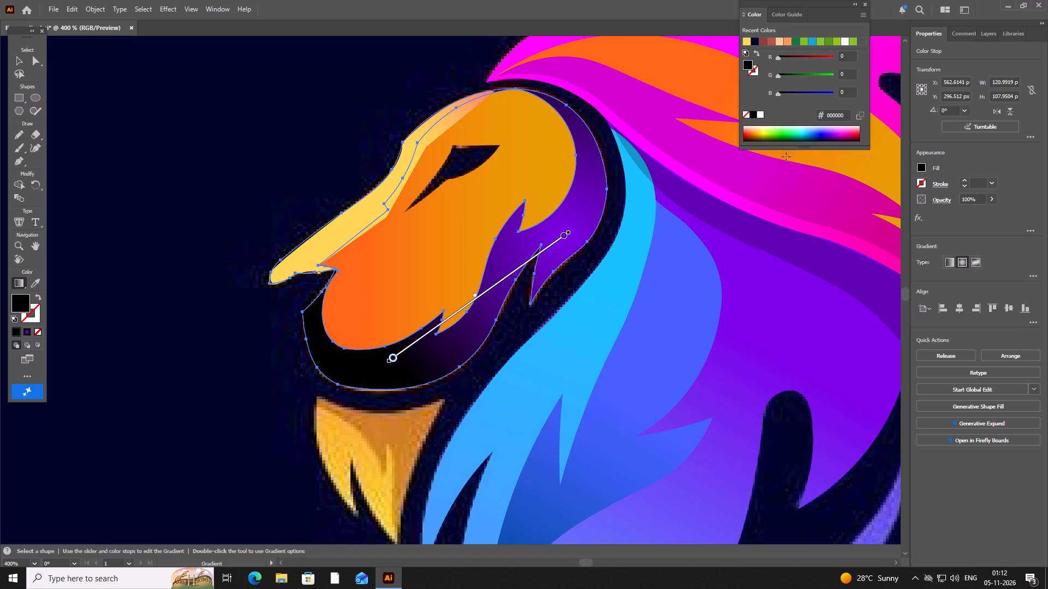
{"action": "left_click", "coordinate": [812, 135]}
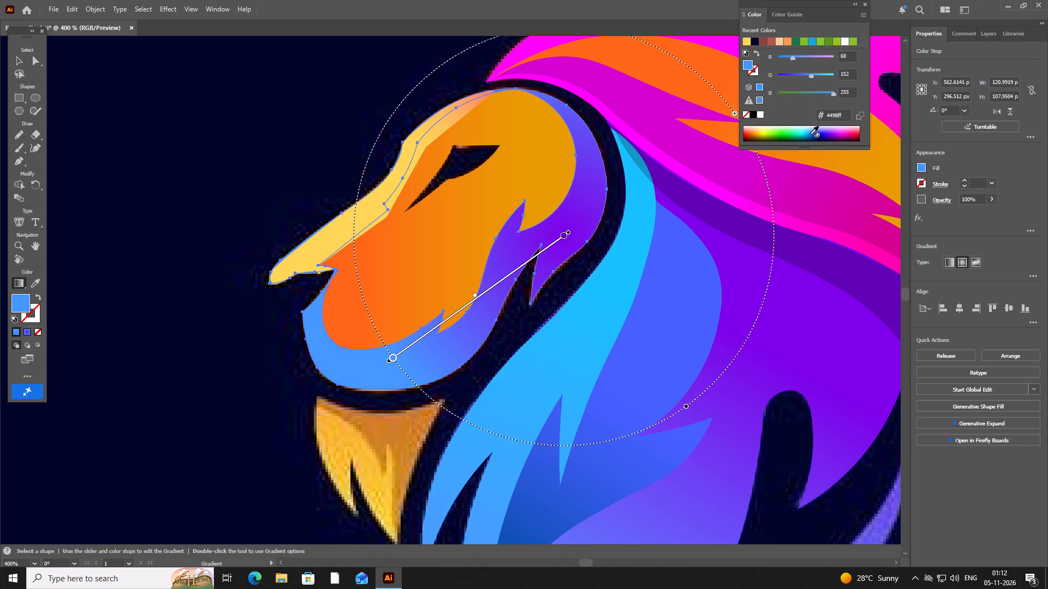
{"action": "left_click", "coordinate": [806, 132]}
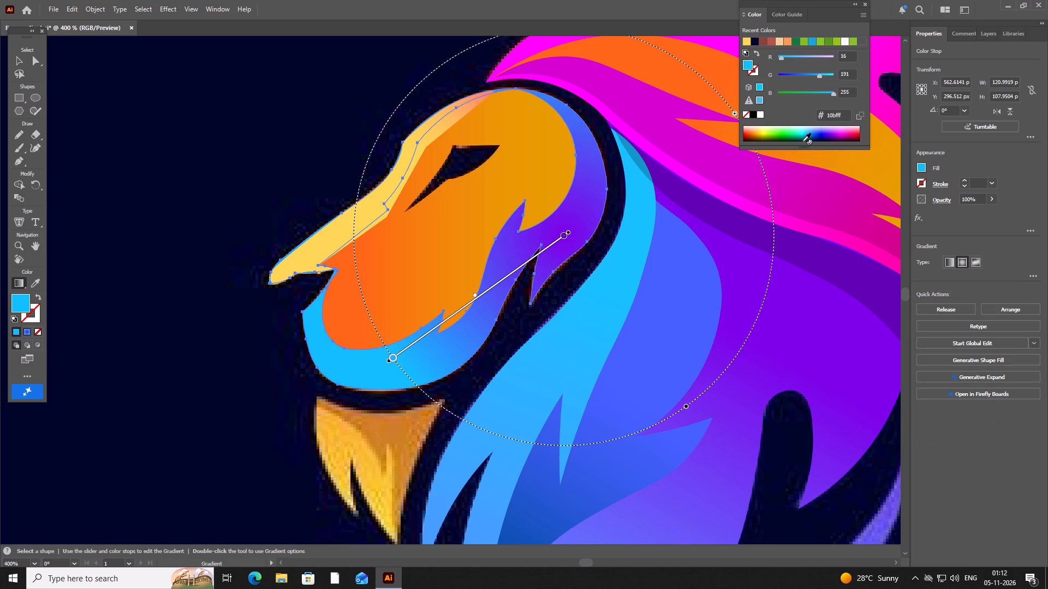
{"action": "left_click", "coordinate": [802, 139]}
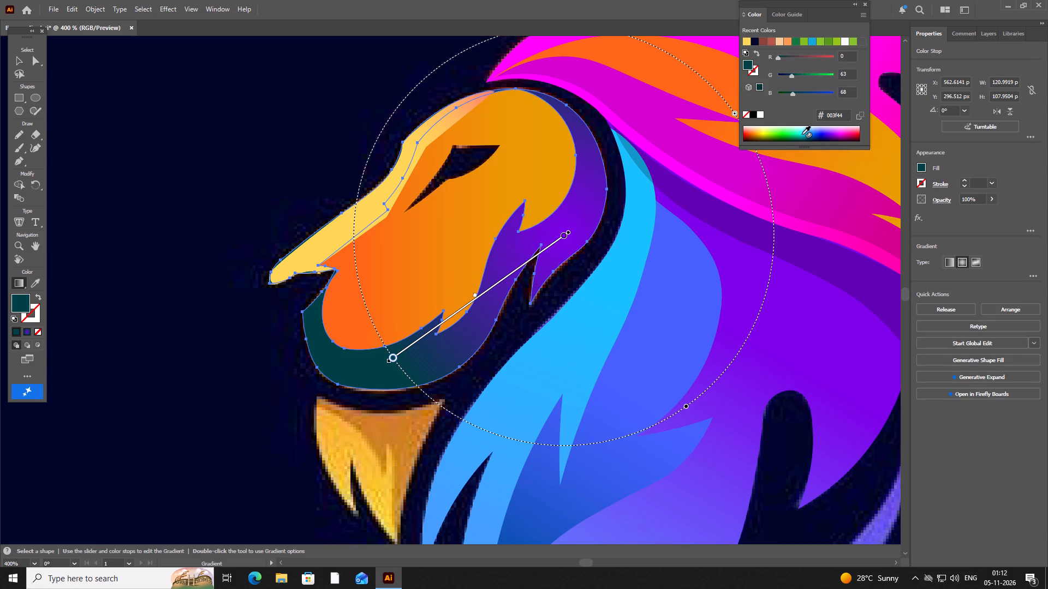
{"action": "left_click", "coordinate": [803, 130]}
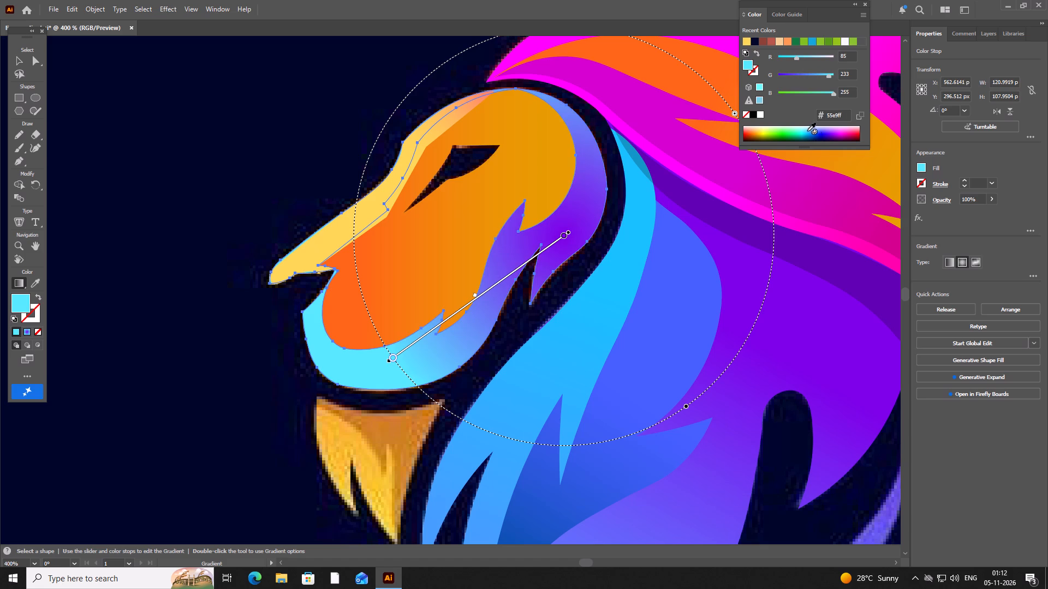
{"action": "left_click", "coordinate": [835, 130]}
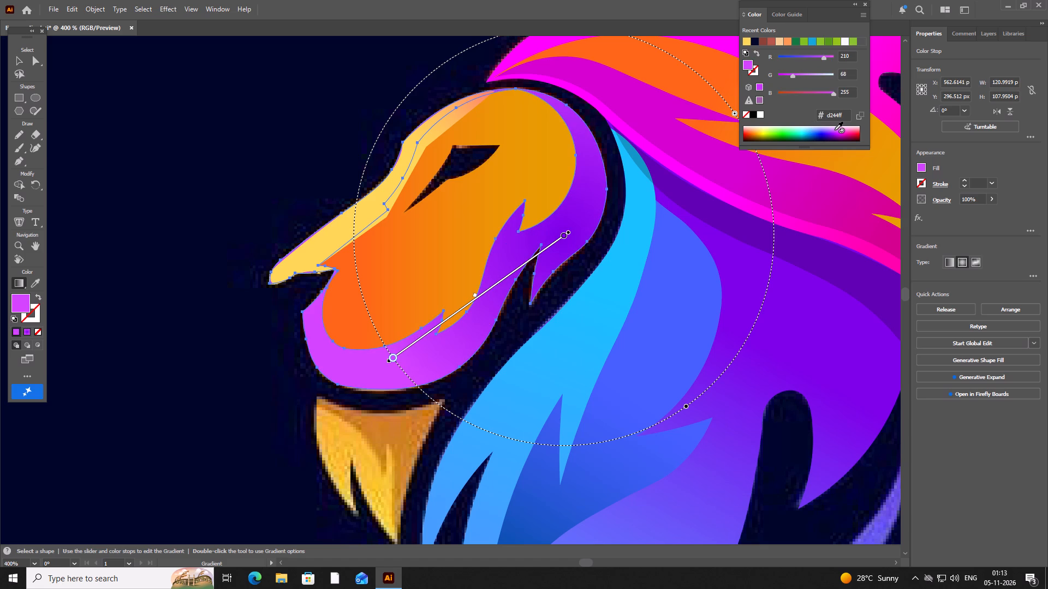
{"action": "left_click", "coordinate": [828, 131]}
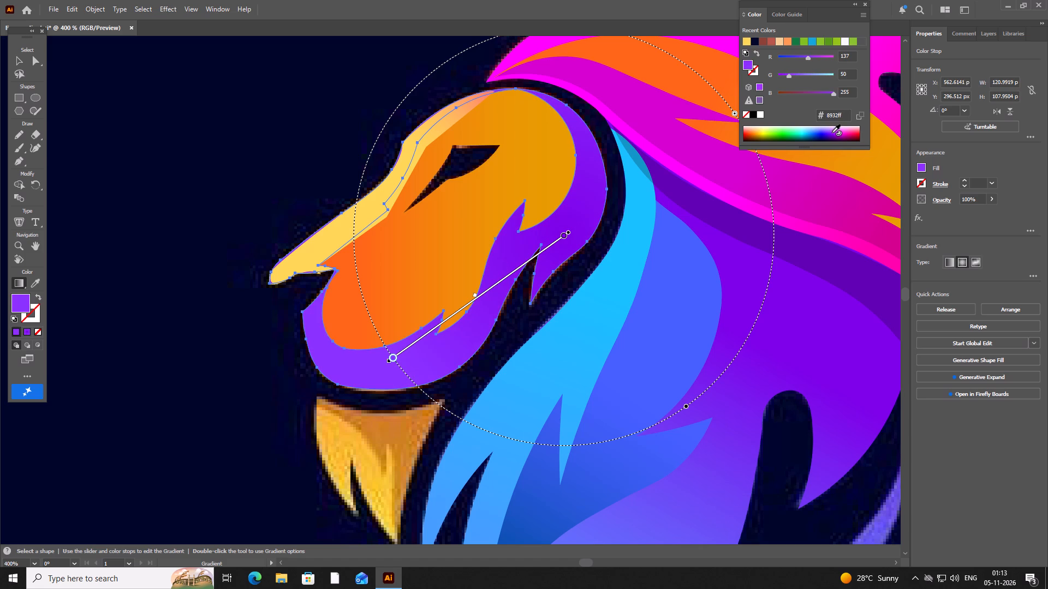
{"action": "left_click", "coordinate": [829, 129]}
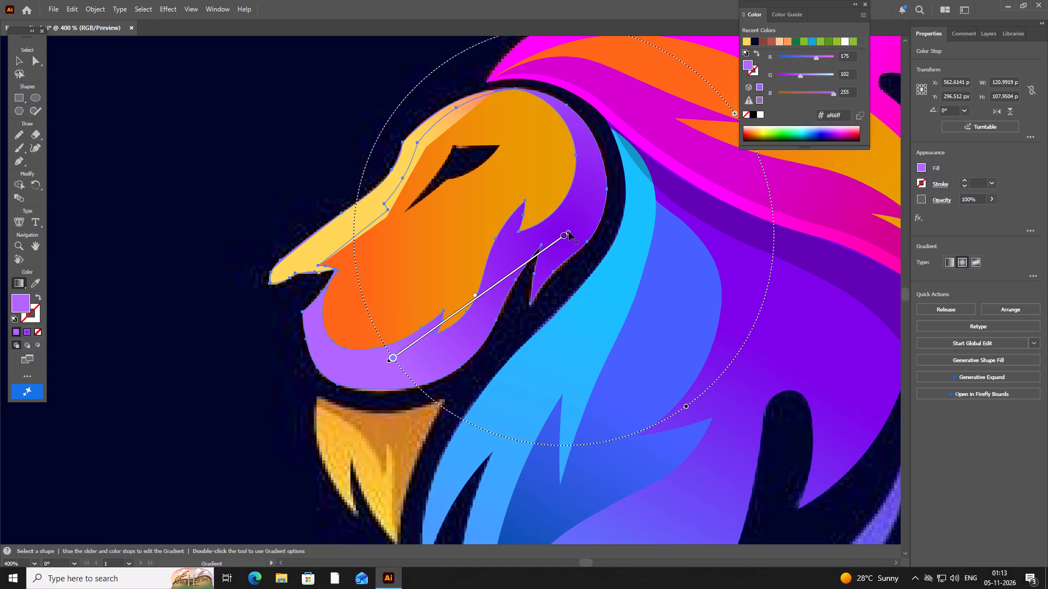
Shift the radial gradient's purple centre up to the rear edge of the head.
{"action": "left_click_drag", "start_coordinate": [569, 232], "coordinate": [593, 213]}
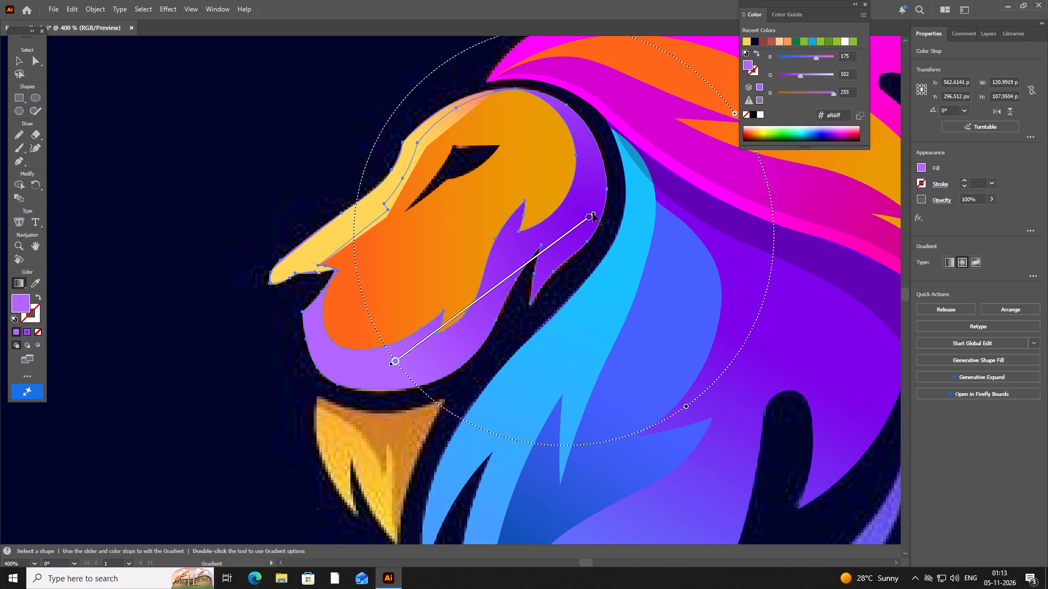
{"action": "left_click_drag", "start_coordinate": [593, 213], "coordinate": [600, 205]}
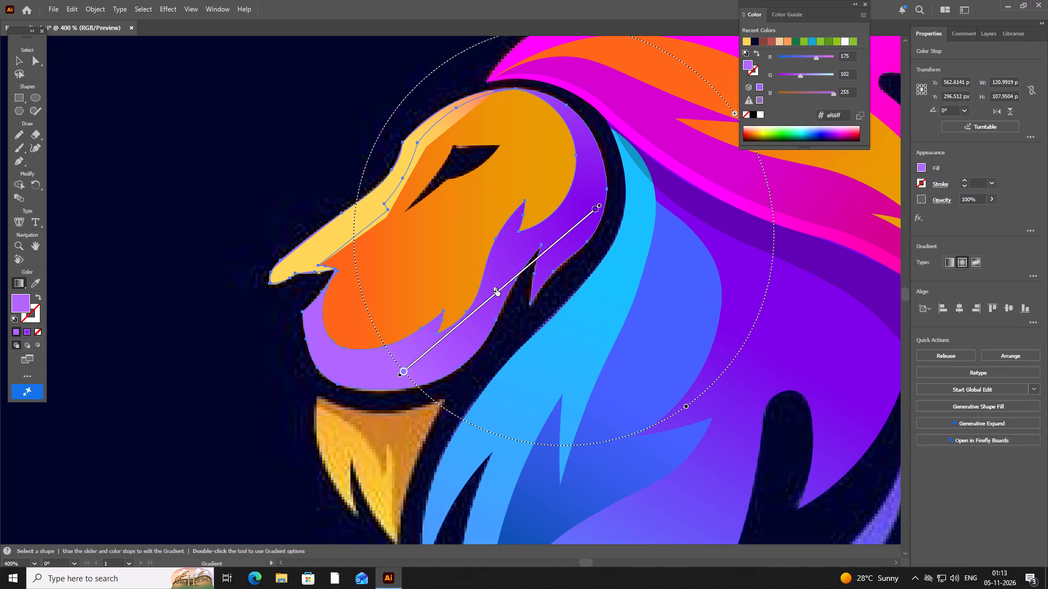
Shift the head gradient's midpoint towards the chin and try the light purple stop at several positions between chin and cheek.
{"action": "left_click_drag", "start_coordinate": [496, 288], "coordinate": [451, 351]}
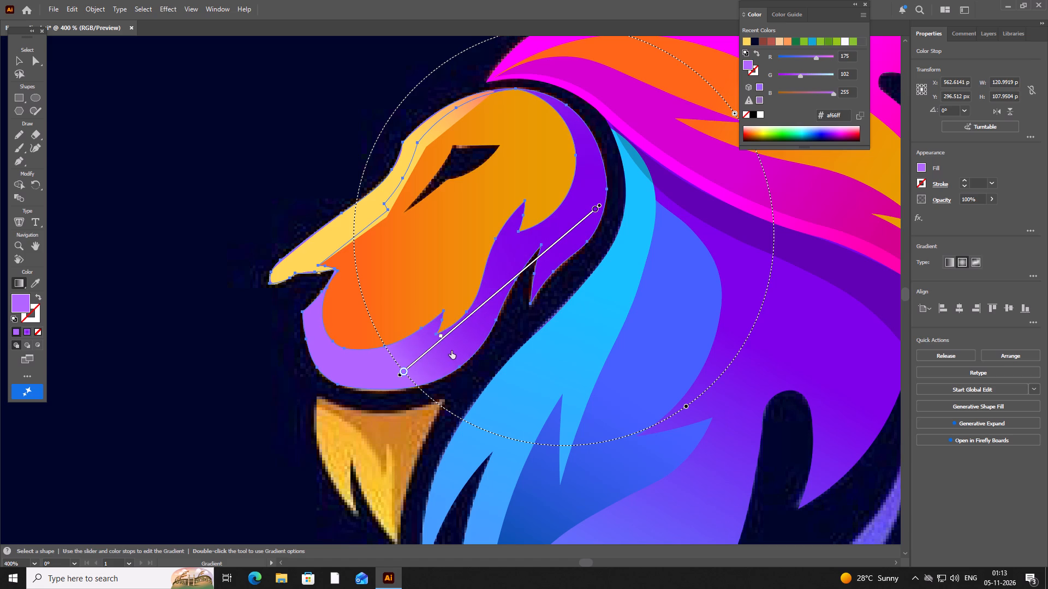
{"action": "left_click_drag", "start_coordinate": [451, 351], "coordinate": [446, 352]}
{"action": "left_click_drag", "start_coordinate": [404, 369], "coordinate": [429, 360]}
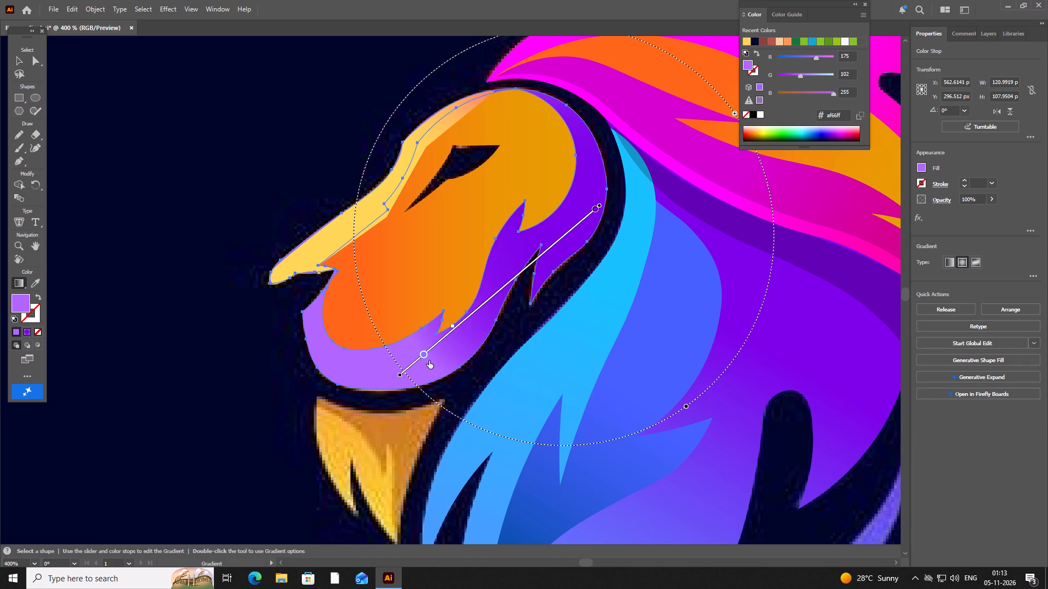
{"action": "left_click_drag", "start_coordinate": [429, 360], "coordinate": [521, 279]}
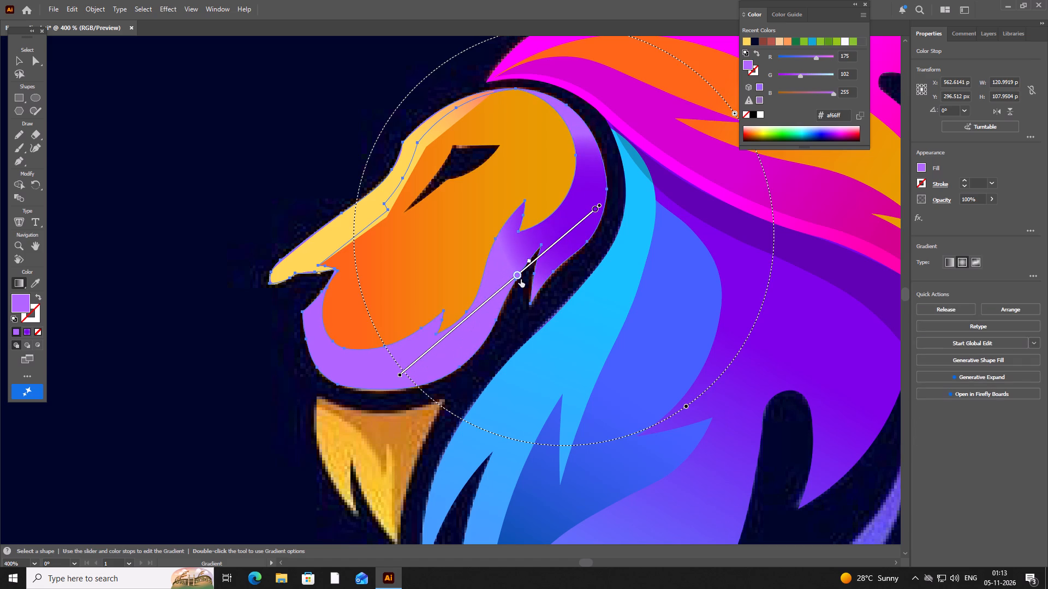
{"action": "left_click_drag", "start_coordinate": [521, 279], "coordinate": [447, 395]}
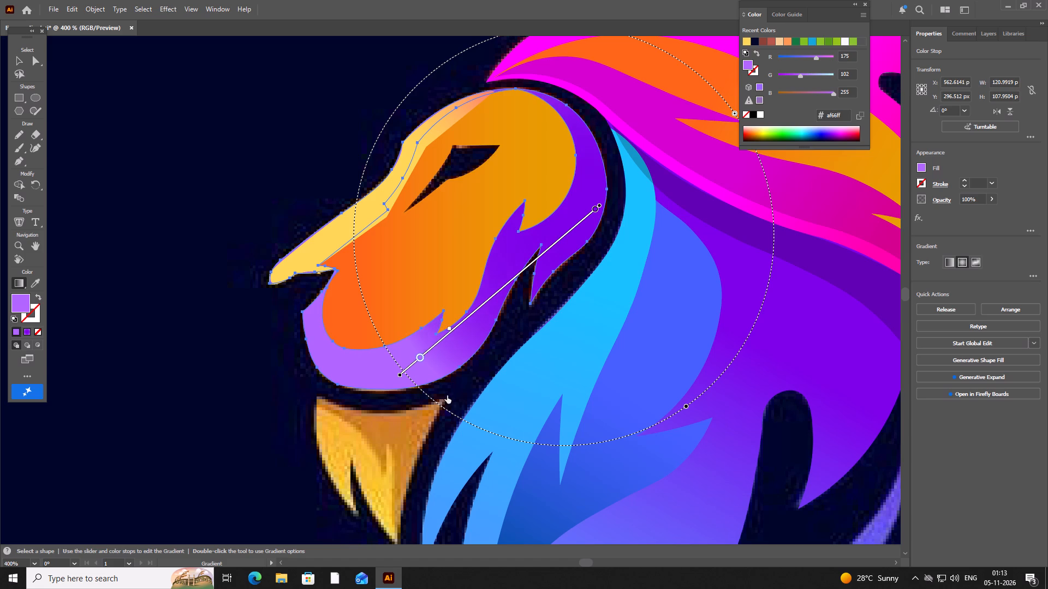
{"action": "left_click_drag", "start_coordinate": [447, 395], "coordinate": [478, 368]}
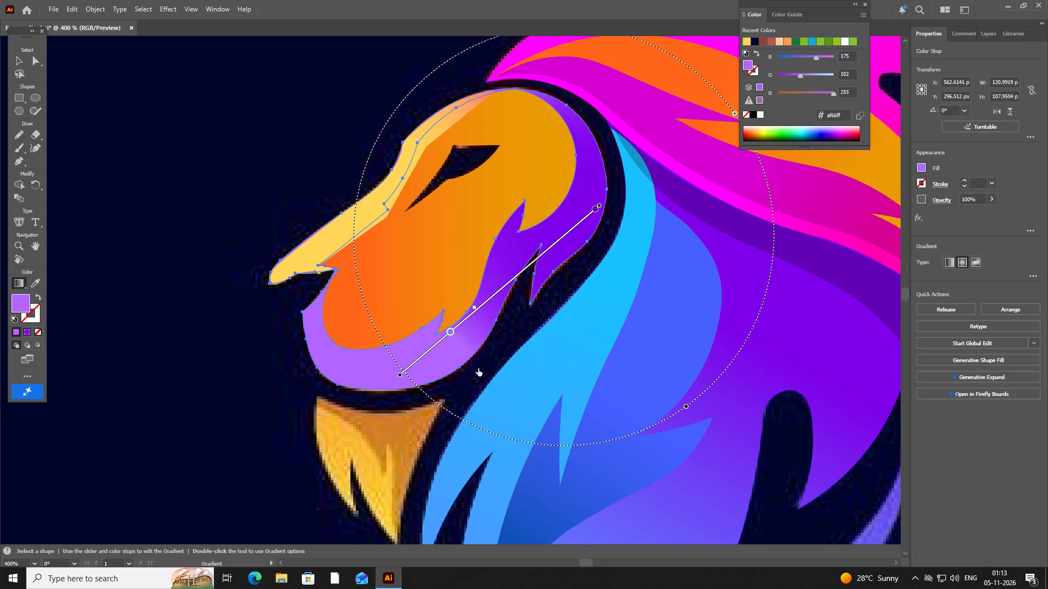
{"action": "left_click_drag", "start_coordinate": [478, 368], "coordinate": [441, 404]}
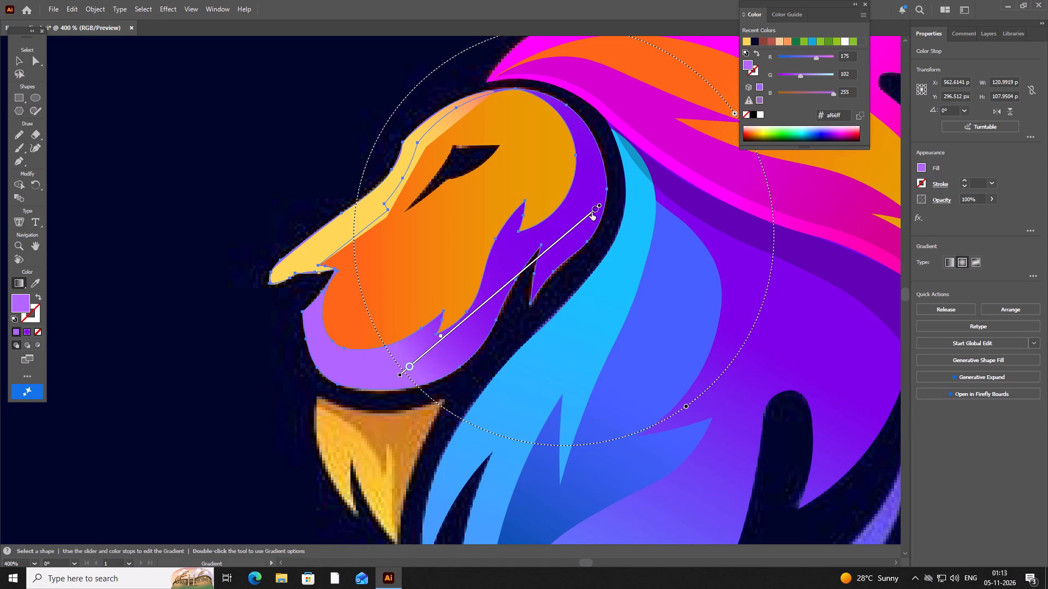
Move the head gradient's dark purple stop slightly inward from the rear edge, set the light purple stop at the chin end, and deselect.
{"action": "left_click_drag", "start_coordinate": [593, 211], "coordinate": [541, 254]}
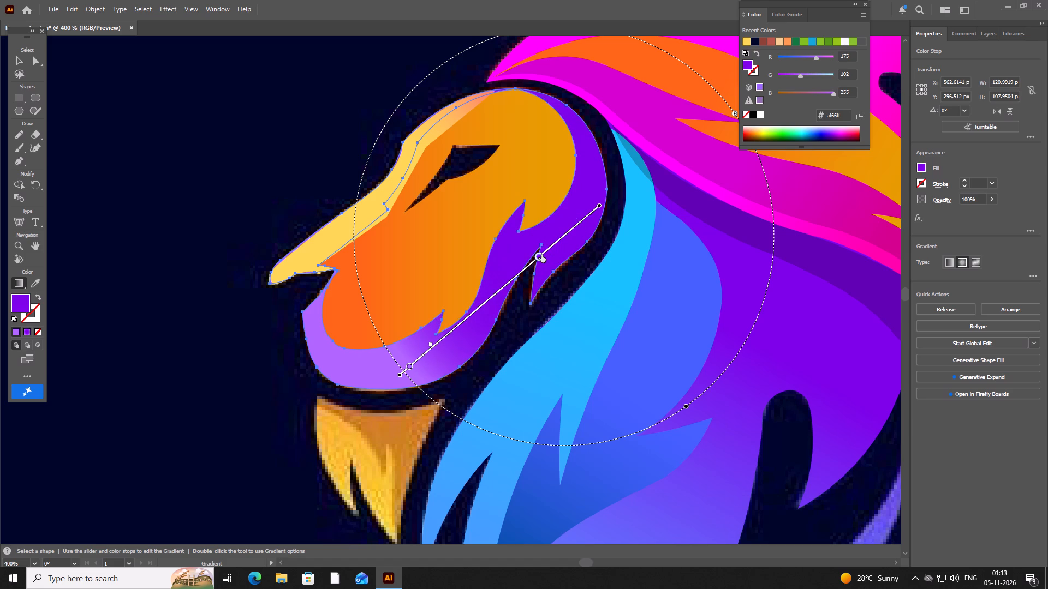
{"action": "left_click_drag", "start_coordinate": [541, 254], "coordinate": [585, 243]}
{"action": "left_click_drag", "start_coordinate": [408, 364], "coordinate": [424, 354]}
{"action": "left_click_drag", "start_coordinate": [421, 357], "coordinate": [418, 362]}
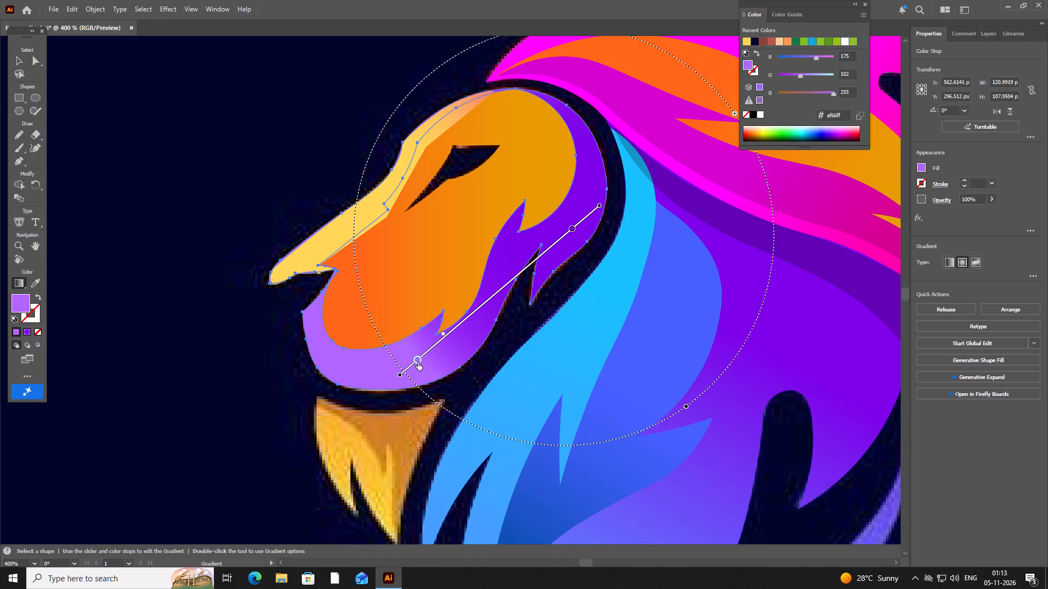
{"action": "left_click_drag", "start_coordinate": [418, 362], "coordinate": [406, 382]}
{"action": "scroll", "coordinate": [309, 344], "scroll_direction": "down", "scroll_amount": 2}
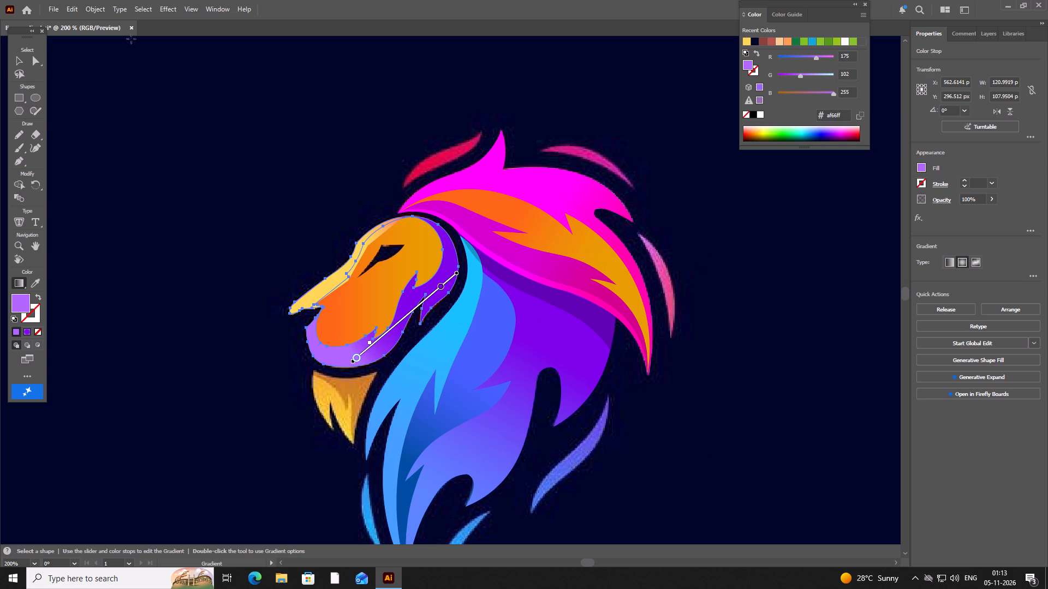
{"action": "left_click", "coordinate": [17, 61]}
{"action": "left_click", "coordinate": [148, 116]}
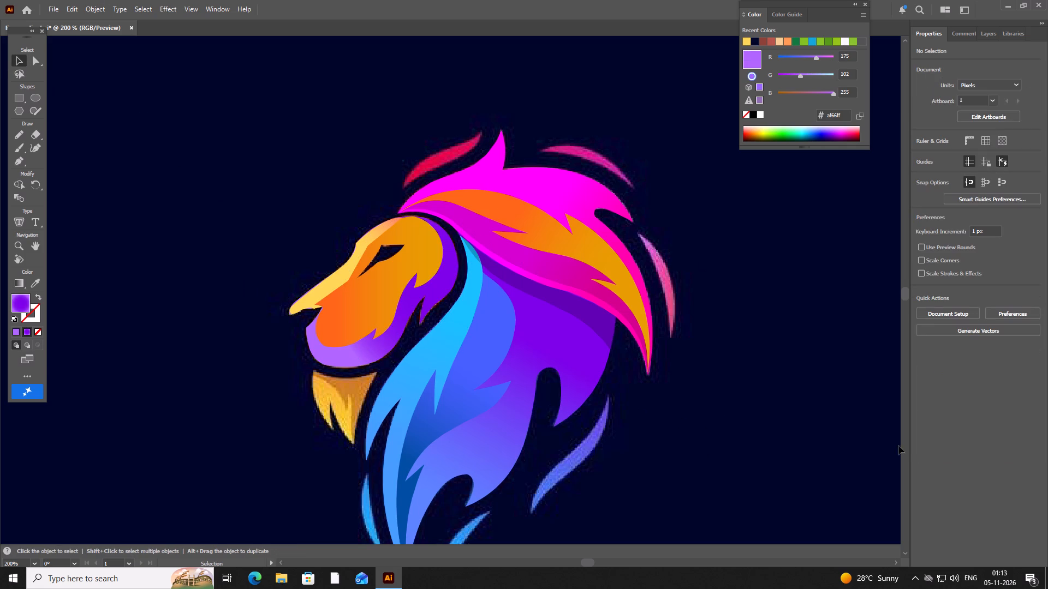
Recolour the light purple outer stop of the head shape's radial gradient to magenta #dd00ee, trying yellow, orange and blue tones first.
{"action": "scroll", "coordinate": [830, 402], "scroll_direction": "down", "scroll_amount": 2}
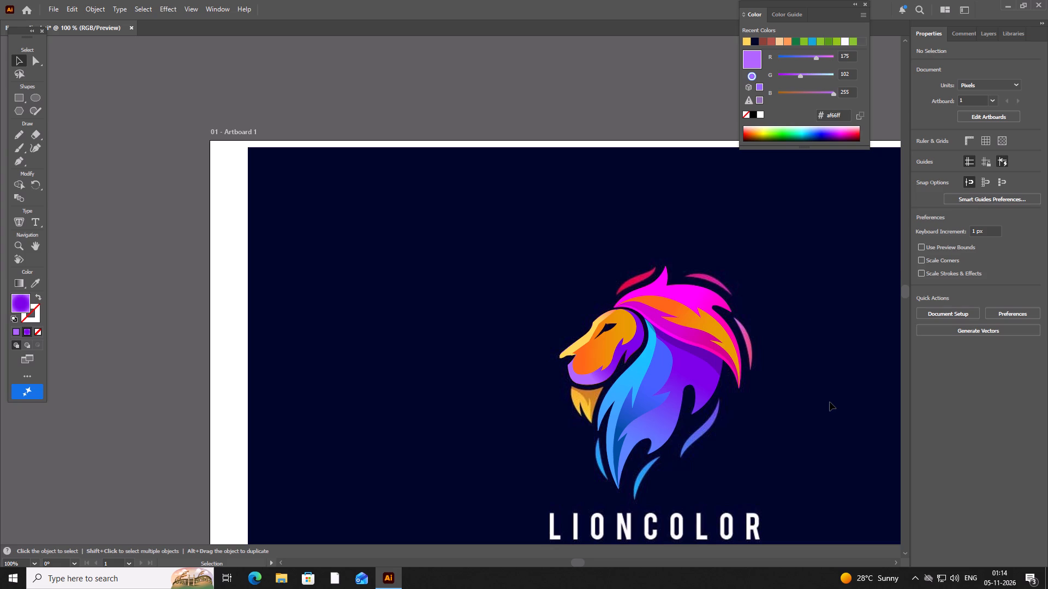
{"action": "scroll", "coordinate": [830, 402], "scroll_direction": "up", "scroll_amount": 2}
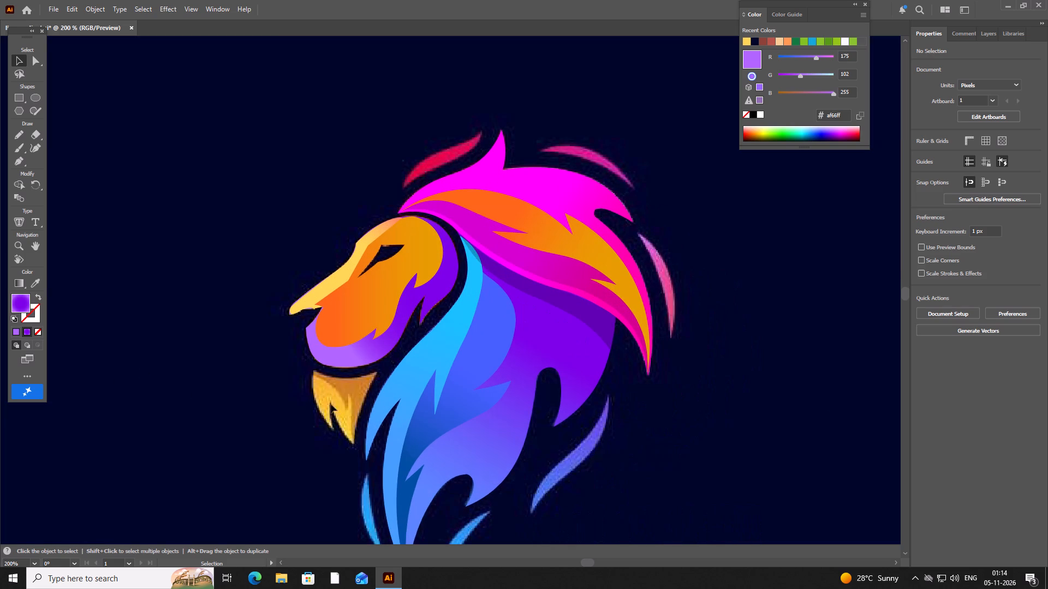
{"action": "left_click", "coordinate": [394, 348]}
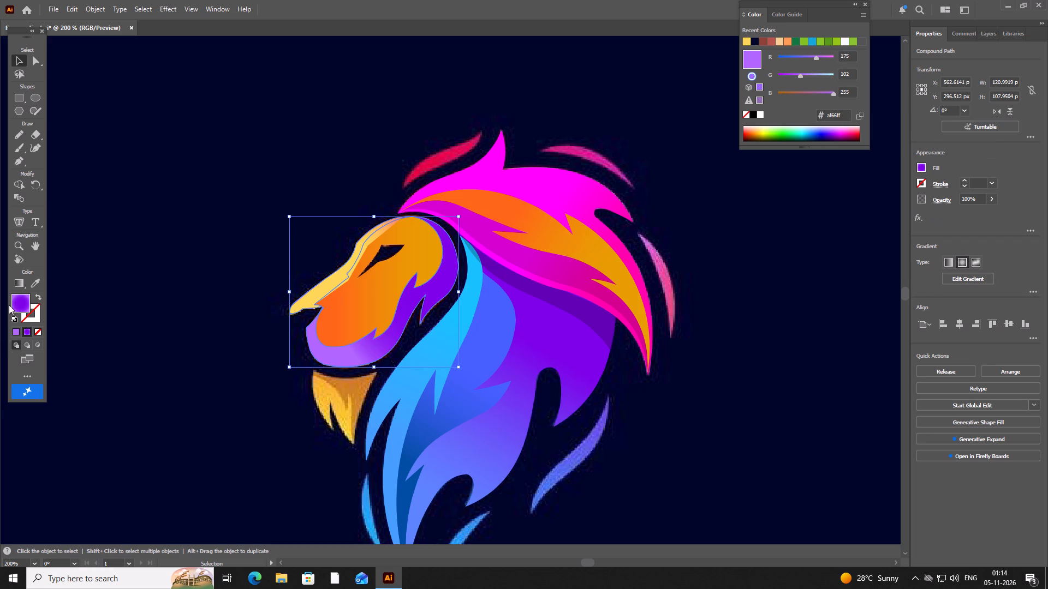
{"action": "left_click", "coordinate": [22, 284]}
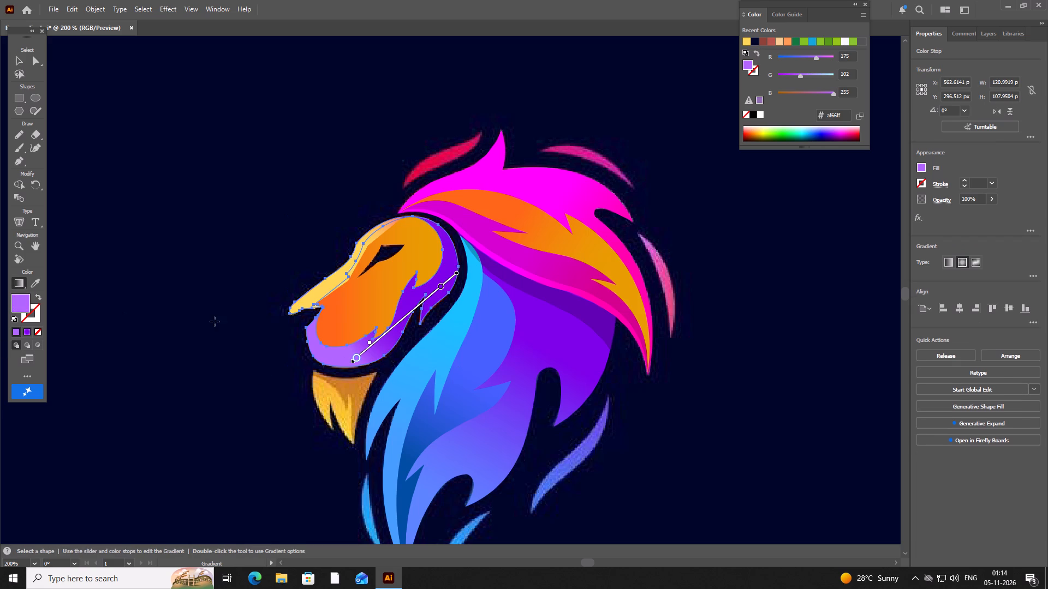
{"action": "left_click", "coordinate": [357, 356]}
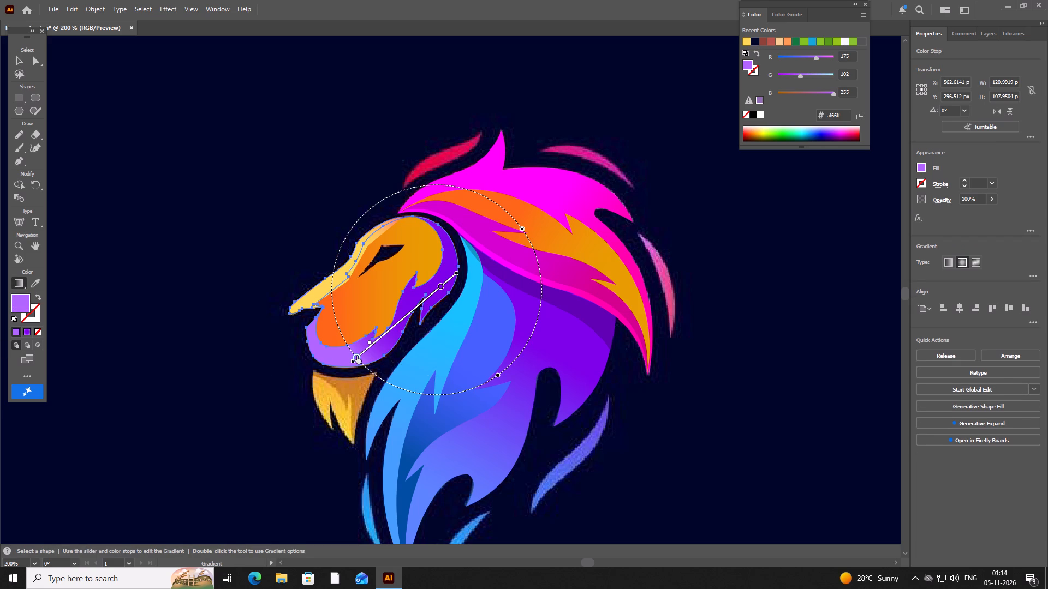
{"action": "left_click", "coordinate": [440, 288]}
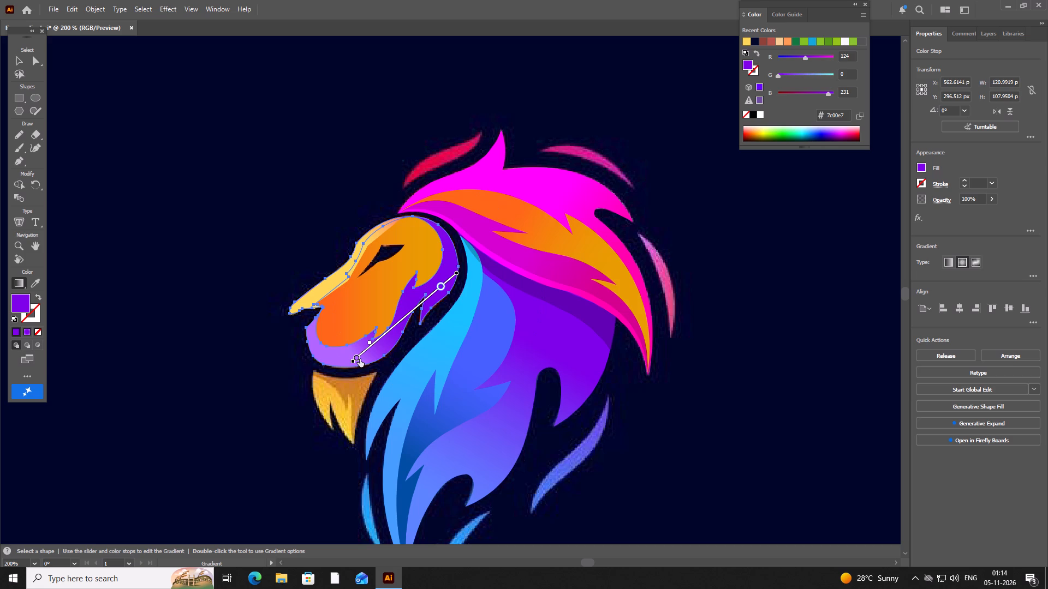
{"action": "left_click", "coordinate": [359, 356]}
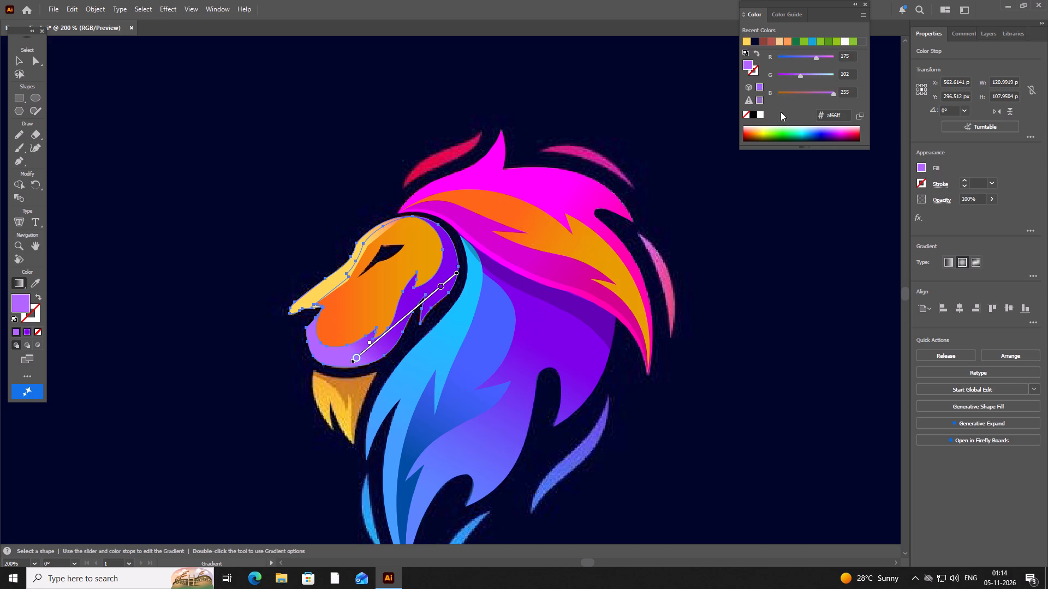
{"action": "left_click", "coordinate": [764, 134]}
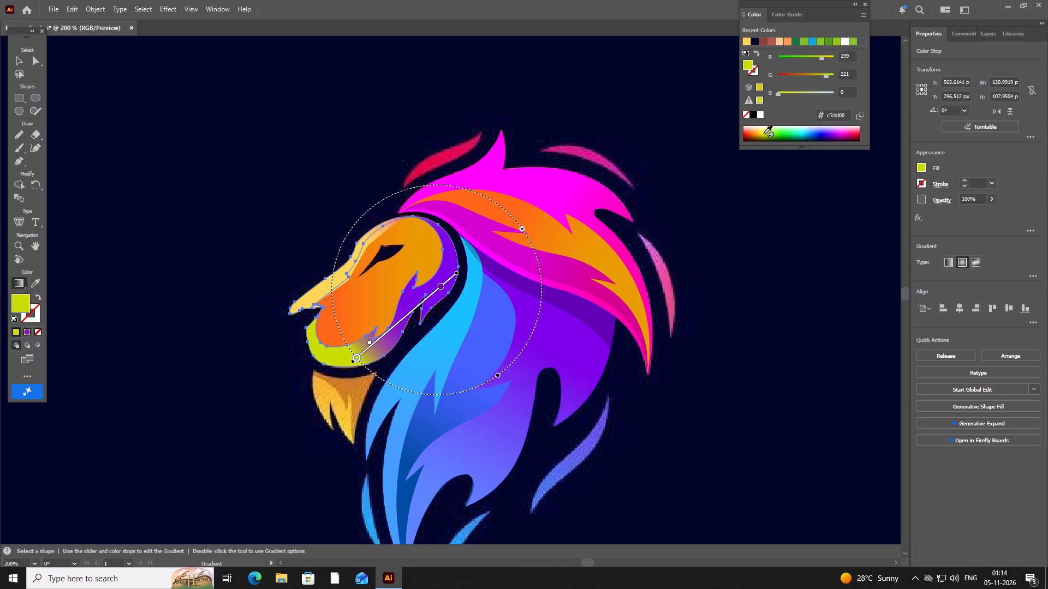
{"action": "left_click", "coordinate": [764, 129]}
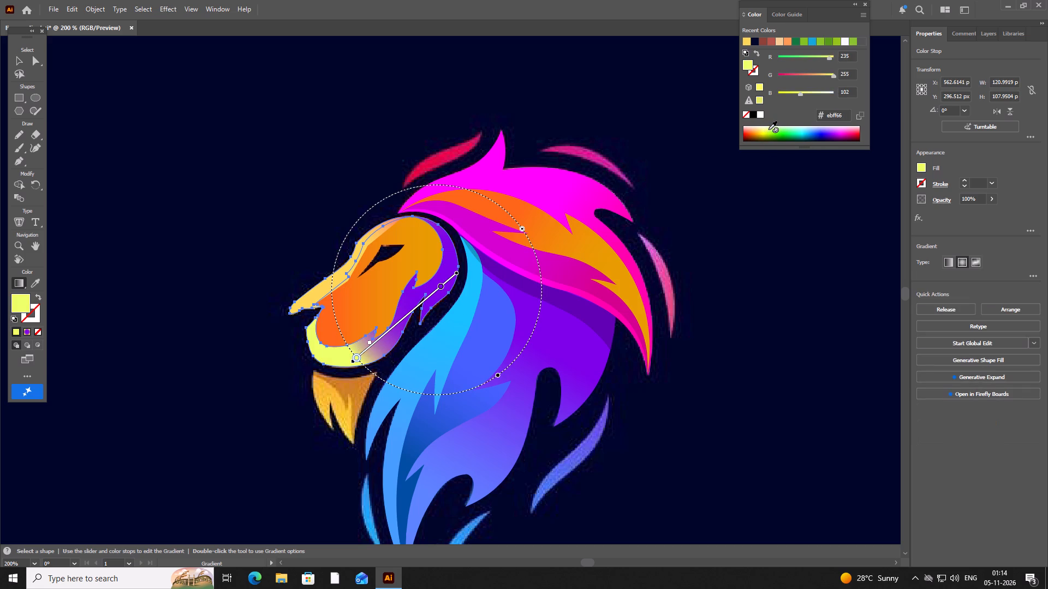
{"action": "left_click", "coordinate": [769, 129]}
{"action": "left_click", "coordinate": [764, 131]}
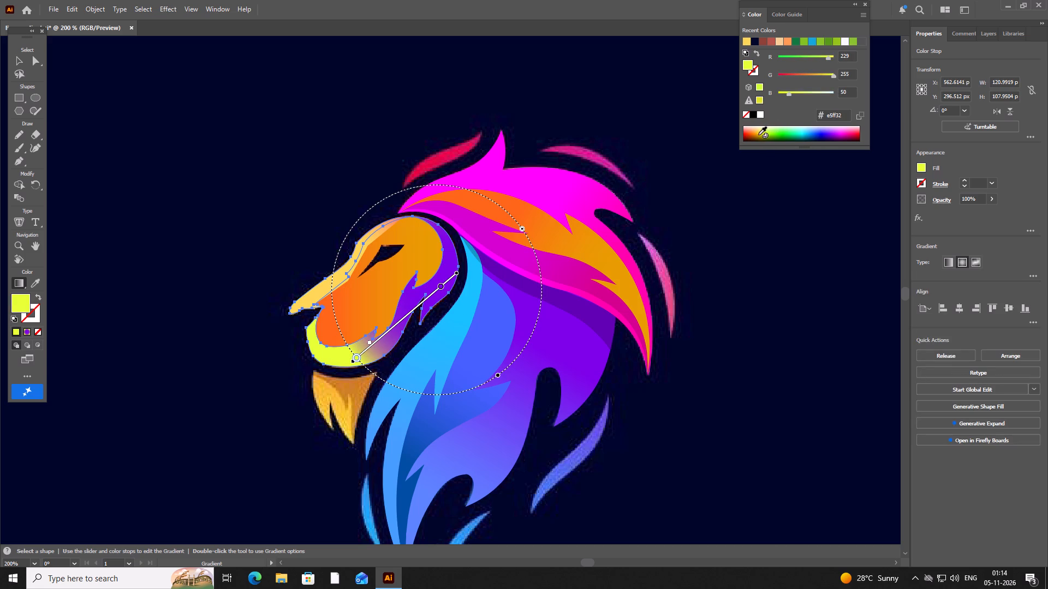
{"action": "left_click", "coordinate": [756, 130]}
{"action": "left_click", "coordinate": [755, 136]}
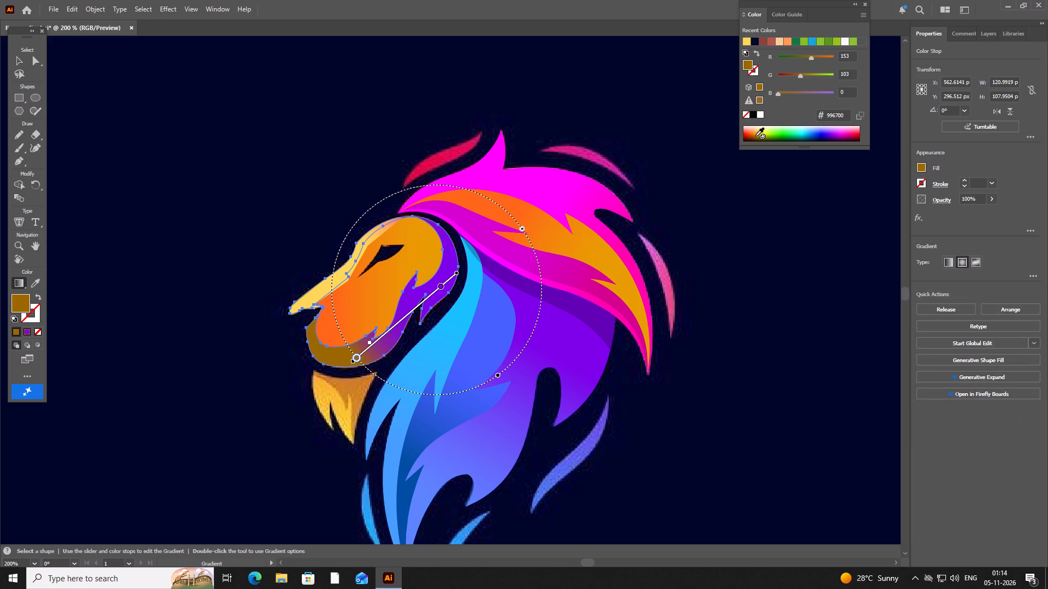
{"action": "left_click", "coordinate": [755, 131]}
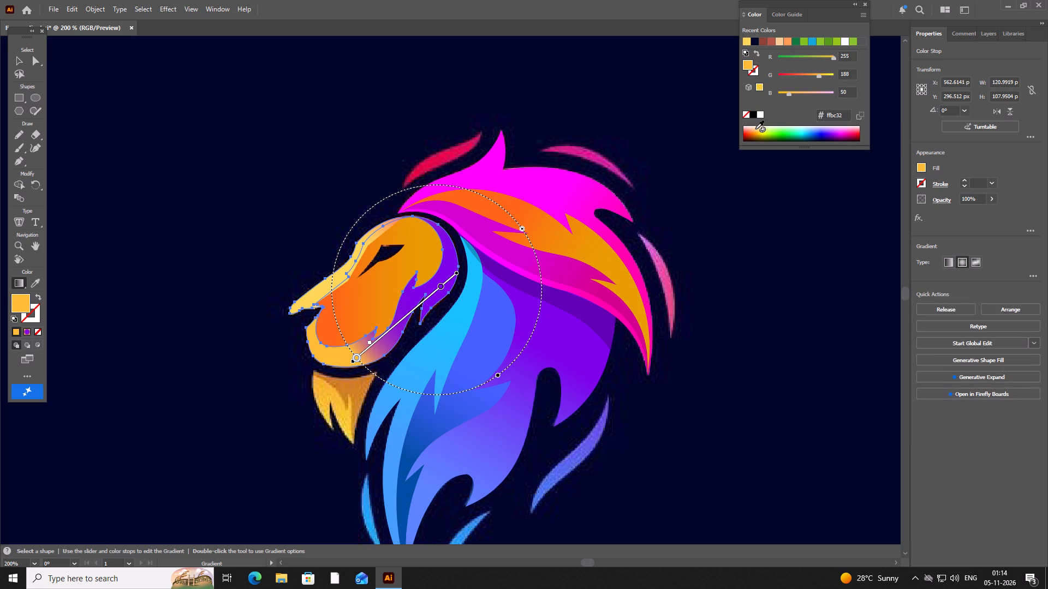
{"action": "left_click", "coordinate": [819, 129]}
{"action": "left_click", "coordinate": [817, 131]}
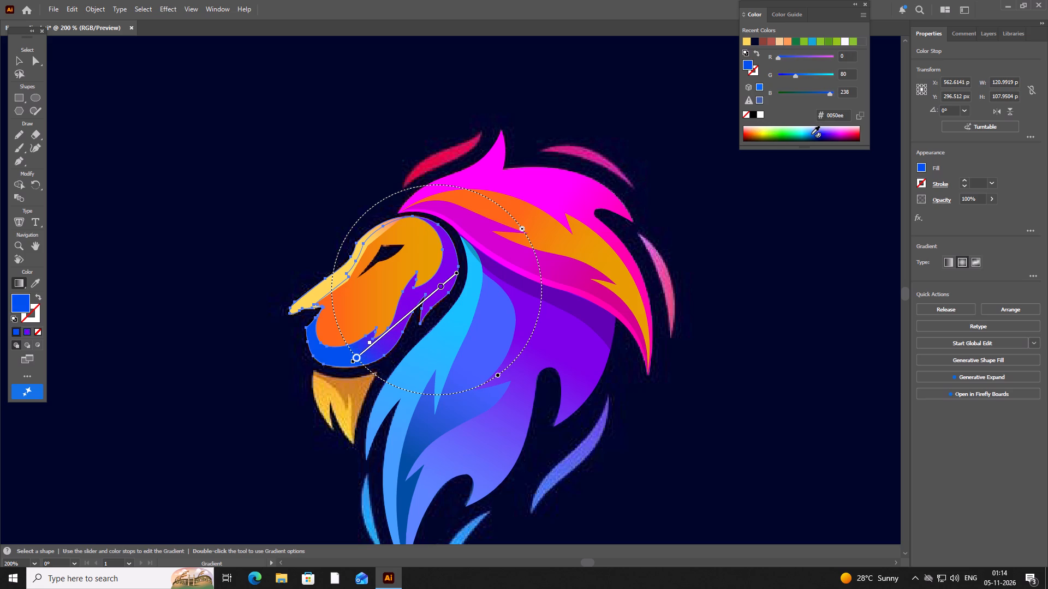
{"action": "left_click", "coordinate": [825, 135]}
{"action": "left_click", "coordinate": [835, 135]}
{"action": "left_click", "coordinate": [838, 133]}
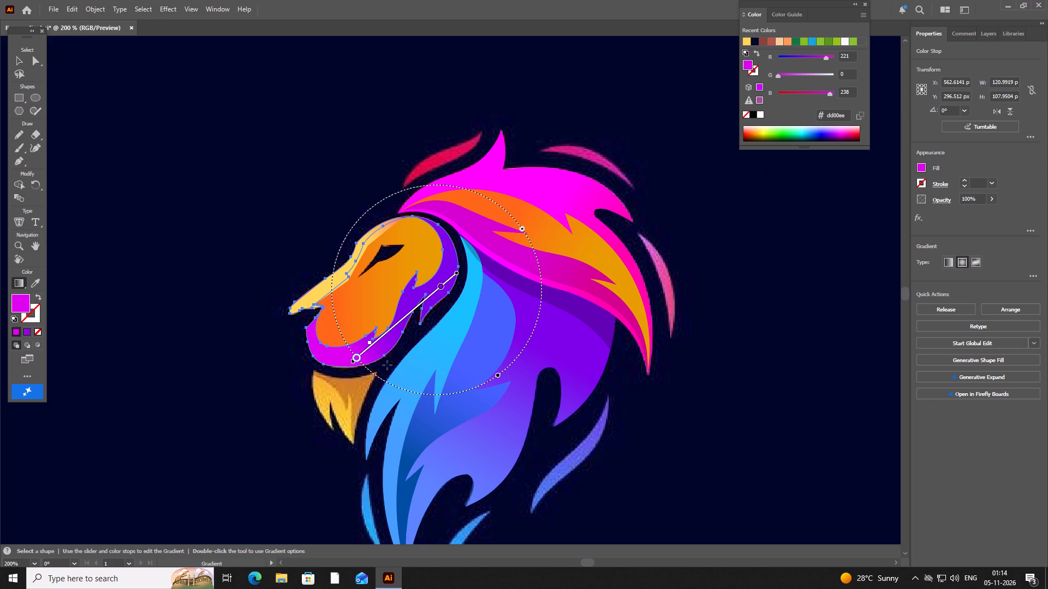
Slide the head gradient's purple stop out to the rear edge and the magenta stop to the chin end, then deselect the shape.
{"action": "scroll", "coordinate": [386, 365], "scroll_direction": "up", "scroll_amount": 2}
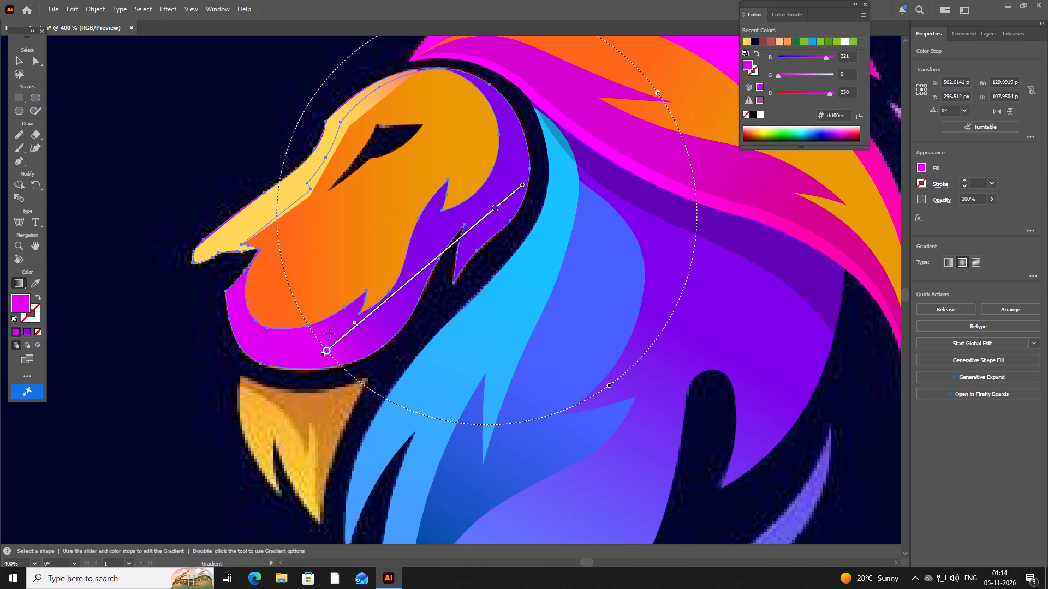
{"action": "left_click_drag", "start_coordinate": [329, 348], "coordinate": [448, 292]}
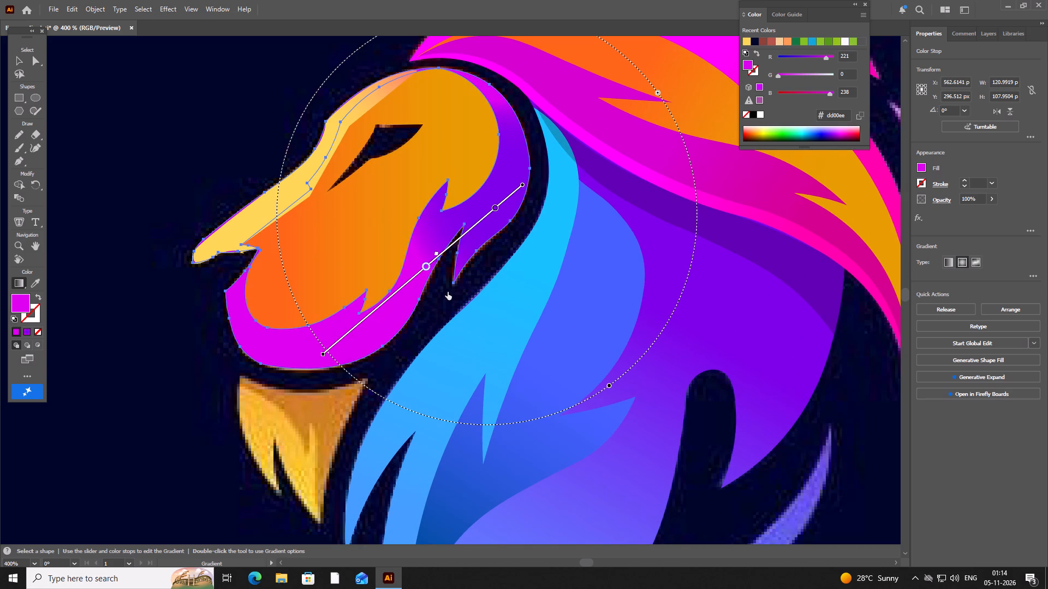
{"action": "left_click_drag", "start_coordinate": [448, 292], "coordinate": [449, 284]}
{"action": "left_click_drag", "start_coordinate": [449, 284], "coordinate": [449, 280]}
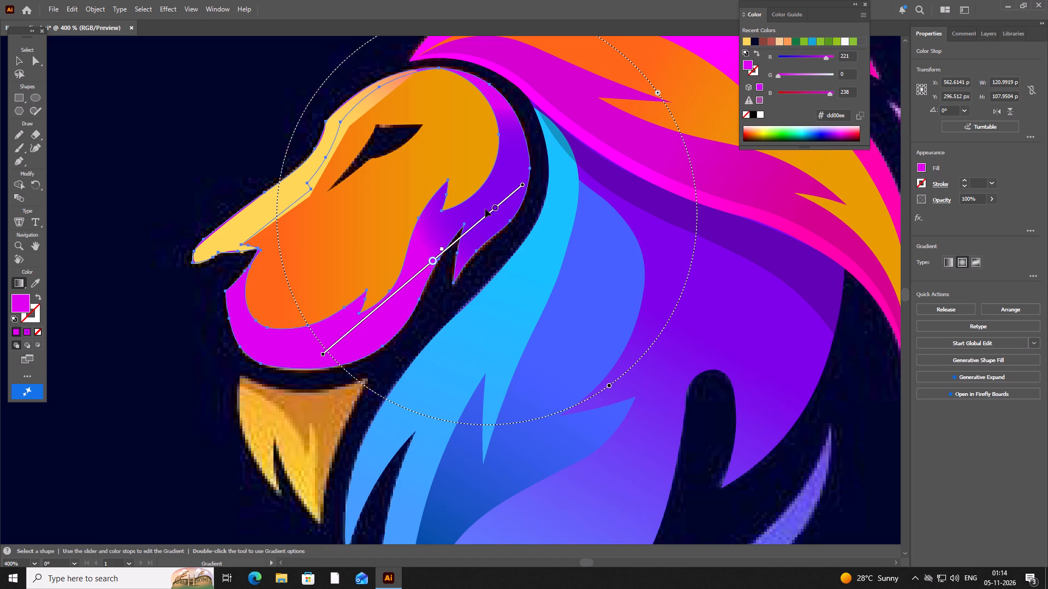
{"action": "left_click_drag", "start_coordinate": [496, 208], "coordinate": [510, 200]}
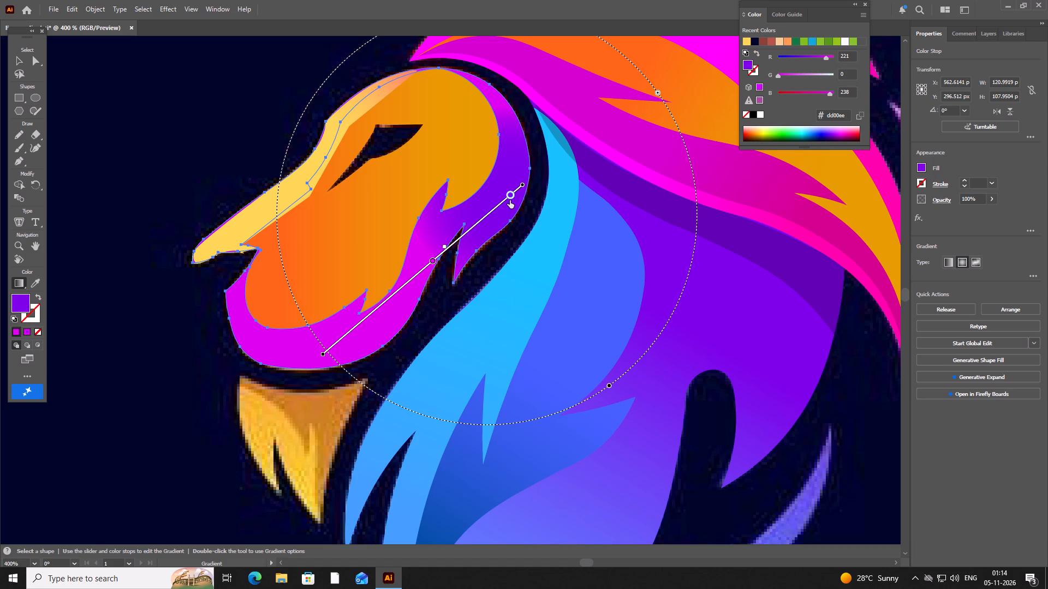
{"action": "left_click_drag", "start_coordinate": [510, 200], "coordinate": [531, 183]}
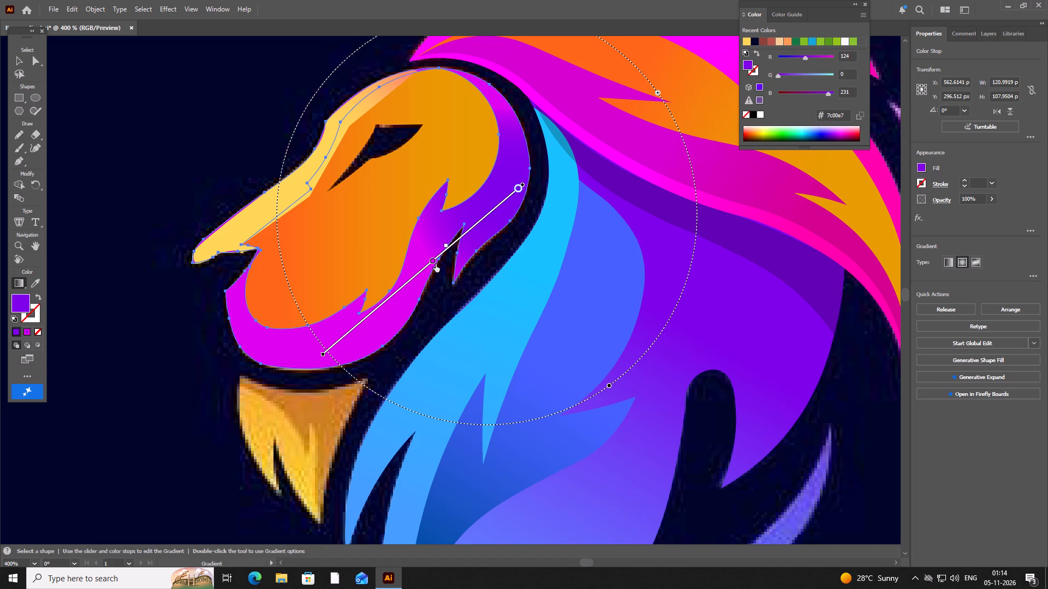
{"action": "left_click_drag", "start_coordinate": [436, 264], "coordinate": [307, 375]}
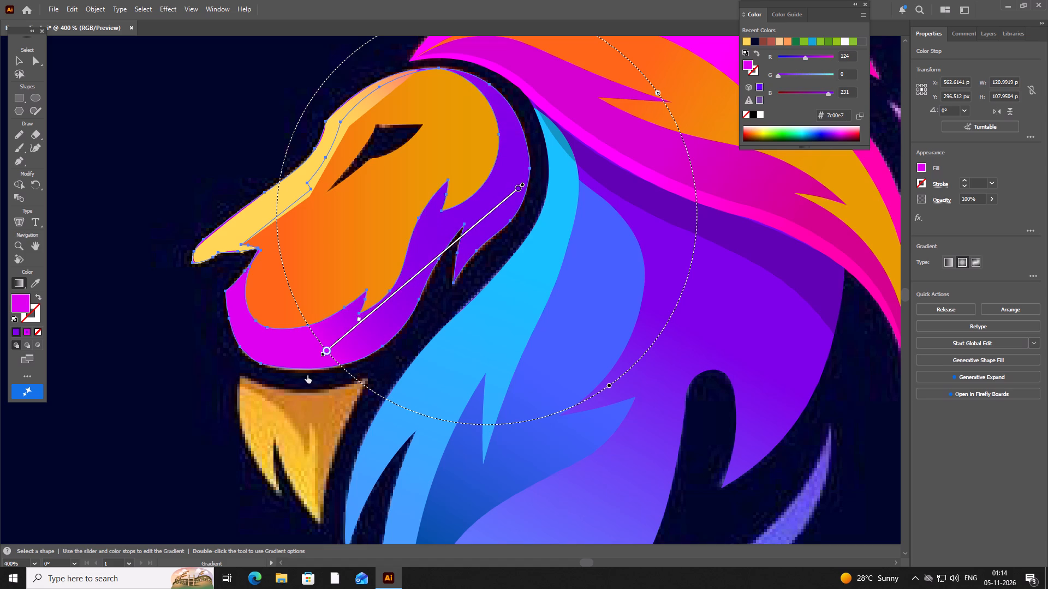
{"action": "left_click_drag", "start_coordinate": [307, 375], "coordinate": [296, 378]}
{"action": "scroll", "coordinate": [465, 311], "scroll_direction": "down", "scroll_amount": 2}
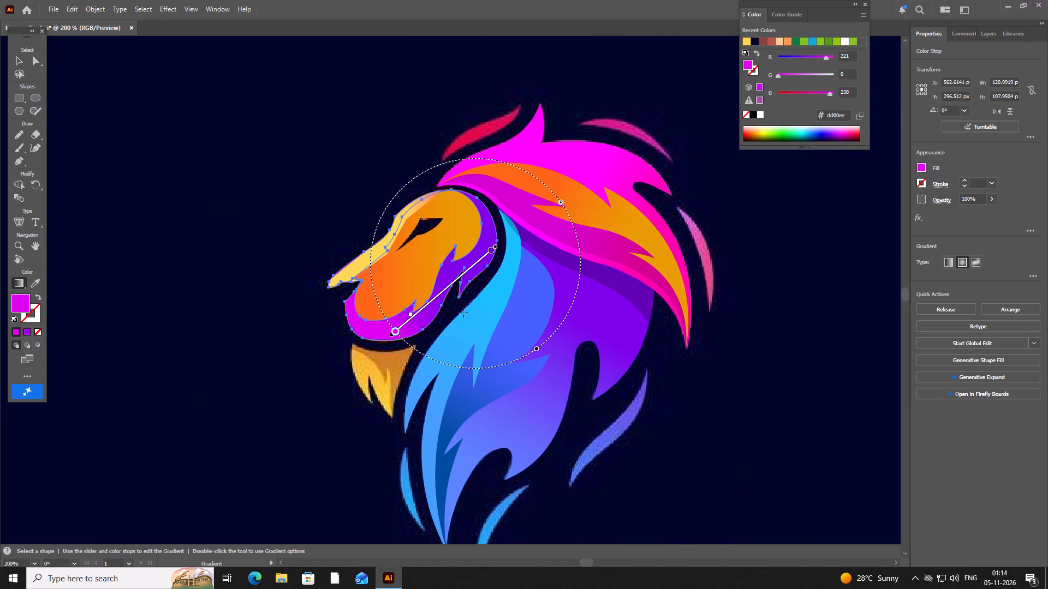
{"action": "left_click", "coordinate": [206, 366]}
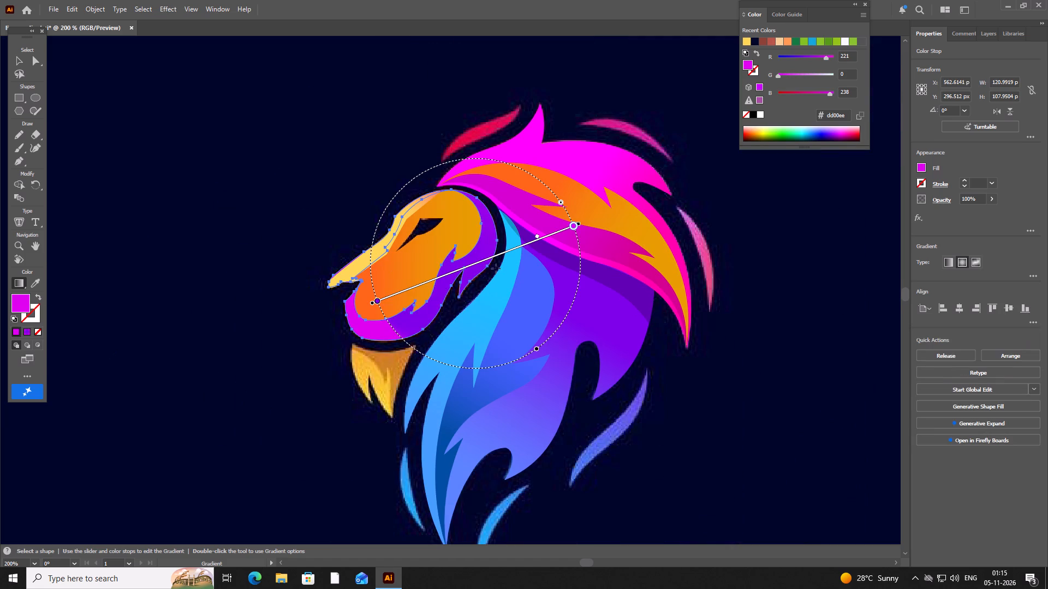
{"action": "key", "text": "ctrl+z"}
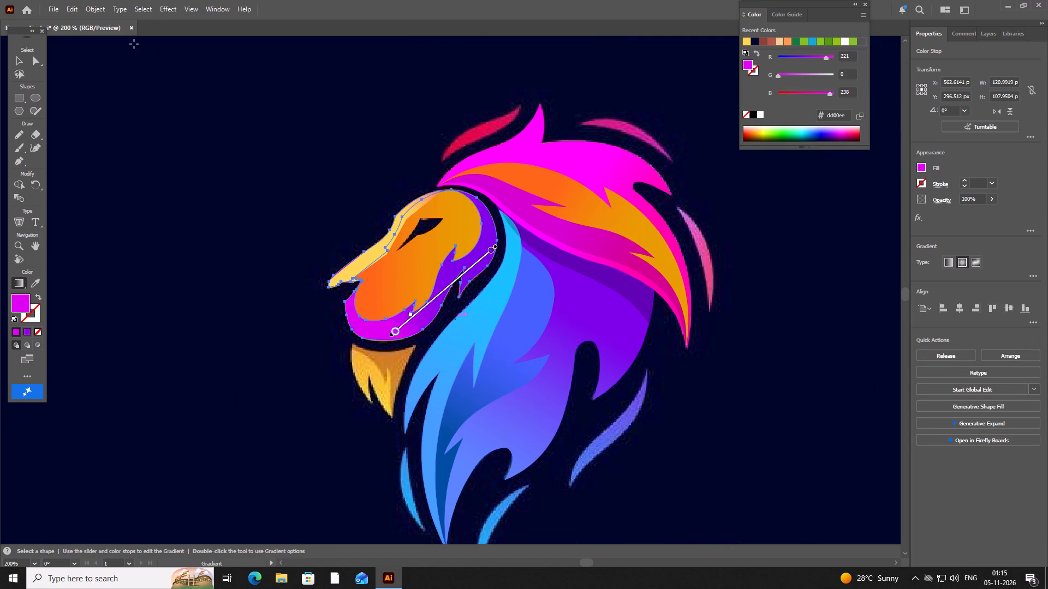
{"action": "left_click", "coordinate": [17, 57]}
{"action": "left_click", "coordinate": [290, 165]}
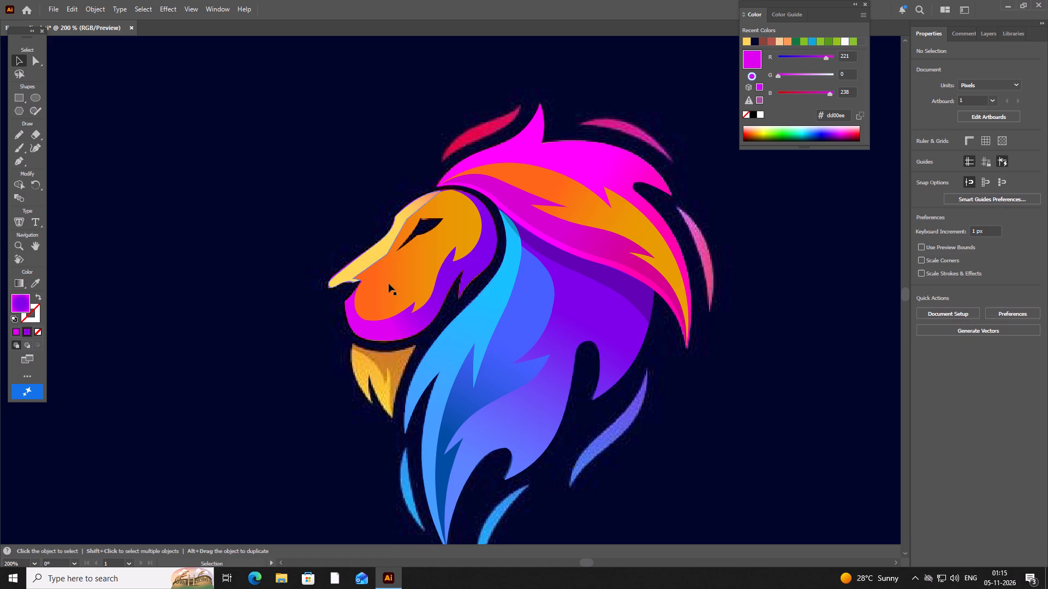
Send the yellow nose-bridge highlight backward three times so it sits behind the orange face shape, and deselect it.
{"action": "scroll", "coordinate": [651, 320], "scroll_direction": "down", "scroll_amount": 2}
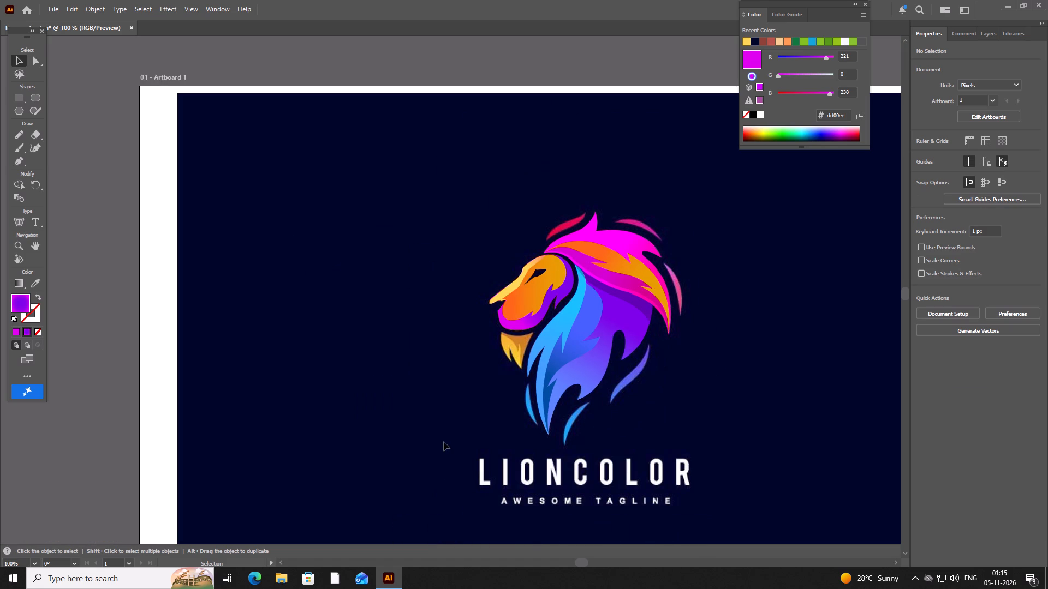
{"action": "scroll", "coordinate": [443, 257], "scroll_direction": "up", "scroll_amount": 1}
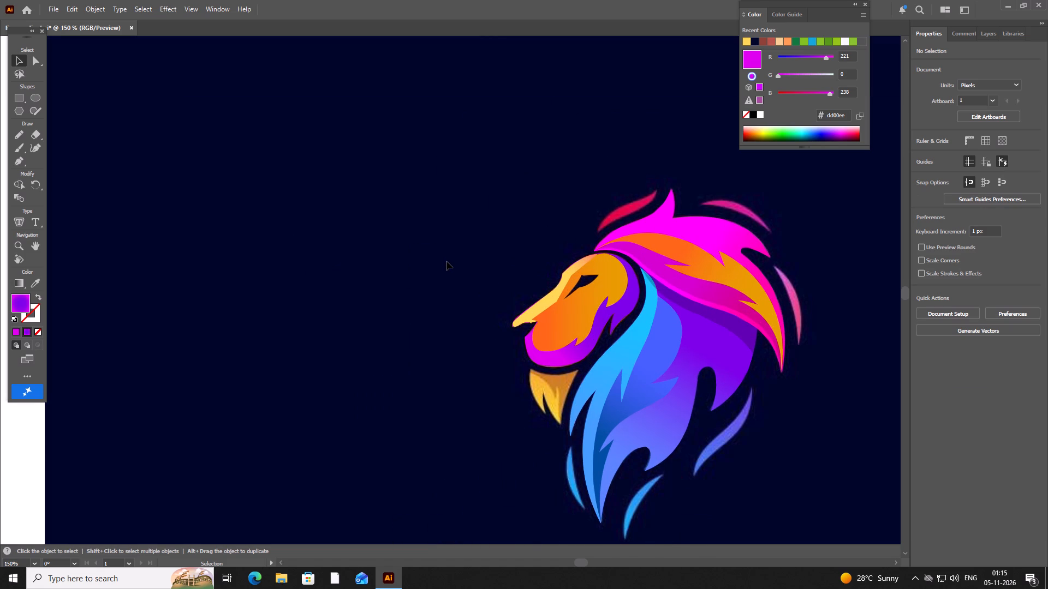
{"action": "scroll", "coordinate": [446, 261], "scroll_direction": "up", "scroll_amount": 2}
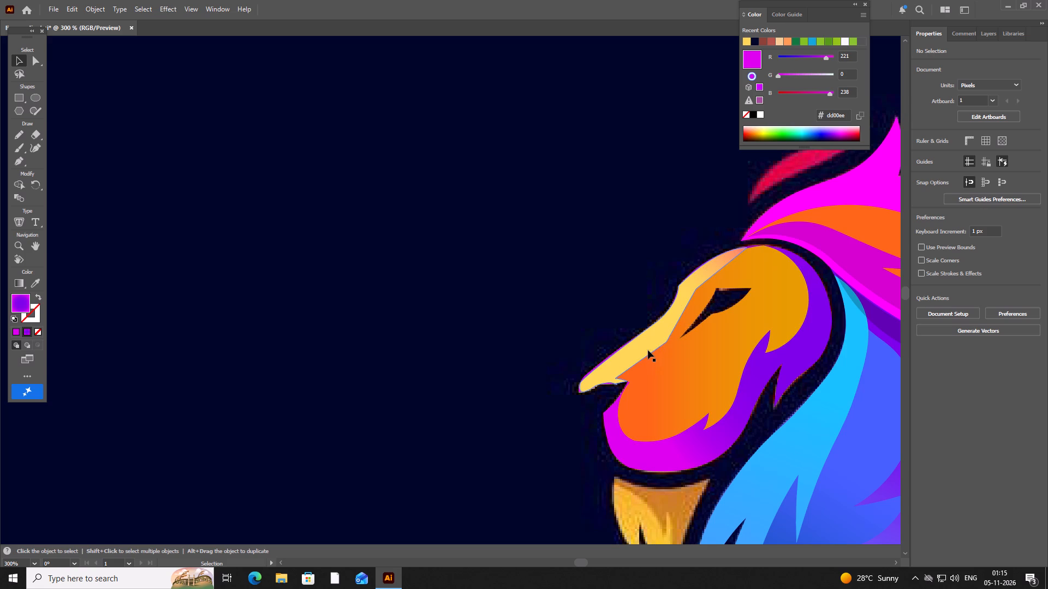
{"action": "left_click", "coordinate": [609, 358]}
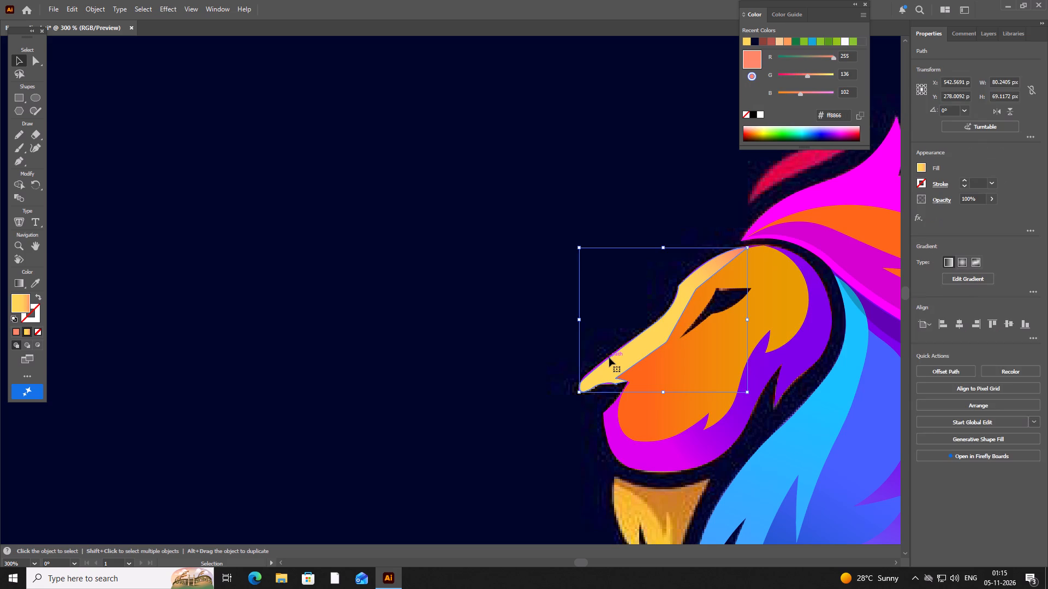
{"action": "key", "text": "ctrl+bracketleft"}
{"action": "key", "text": "ctrl+bracketleft"}
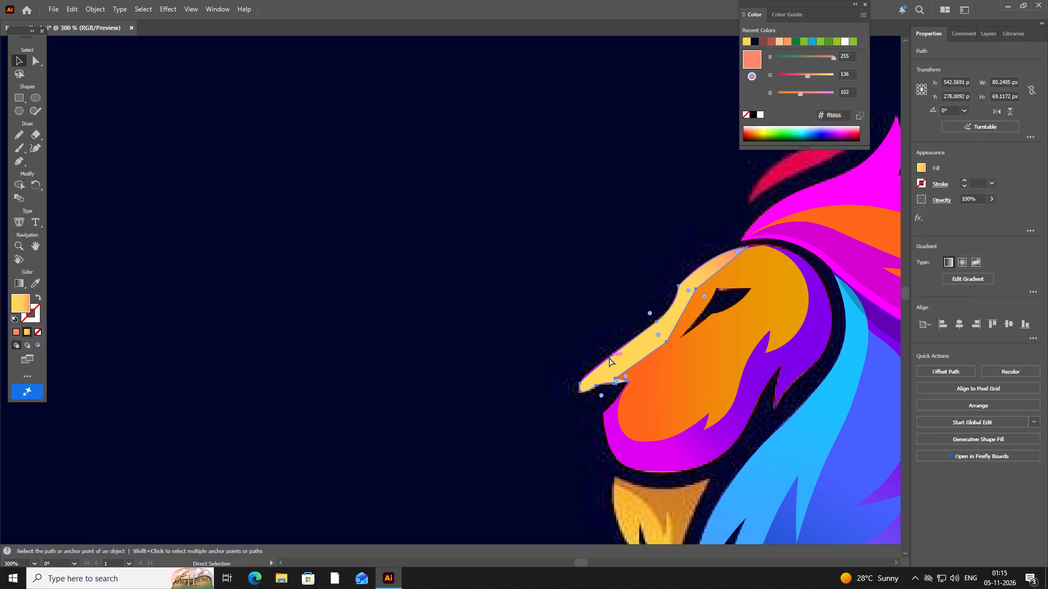
{"action": "key", "text": "ctrl+bracketleft"}
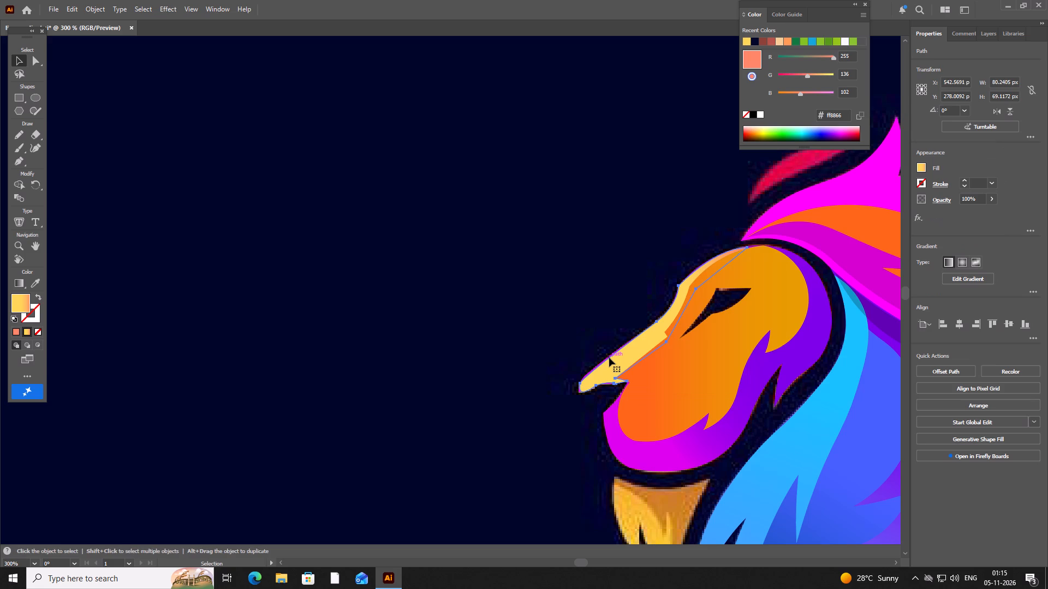
{"action": "left_click", "coordinate": [385, 360]}
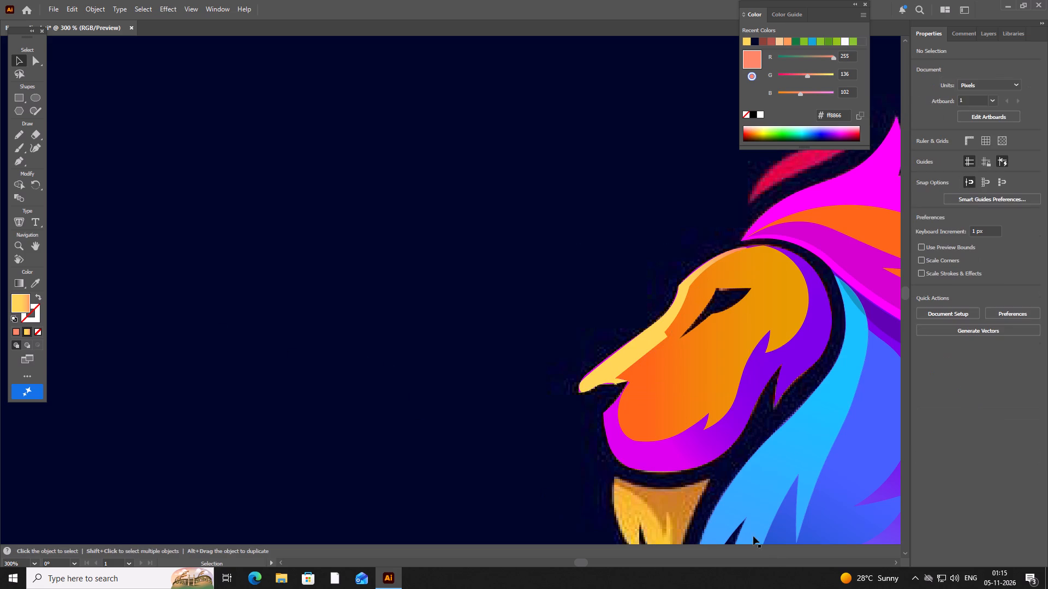
Add a curvature point on the highlight's upper edge along the muzzle and adjust it to cover the magenta sliver.
{"action": "scroll", "coordinate": [658, 373], "scroll_direction": "up", "scroll_amount": 2}
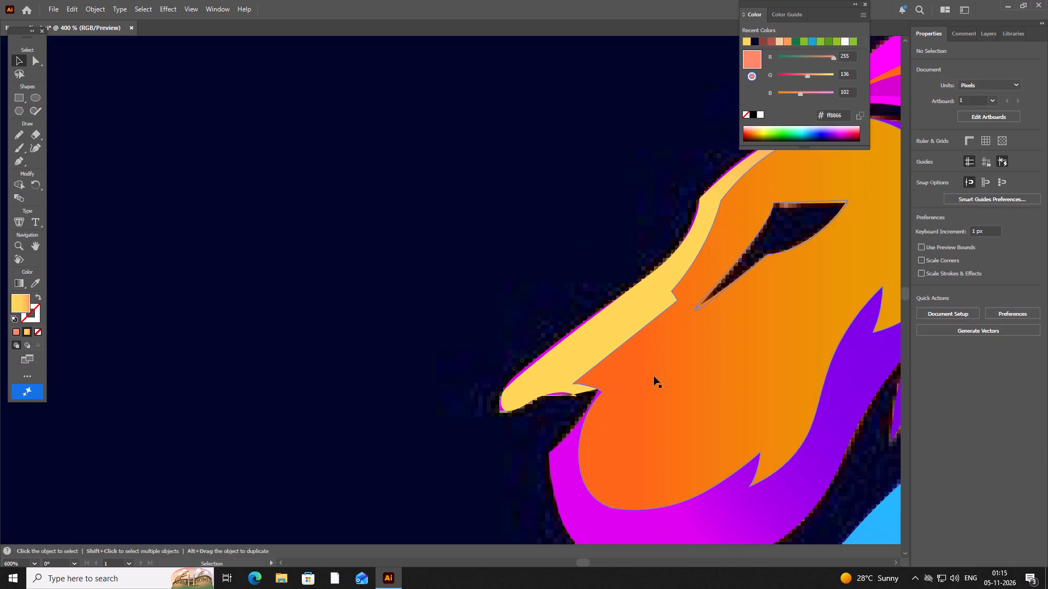
{"action": "left_click", "coordinate": [549, 351]}
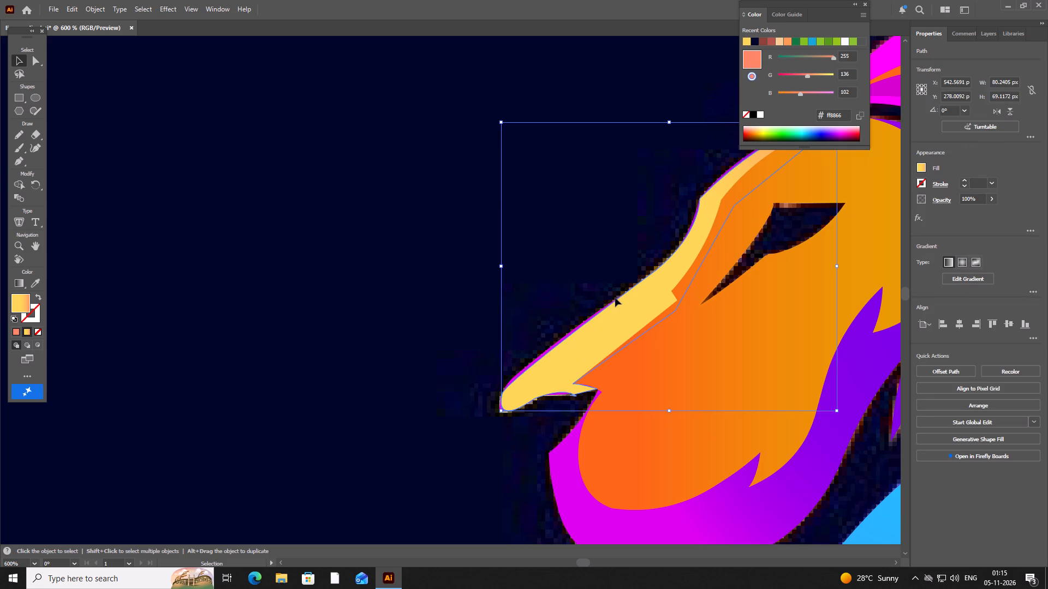
{"action": "key", "text": "space"}
{"action": "key", "text": "space"}
{"action": "key", "text": "space"}
{"action": "key", "text": "space"}
{"action": "key", "text": "space"}
{"action": "key", "text": "space"}
{"action": "key", "text": "space"}
{"action": "key", "text": "space"}
{"action": "key", "text": "space"}
{"action": "key", "text": "space"}
{"action": "key", "text": "space"}
{"action": "key", "text": "space"}
{"action": "key", "text": "space"}
{"action": "key", "text": "space"}
{"action": "key", "text": "space"}
{"action": "key", "text": "space"}
{"action": "key", "text": "space"}
{"action": "key", "text": "space"}
{"action": "key", "text": "space"}
{"action": "key", "text": "space"}
{"action": "left_click_drag", "start_coordinate": [743, 340], "coordinate": [636, 309]}
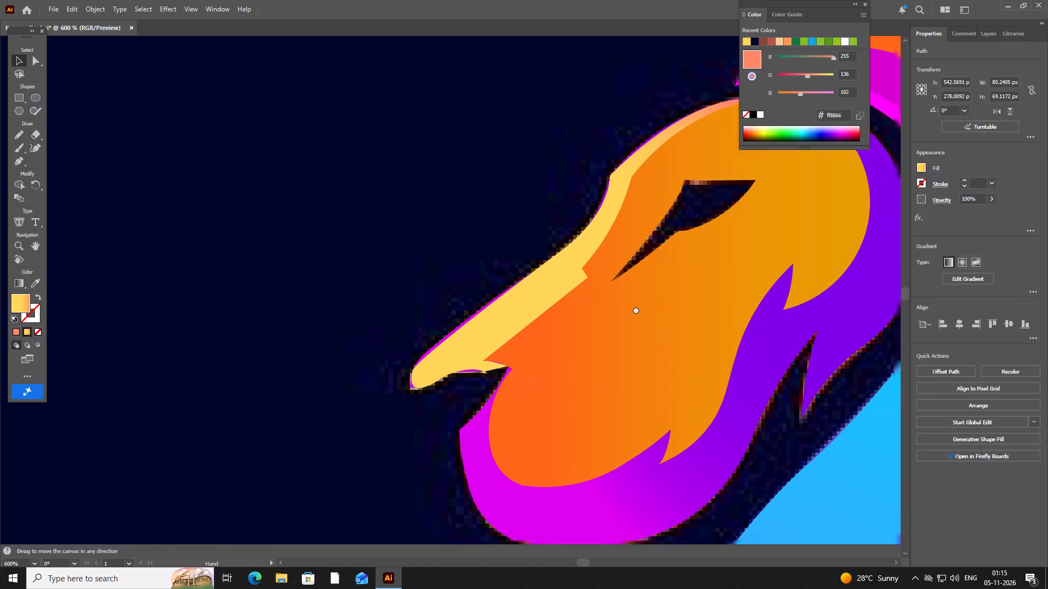
{"action": "left_click_drag", "start_coordinate": [636, 309], "coordinate": [606, 306]}
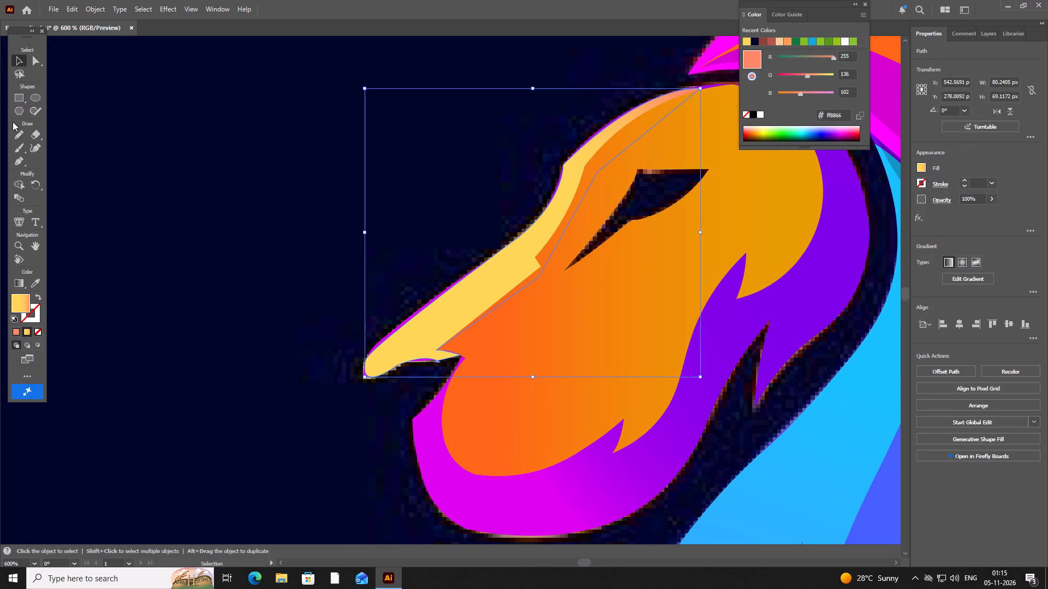
{"action": "left_click", "coordinate": [14, 161]}
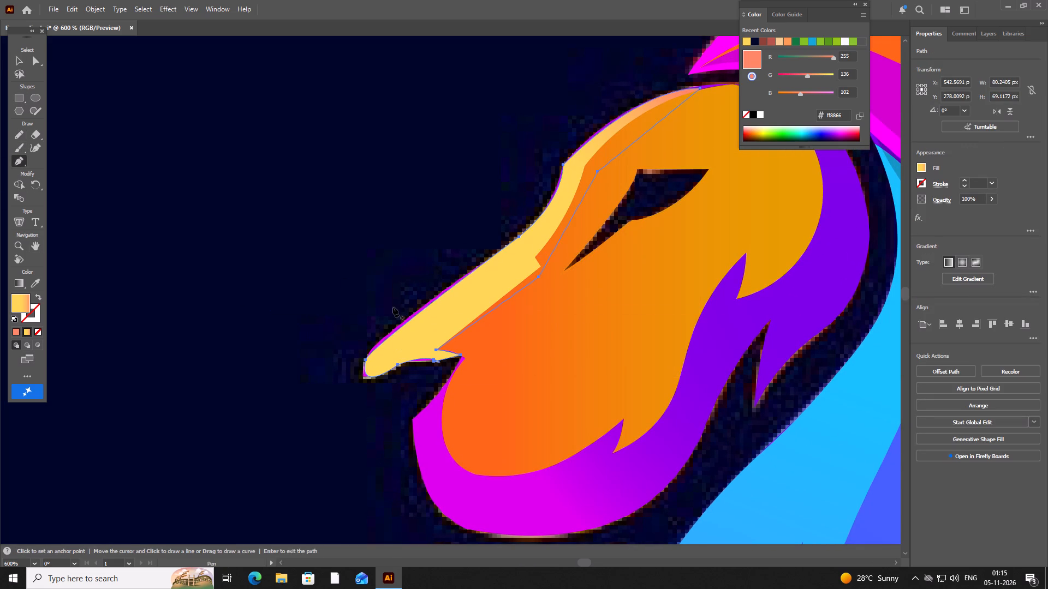
{"action": "left_click", "coordinate": [35, 148]}
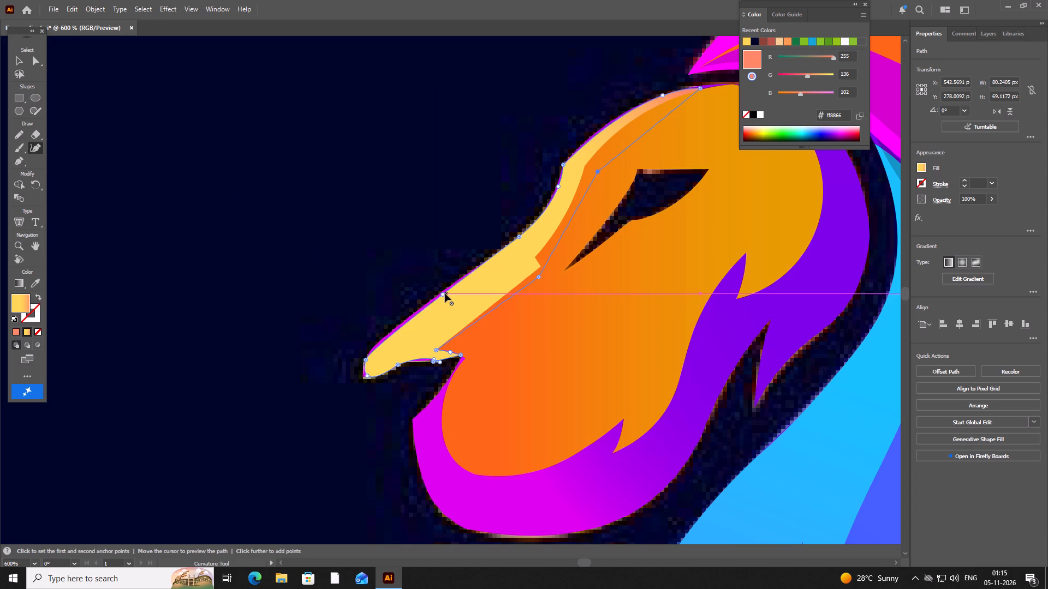
{"action": "left_click_drag", "start_coordinate": [443, 295], "coordinate": [420, 309]}
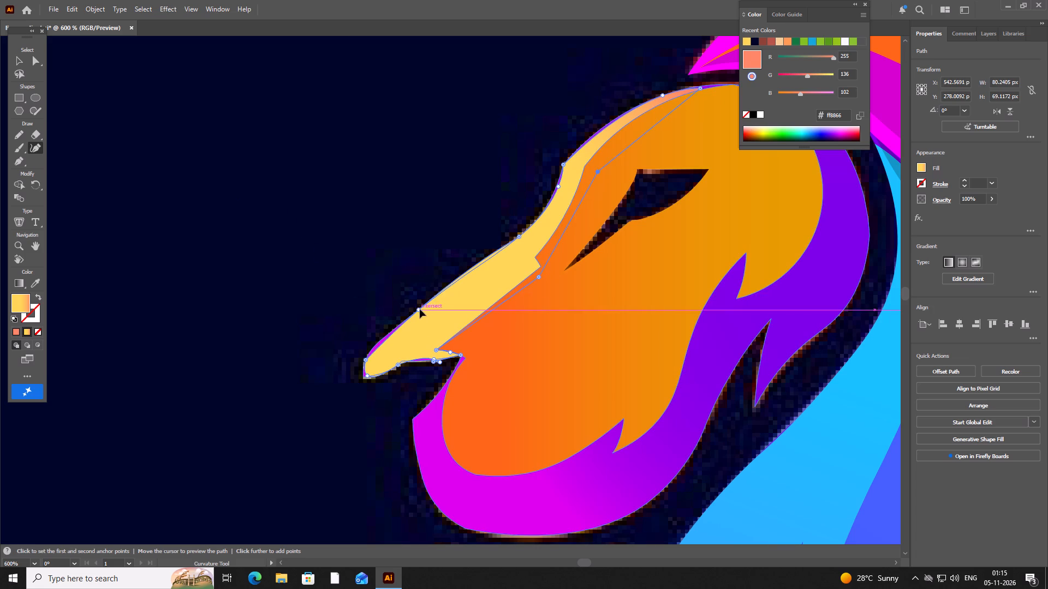
{"action": "left_click_drag", "start_coordinate": [420, 309], "coordinate": [390, 333]}
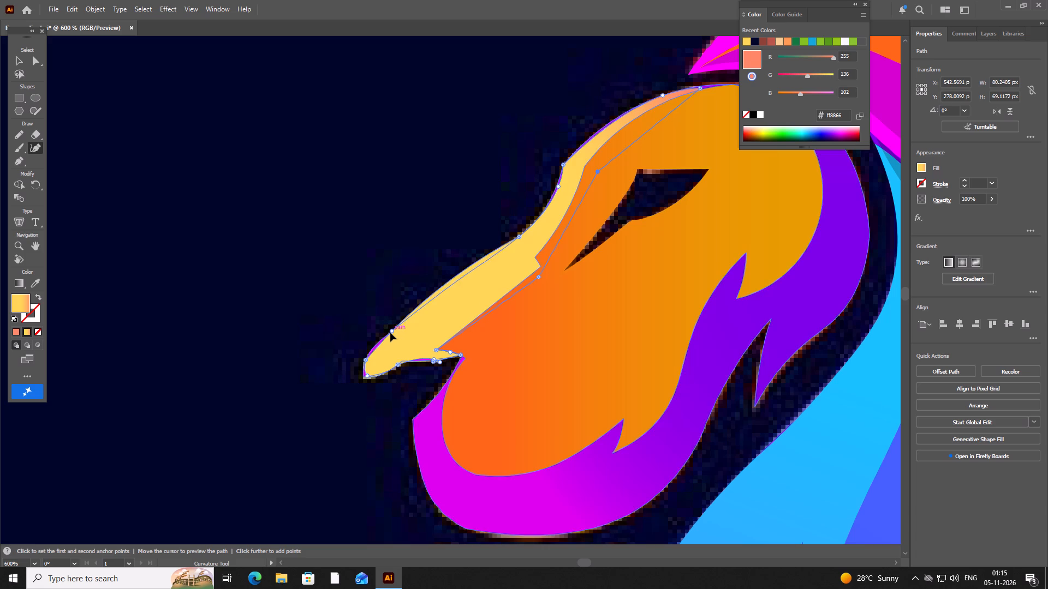
{"action": "left_click_drag", "start_coordinate": [390, 333], "coordinate": [390, 335]}
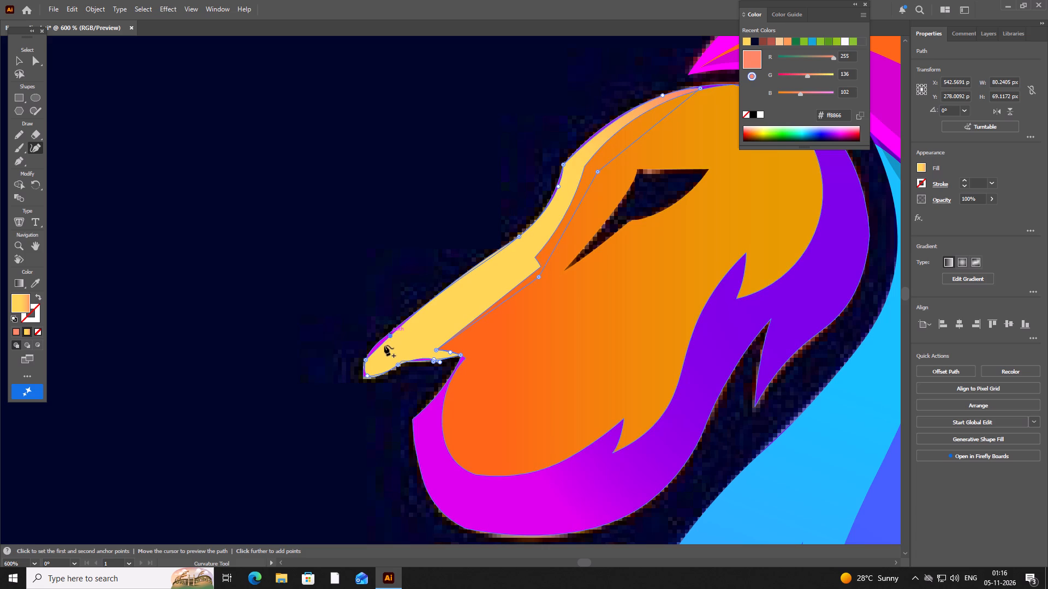
{"action": "left_click_drag", "start_coordinate": [390, 336], "coordinate": [412, 319]}
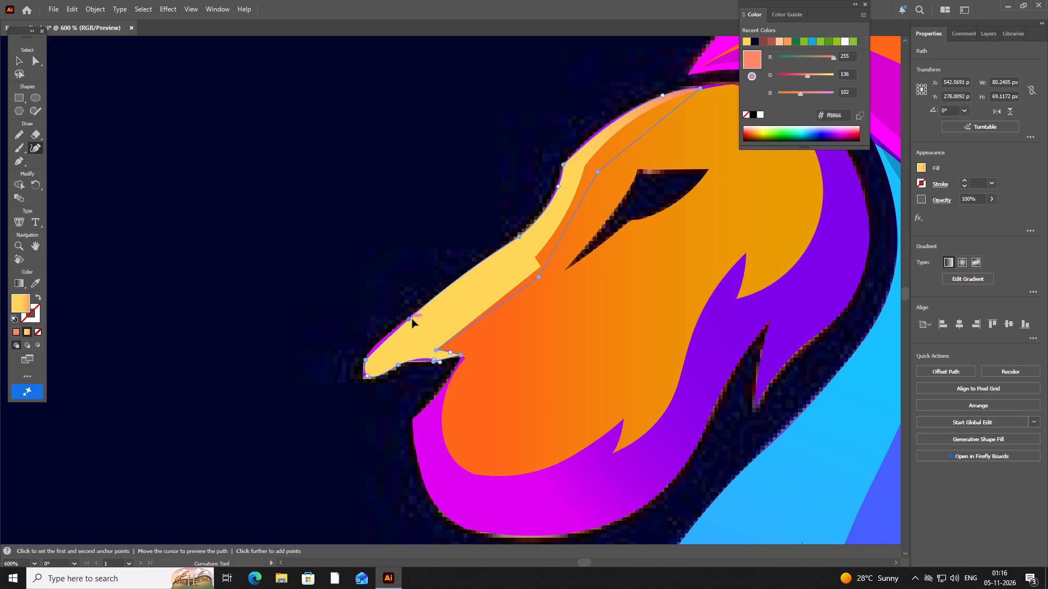
{"action": "left_click_drag", "start_coordinate": [412, 319], "coordinate": [417, 310]}
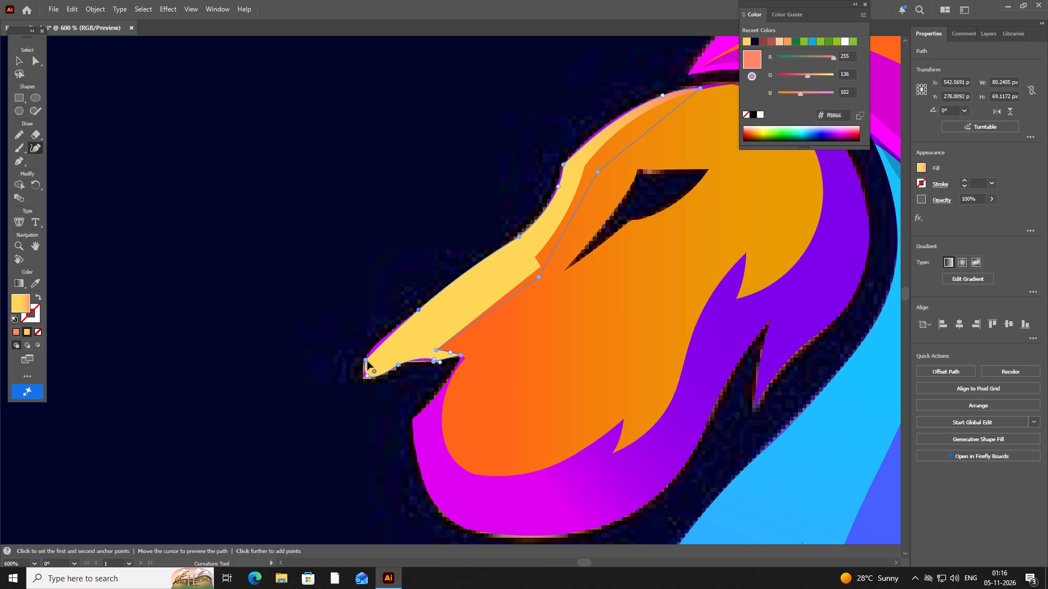
Move the highlight's two anchor points at the nose tip outward to match the head shape's edge.
{"action": "left_click_drag", "start_coordinate": [365, 359], "coordinate": [367, 352]}
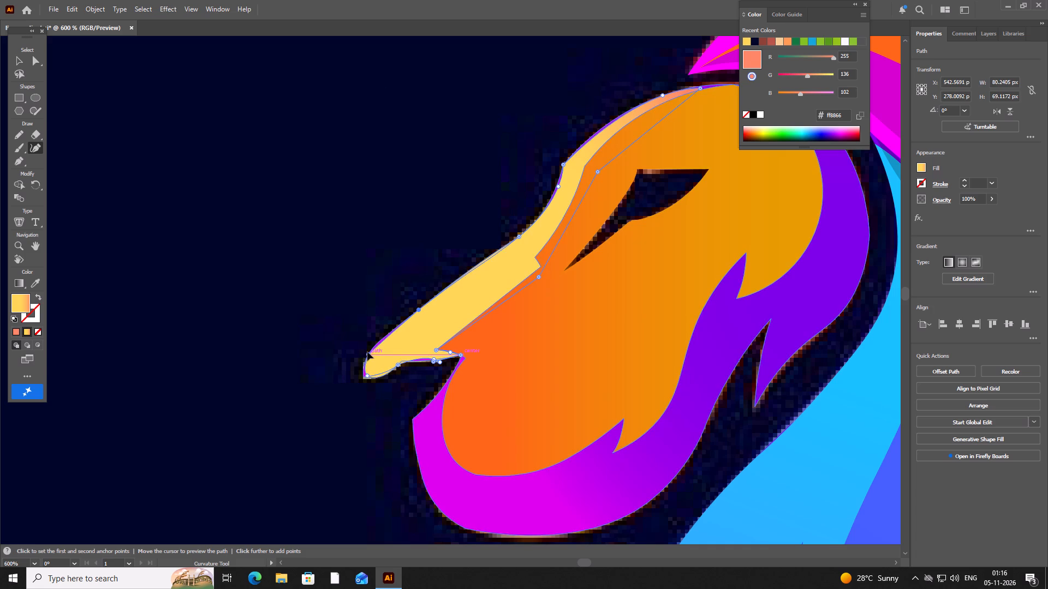
{"action": "left_click_drag", "start_coordinate": [367, 352], "coordinate": [370, 348]}
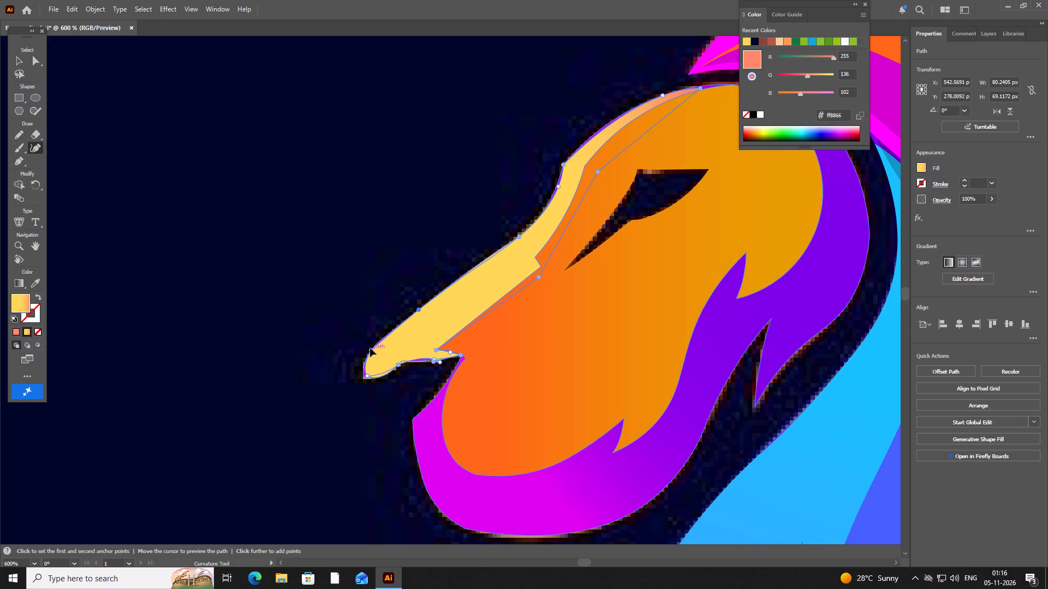
{"action": "left_click_drag", "start_coordinate": [370, 348], "coordinate": [371, 347]}
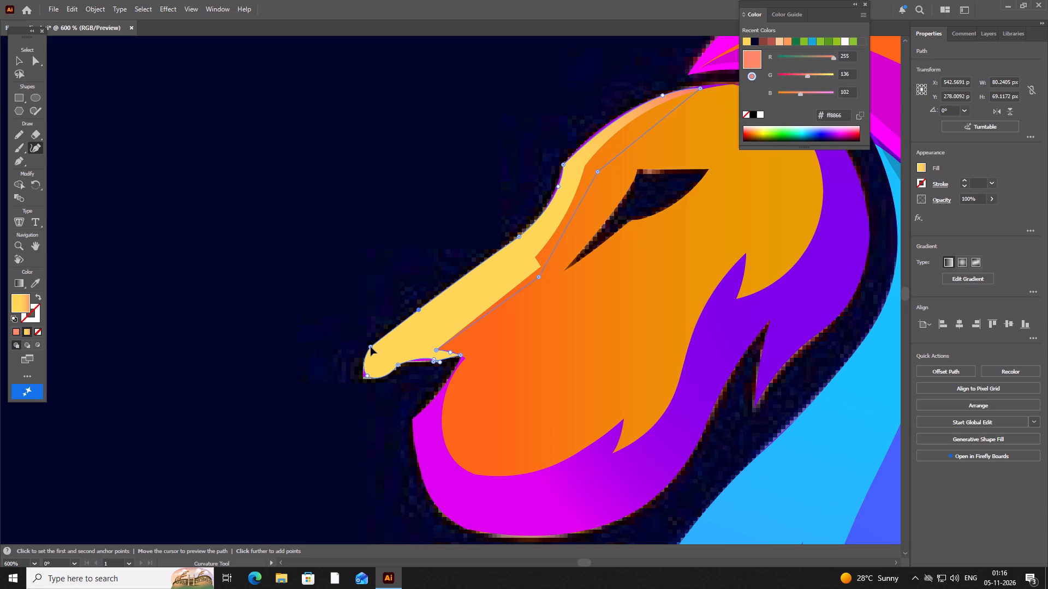
{"action": "left_click_drag", "start_coordinate": [371, 347], "coordinate": [375, 345]}
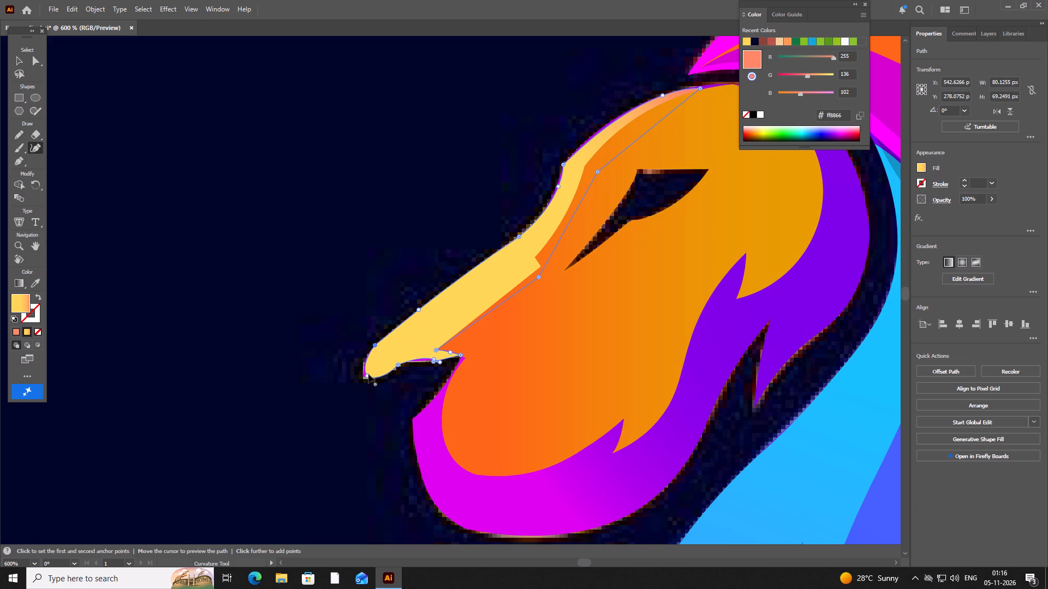
{"action": "left_click", "coordinate": [366, 376]}
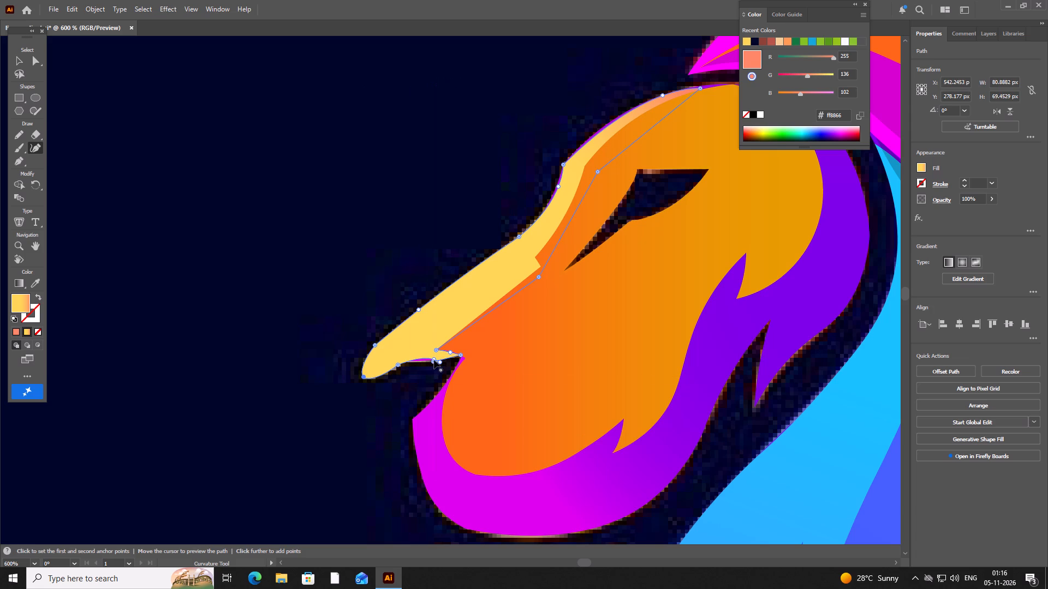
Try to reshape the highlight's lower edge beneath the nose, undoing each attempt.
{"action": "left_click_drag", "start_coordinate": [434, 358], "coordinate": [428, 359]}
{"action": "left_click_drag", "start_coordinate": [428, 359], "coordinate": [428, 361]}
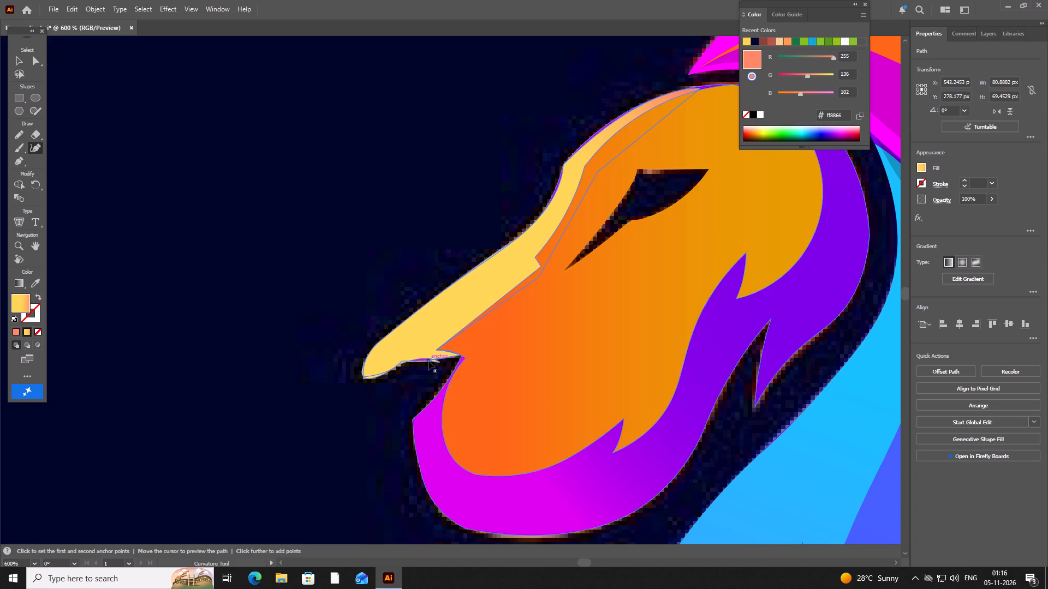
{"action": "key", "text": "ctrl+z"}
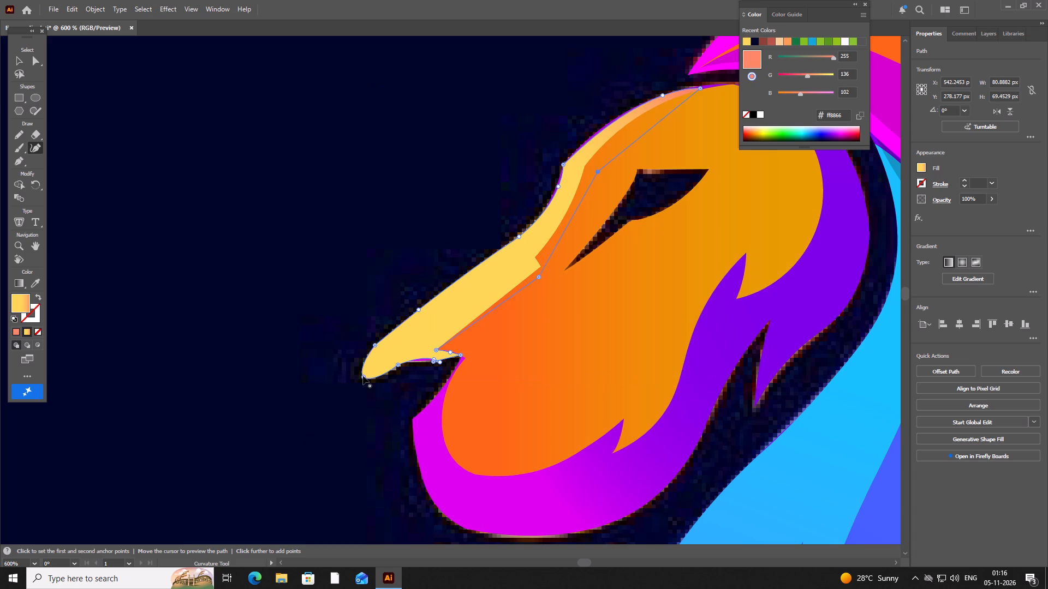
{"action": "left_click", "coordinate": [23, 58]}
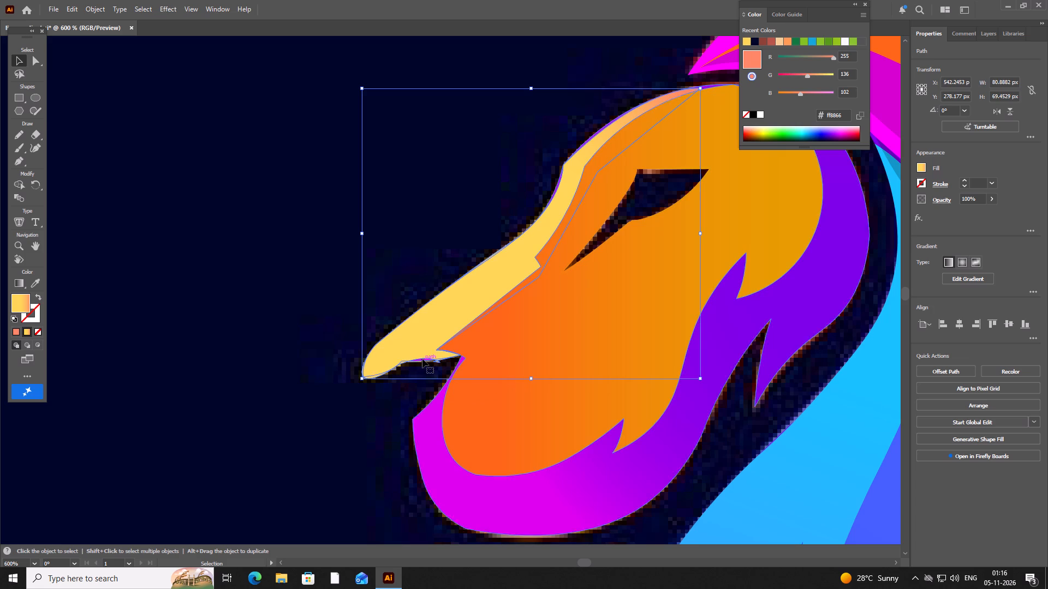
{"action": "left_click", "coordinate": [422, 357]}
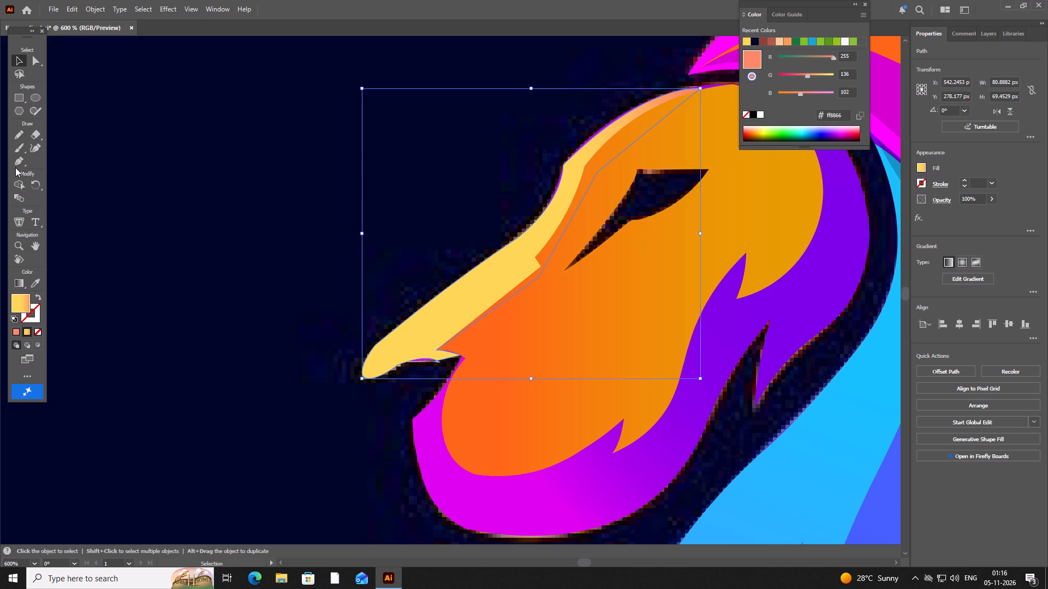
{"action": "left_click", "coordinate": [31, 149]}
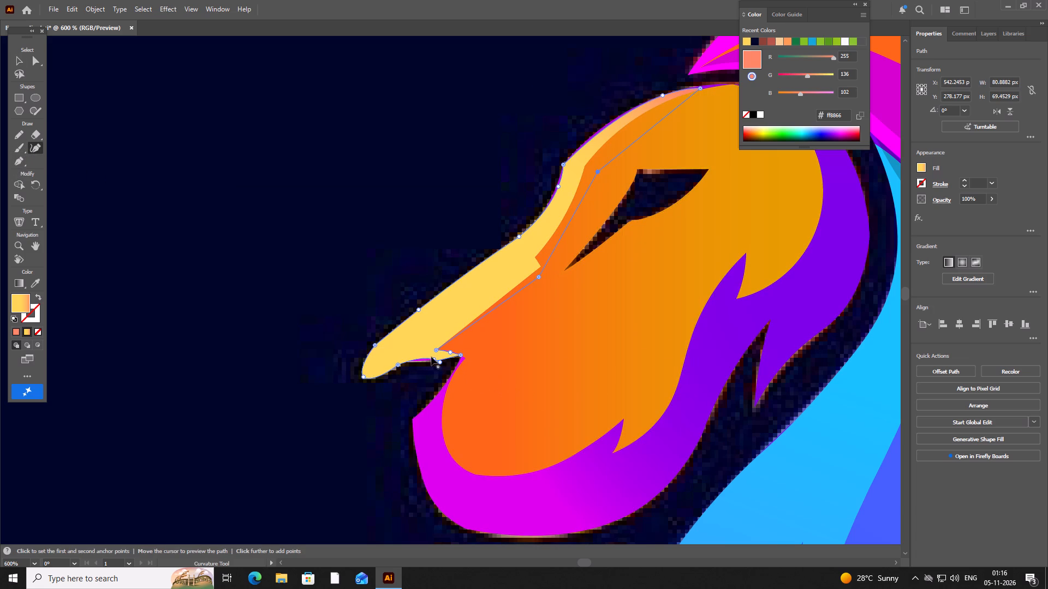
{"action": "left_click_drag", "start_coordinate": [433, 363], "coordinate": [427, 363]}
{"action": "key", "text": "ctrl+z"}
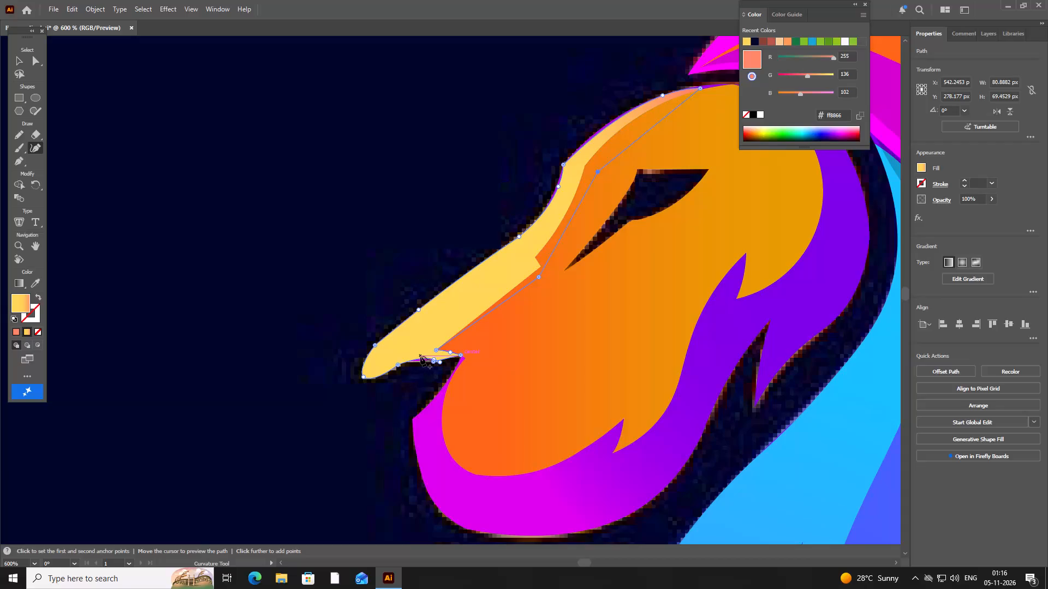
Add a curvature point on the highlight's lower edge beneath the nose and adjust it to cover the magenta sliver.
{"action": "left_click_drag", "start_coordinate": [419, 358], "coordinate": [428, 357]}
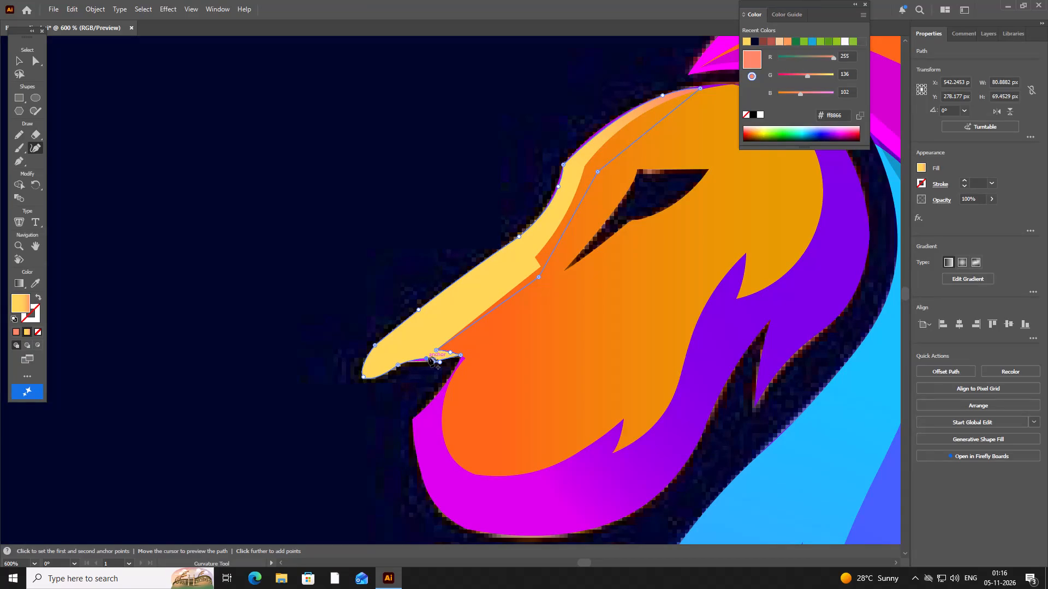
{"action": "left_click_drag", "start_coordinate": [428, 357], "coordinate": [425, 358]}
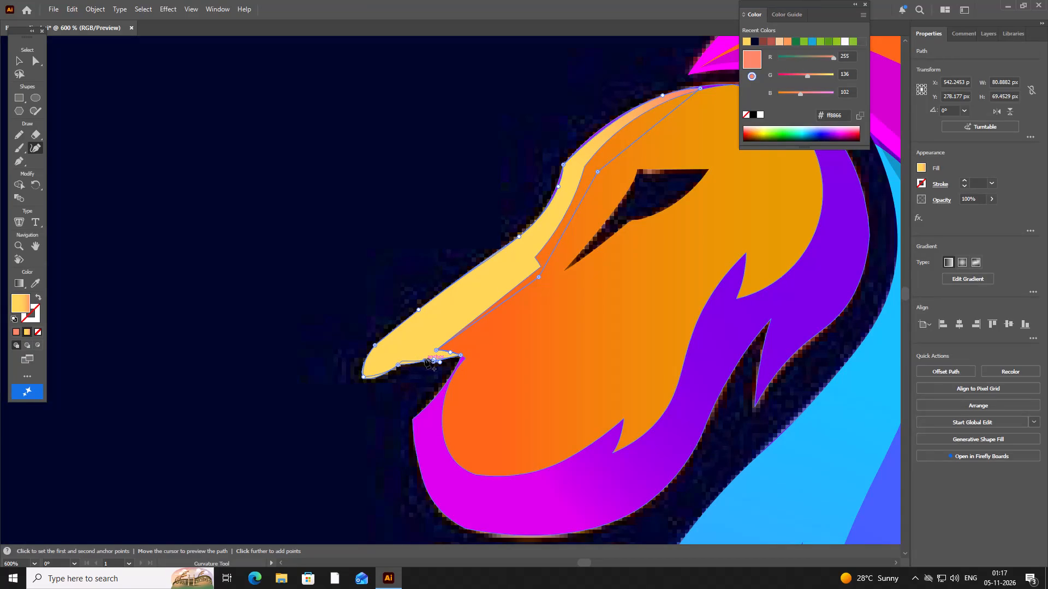
{"action": "left_click_drag", "start_coordinate": [425, 358], "coordinate": [429, 363]}
{"action": "left_click_drag", "start_coordinate": [429, 363], "coordinate": [425, 359]}
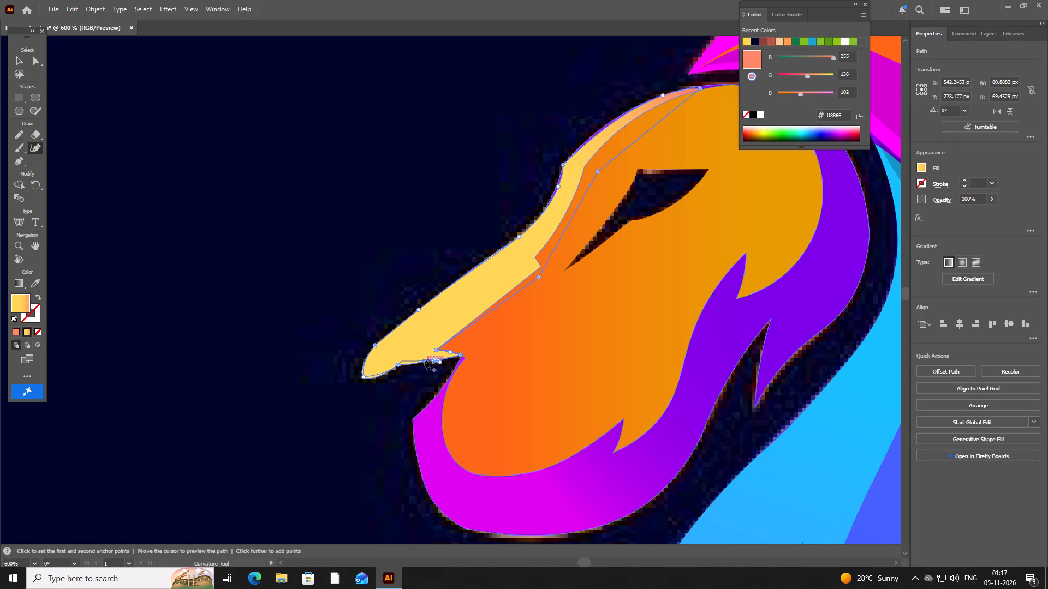
{"action": "left_click_drag", "start_coordinate": [425, 359], "coordinate": [425, 359]}
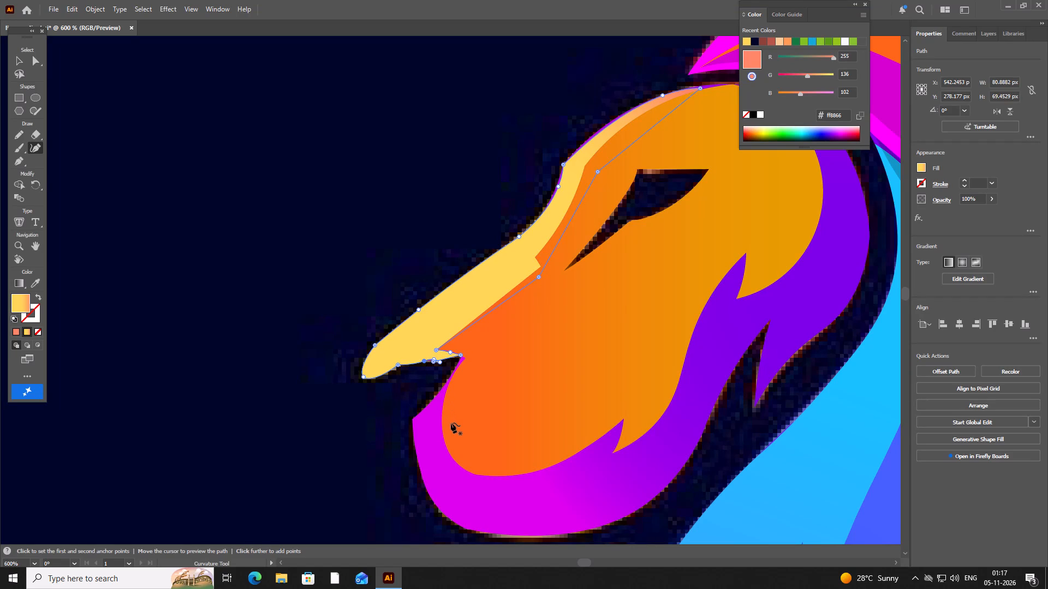
Move the yellow highlight's anchor point at the nose tip slightly inward and deselect the shape.
{"action": "scroll", "coordinate": [451, 423], "scroll_direction": "down", "scroll_amount": 4}
{"action": "scroll", "coordinate": [451, 423], "scroll_direction": "up", "scroll_amount": 2}
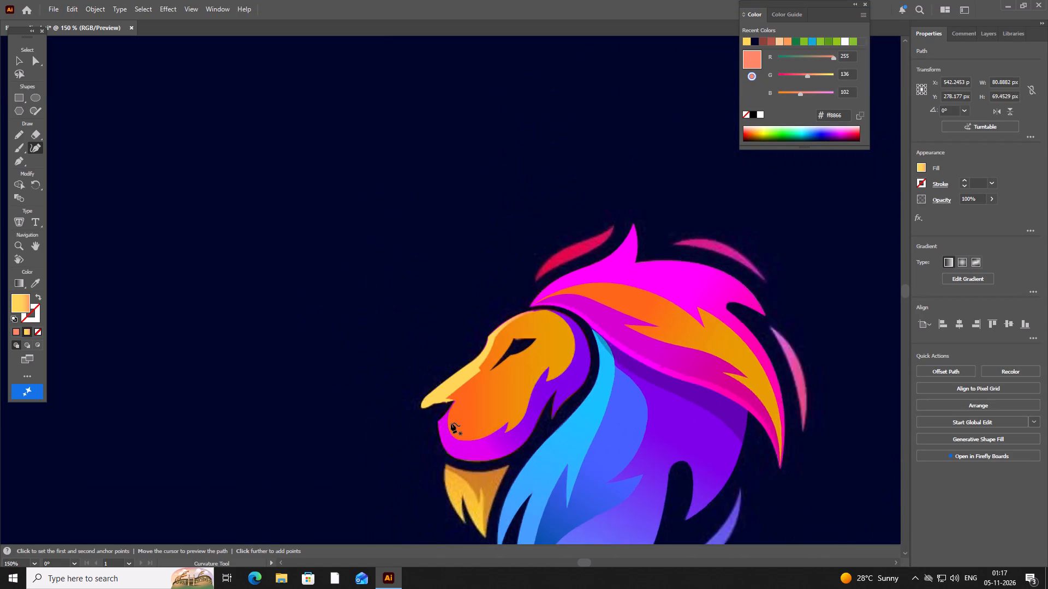
{"action": "scroll", "coordinate": [451, 423], "scroll_direction": "up", "scroll_amount": 2}
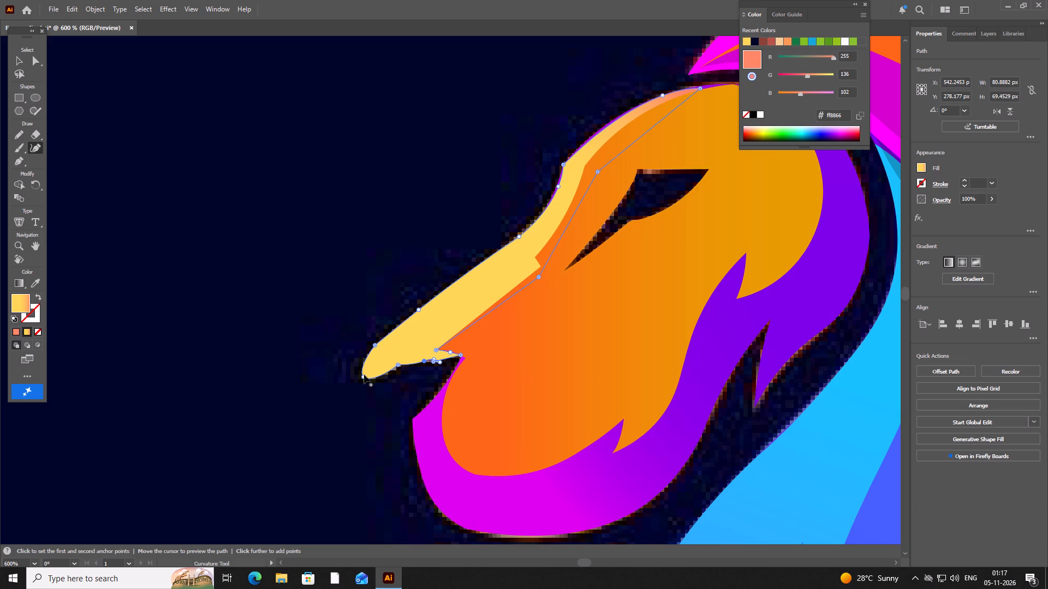
{"action": "left_click_drag", "start_coordinate": [362, 377], "coordinate": [367, 375]}
{"action": "left_click_drag", "start_coordinate": [367, 375], "coordinate": [365, 374]}
{"action": "left_click_drag", "start_coordinate": [365, 374], "coordinate": [367, 373]}
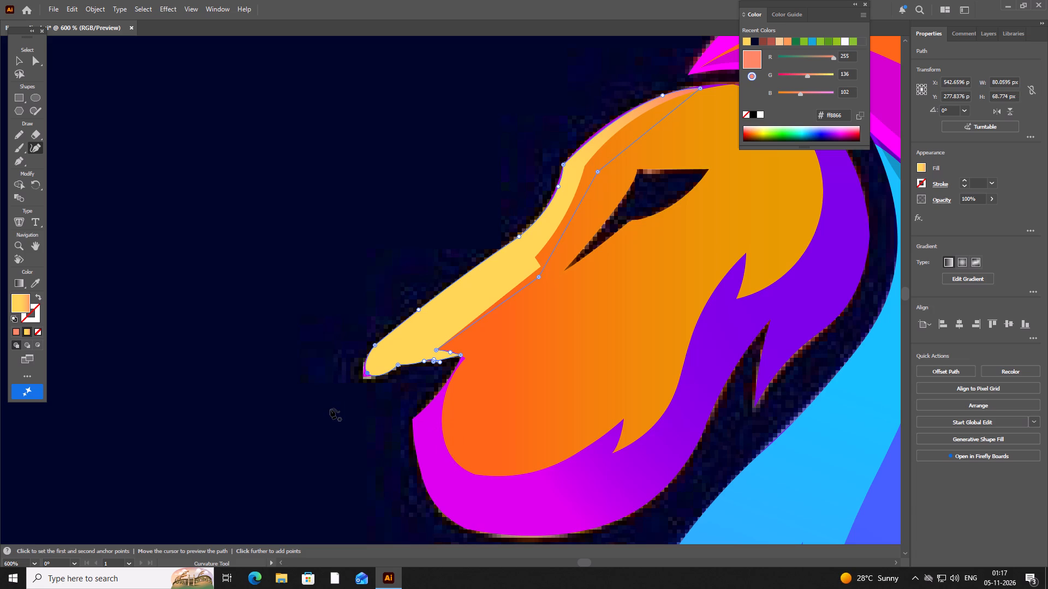
{"action": "left_click", "coordinate": [14, 59]}
{"action": "left_click", "coordinate": [129, 156]}
Review the whole lion logo on the artboard to find which parts still need tracing.
{"action": "scroll", "coordinate": [422, 383], "scroll_direction": "down", "scroll_amount": 4}
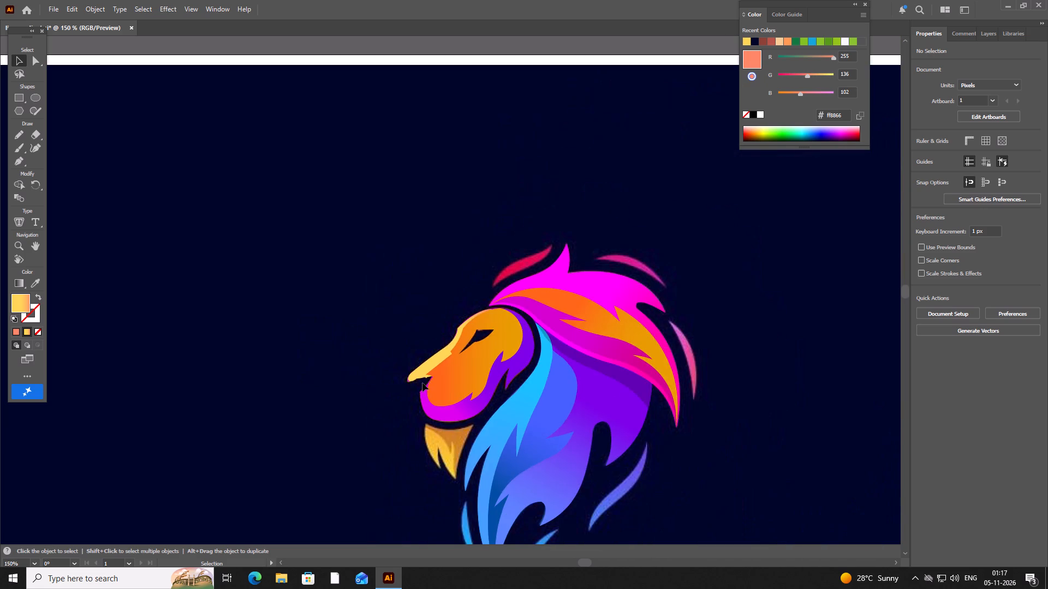
{"action": "scroll", "coordinate": [422, 383], "scroll_direction": "down", "scroll_amount": 1}
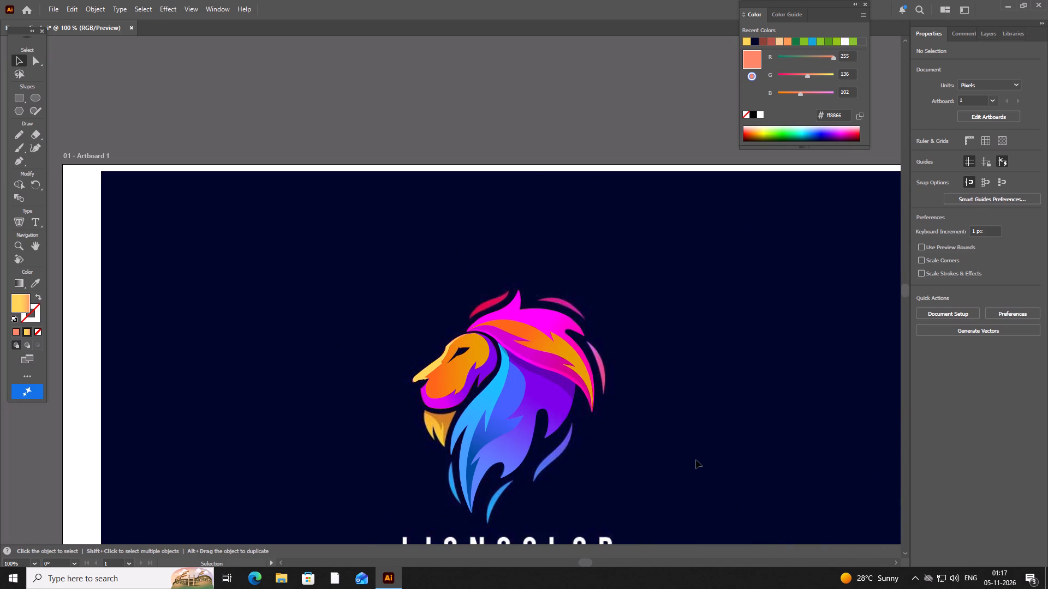
{"action": "scroll", "coordinate": [610, 437], "scroll_direction": "down", "scroll_amount": 3}
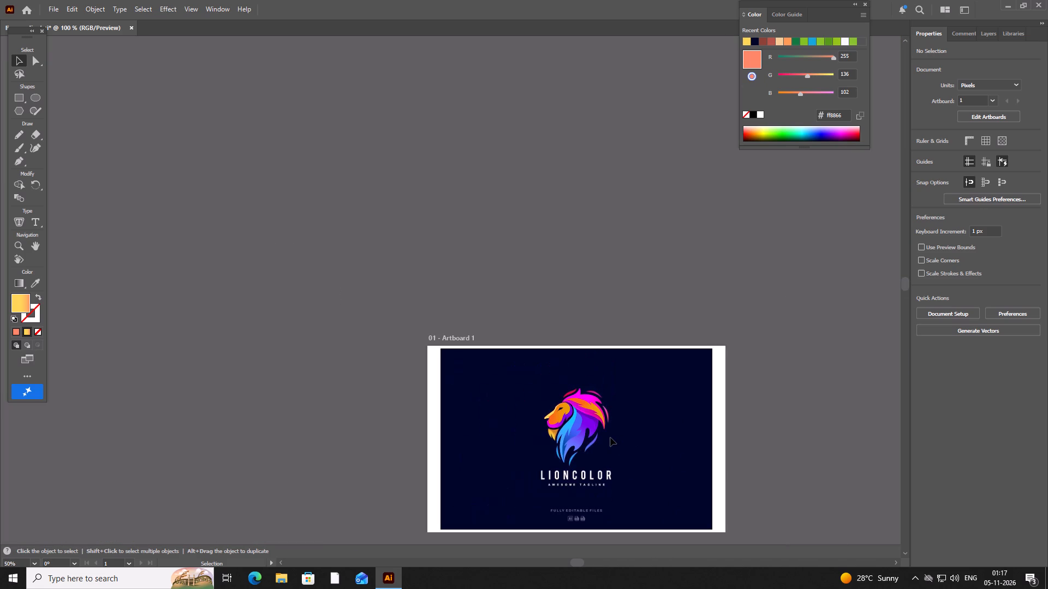
{"action": "scroll", "coordinate": [610, 437], "scroll_direction": "up", "scroll_amount": 1}
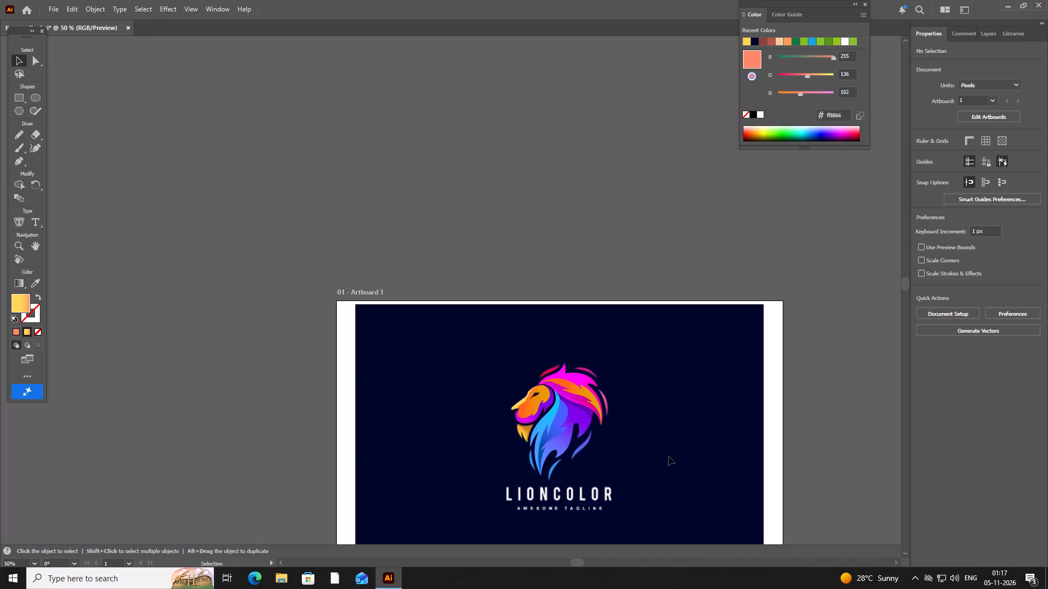
{"action": "key", "text": "space"}
{"action": "key", "text": "space"}
{"action": "key", "text": "space"}
{"action": "key", "text": "space"}
{"action": "key", "text": "space"}
{"action": "key", "text": "space"}
{"action": "key", "text": "space"}
{"action": "key", "text": "space"}
{"action": "key", "text": "space"}
{"action": "key", "text": "space"}
{"action": "key", "text": "space"}
{"action": "left_click_drag", "start_coordinate": [651, 453], "coordinate": [578, 307]}
{"action": "scroll", "coordinate": [486, 330], "scroll_direction": "up", "scroll_amount": 1}
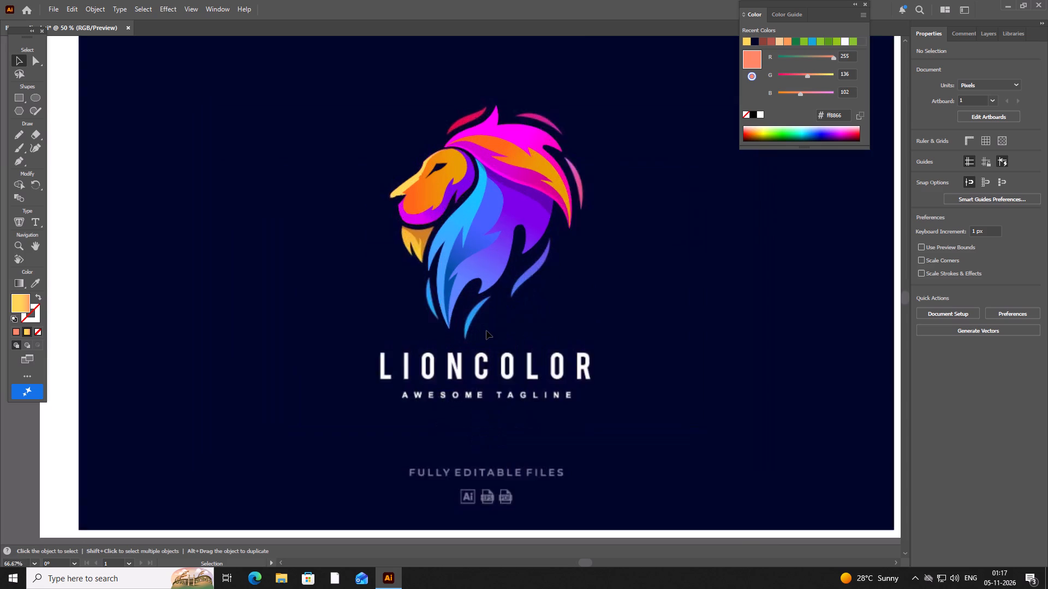
{"action": "scroll", "coordinate": [486, 330], "scroll_direction": "up", "scroll_amount": 2}
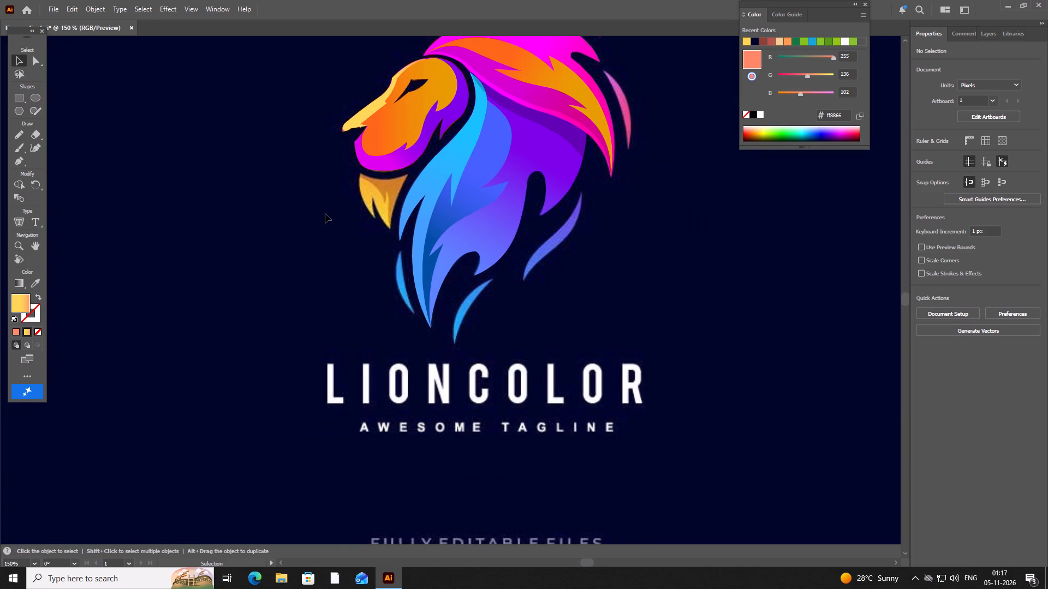
With the fill set to none, trace the chin tuft with the Pen tool from its upper-left corner around the small lower tip to the notch.
{"action": "key", "text": "space"}
{"action": "key", "text": "space"}
{"action": "key", "text": "space"}
{"action": "key", "text": "space"}
{"action": "key", "text": "space"}
{"action": "key", "text": "space"}
{"action": "key", "text": "space"}
{"action": "key", "text": "space"}
{"action": "key", "text": "space"}
{"action": "left_click_drag", "start_coordinate": [325, 214], "coordinate": [335, 394]}
{"action": "scroll", "coordinate": [348, 391], "scroll_direction": "up", "scroll_amount": 3}
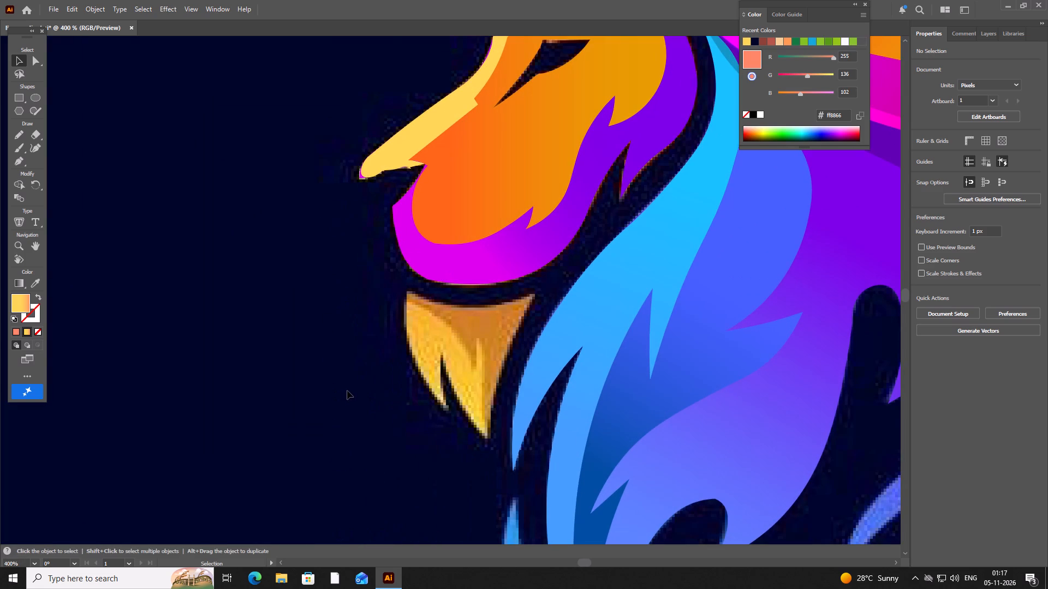
{"action": "scroll", "coordinate": [440, 370], "scroll_direction": "up", "scroll_amount": 1}
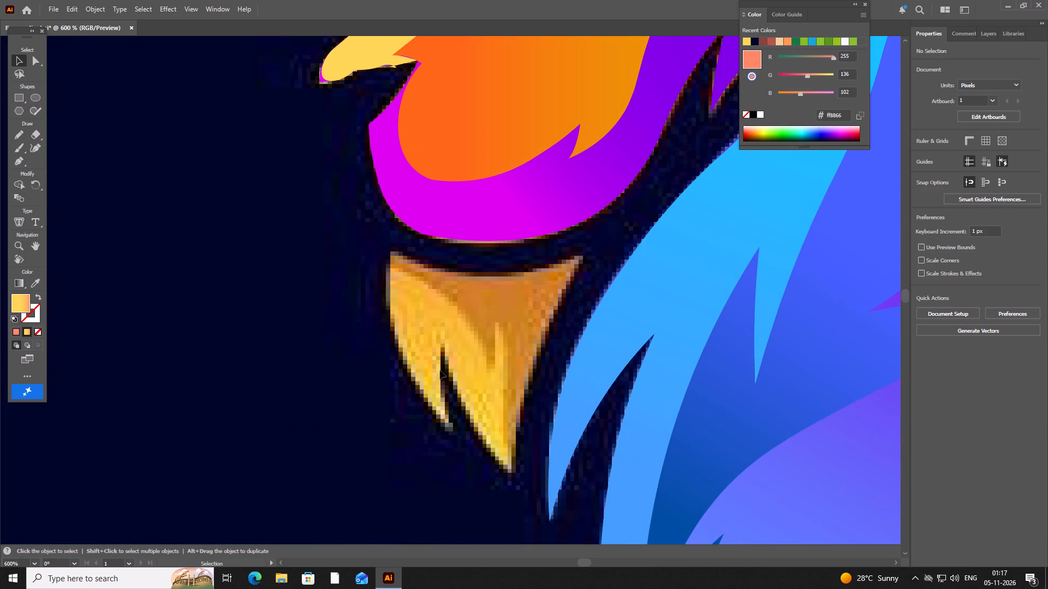
{"action": "key", "text": "space"}
{"action": "key", "text": "space"}
{"action": "key", "text": "space"}
{"action": "key", "text": "space"}
{"action": "key", "text": "space"}
{"action": "key", "text": "space"}
{"action": "key", "text": "space"}
{"action": "key", "text": "space"}
{"action": "key", "text": "space"}
{"action": "key", "text": "space"}
{"action": "key", "text": "space"}
{"action": "left_click_drag", "start_coordinate": [353, 339], "coordinate": [252, 302]}
{"action": "scroll", "coordinate": [252, 302], "scroll_direction": "up", "scroll_amount": 2}
{"action": "scroll", "coordinate": [252, 302], "scroll_direction": "down", "scroll_amount": 1}
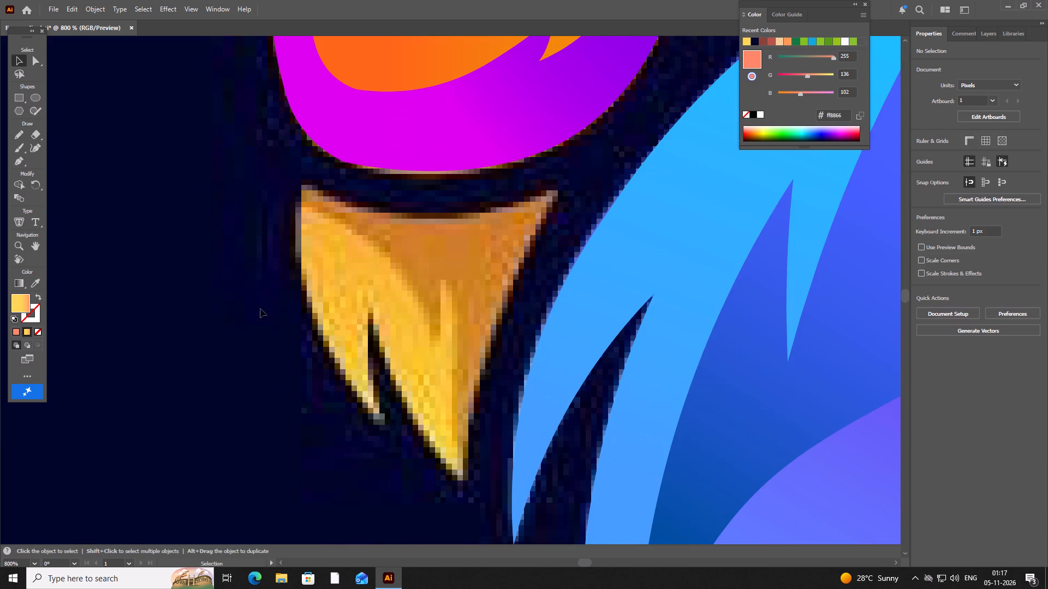
{"action": "key", "text": "space"}
{"action": "key", "text": "space"}
{"action": "key", "text": "space"}
{"action": "key", "text": "space"}
{"action": "key", "text": "space"}
{"action": "left_click_drag", "start_coordinate": [305, 326], "coordinate": [285, 314]}
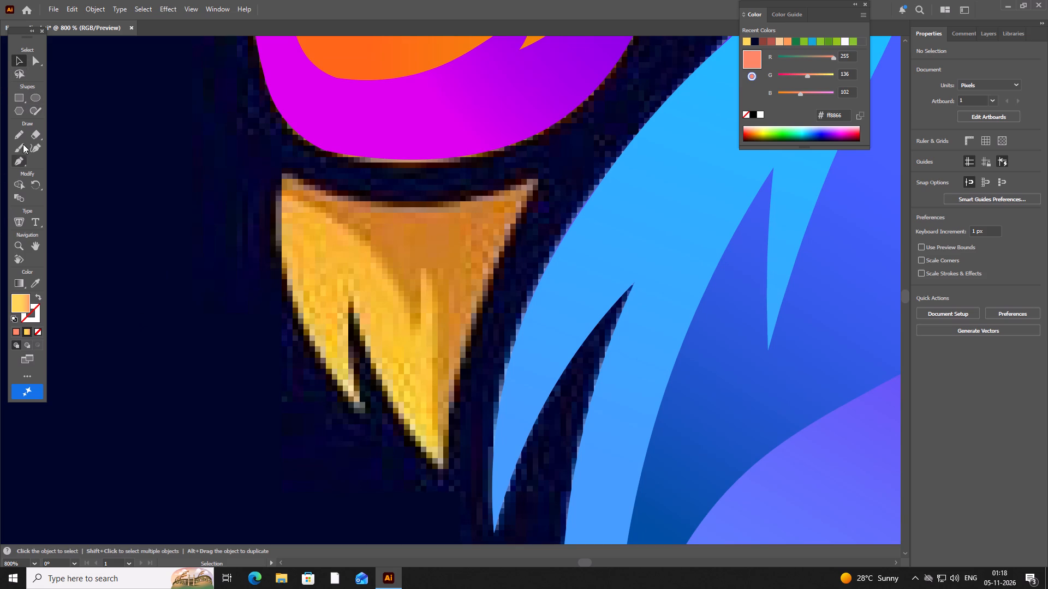
{"action": "left_click", "coordinate": [21, 163]}
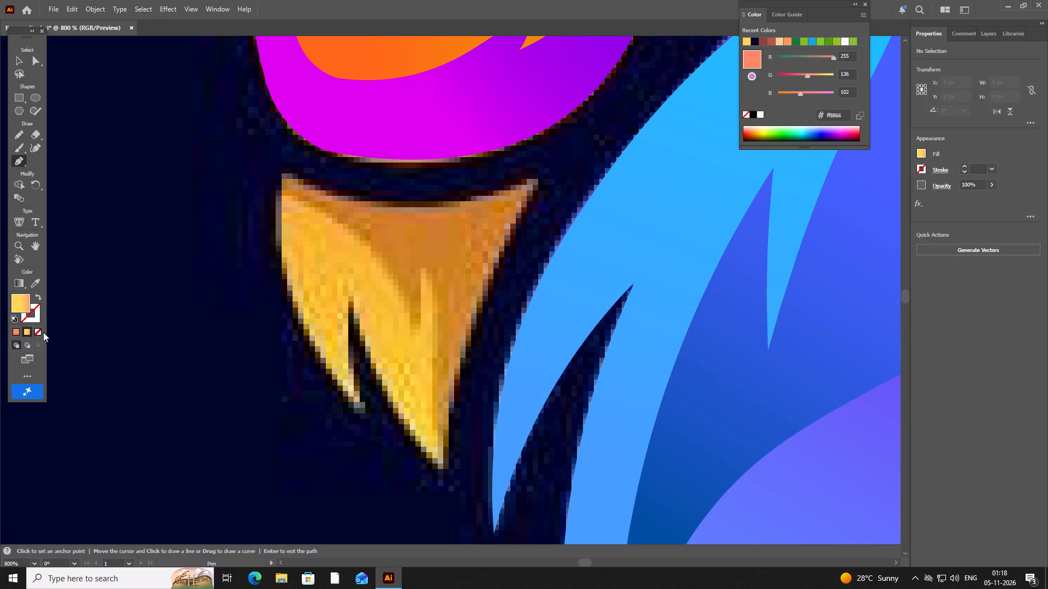
{"action": "left_click", "coordinate": [14, 58]}
{"action": "left_click", "coordinate": [169, 202]}
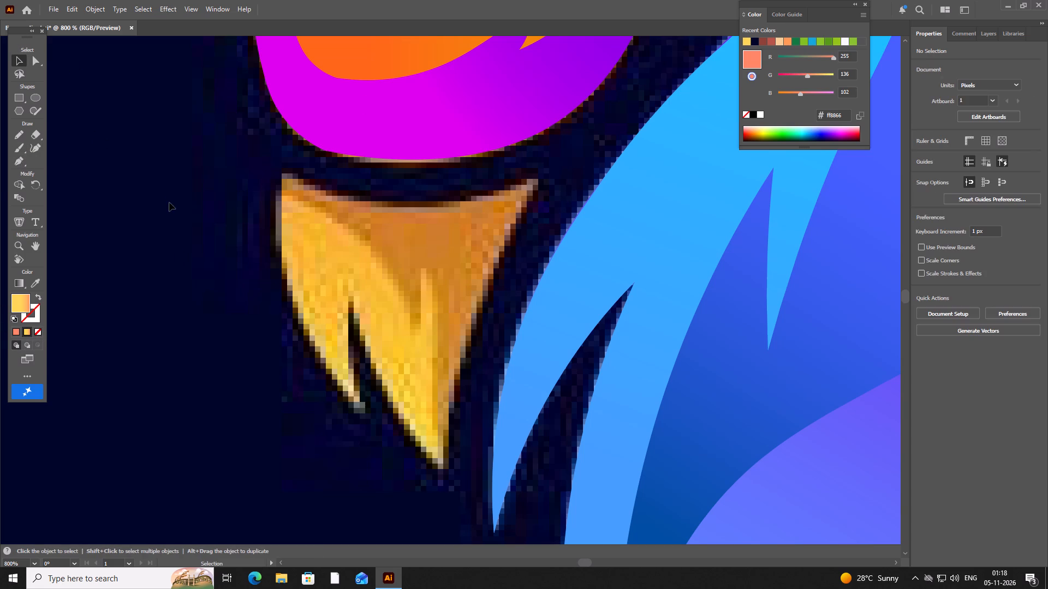
{"action": "left_click", "coordinate": [148, 254]}
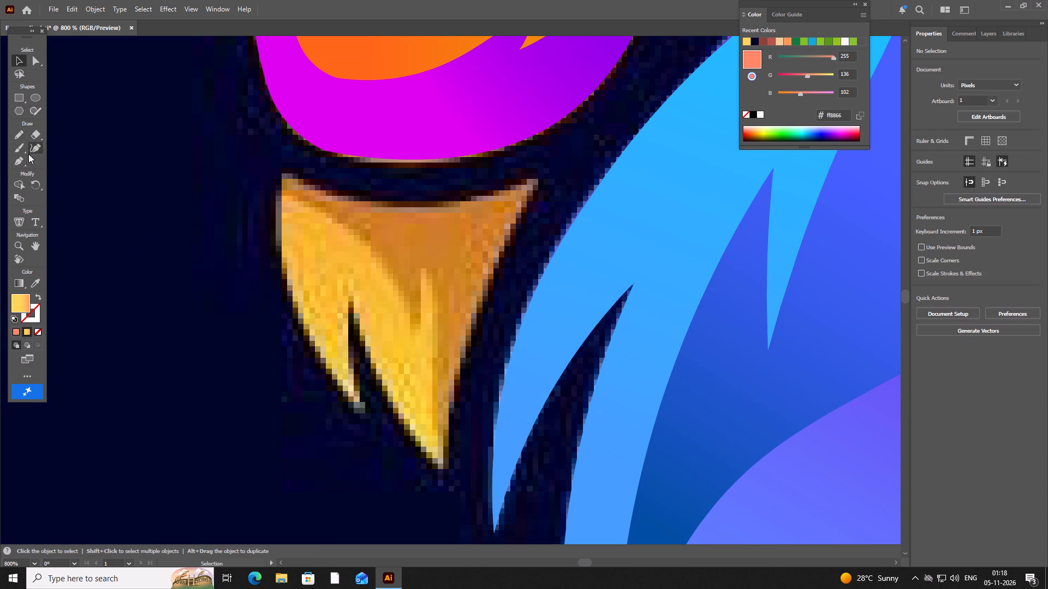
{"action": "left_click", "coordinate": [21, 161]}
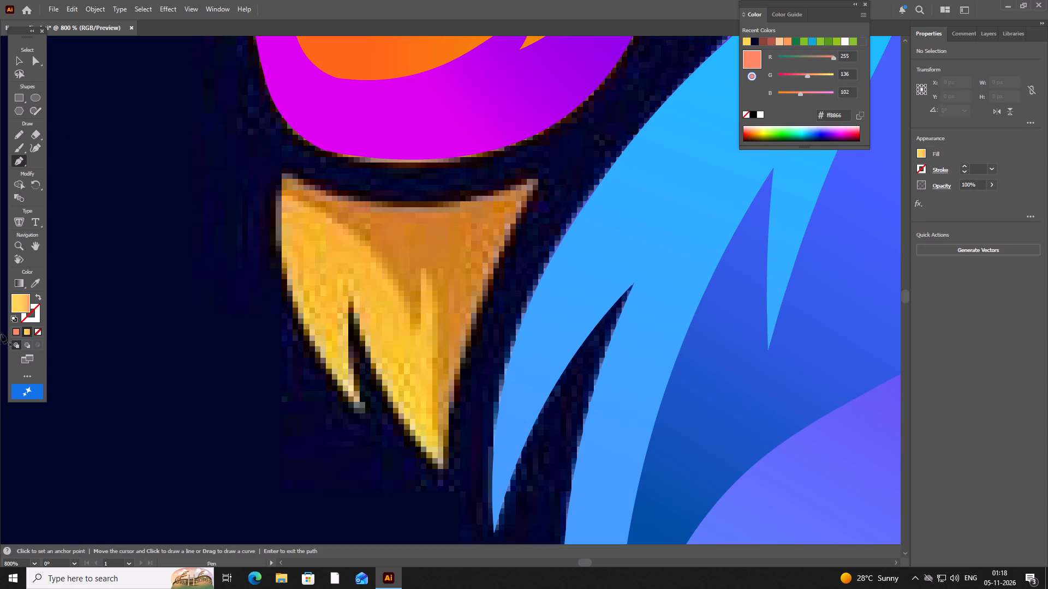
{"action": "left_click", "coordinate": [36, 328]}
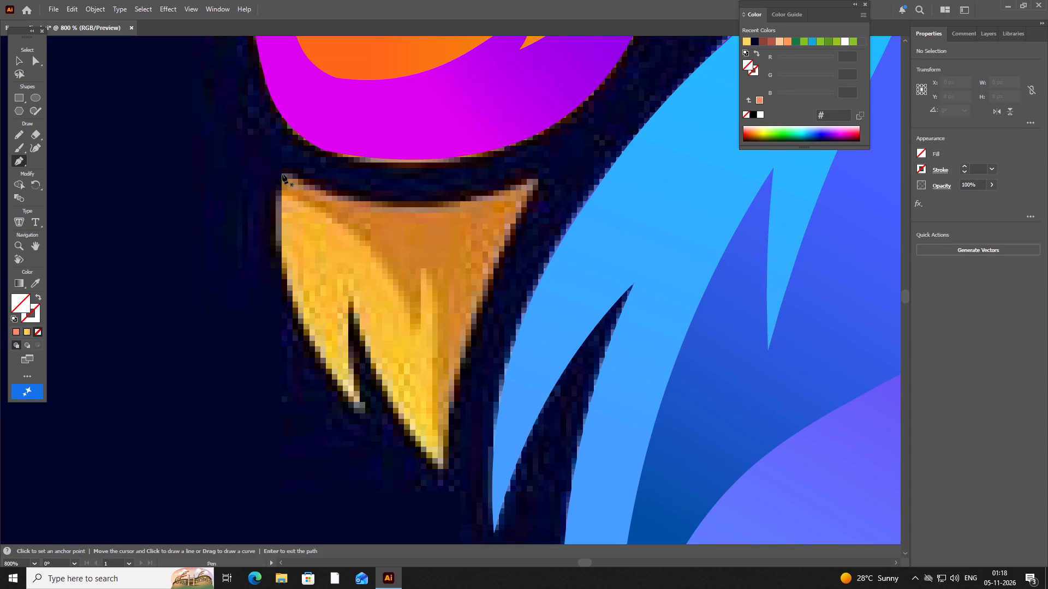
{"action": "left_click", "coordinate": [282, 174]}
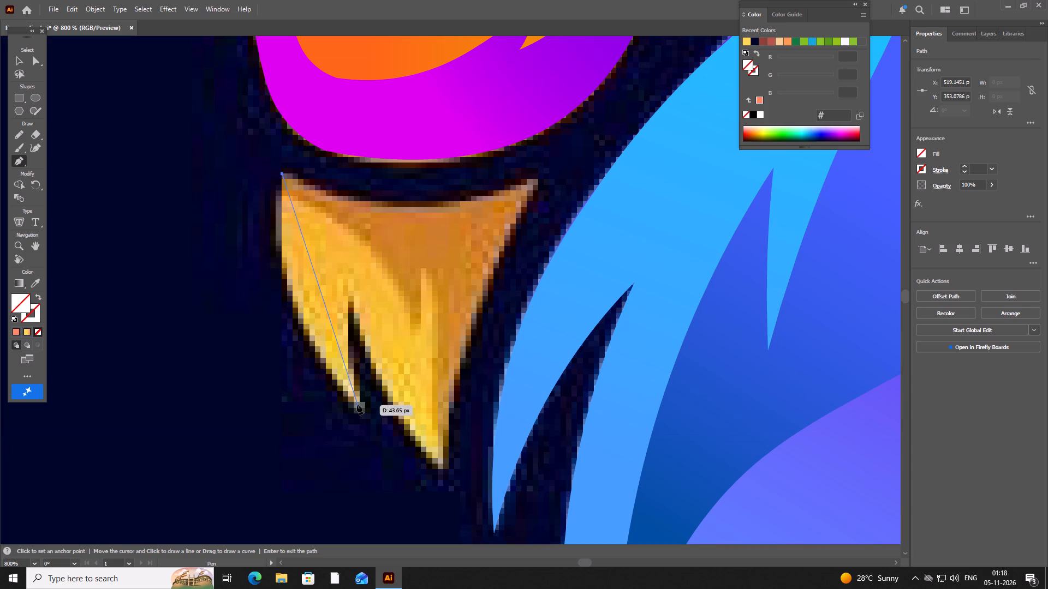
{"action": "left_click_drag", "start_coordinate": [356, 404], "coordinate": [435, 494]}
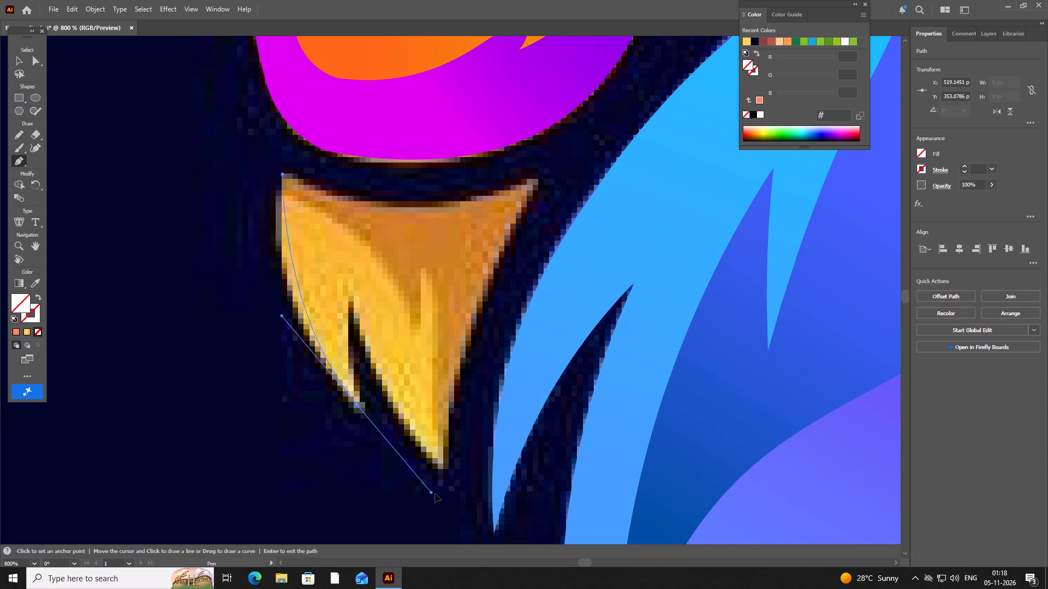
{"action": "left_click_drag", "start_coordinate": [435, 494], "coordinate": [450, 490]}
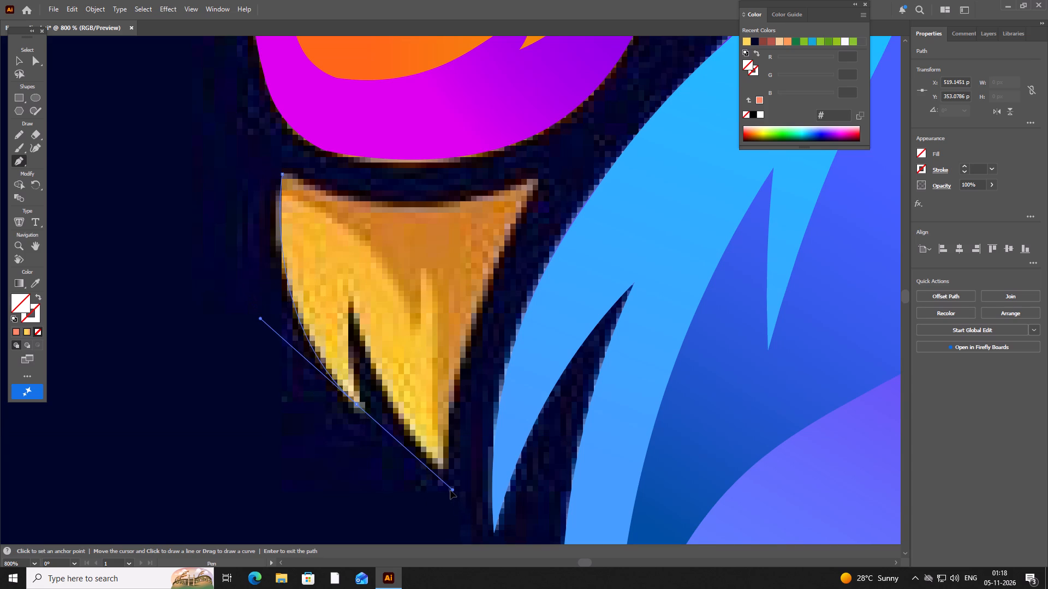
{"action": "left_click_drag", "start_coordinate": [450, 490], "coordinate": [461, 518]}
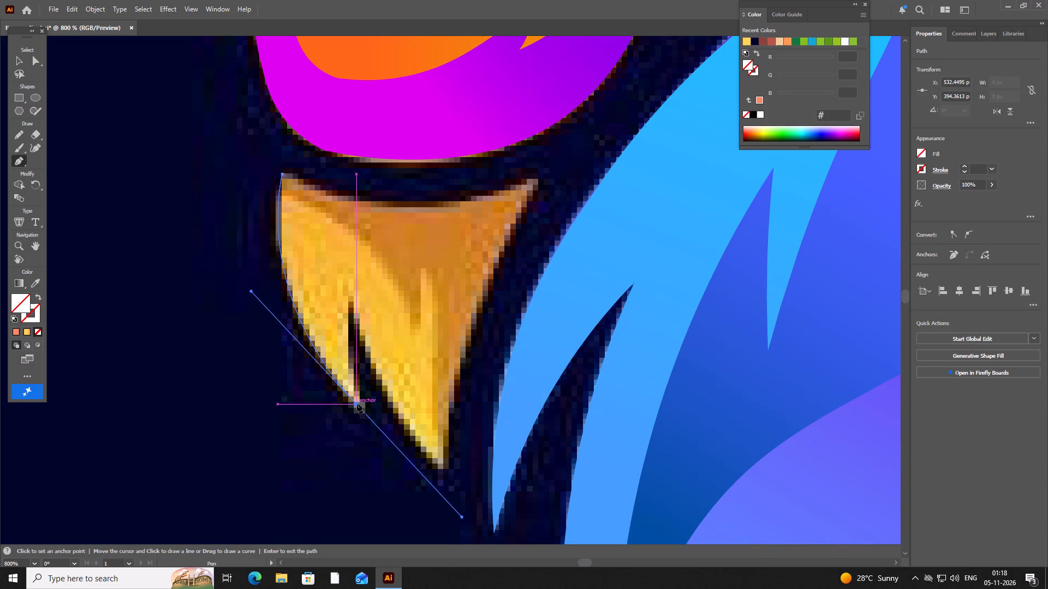
{"action": "left_click", "coordinate": [357, 404]}
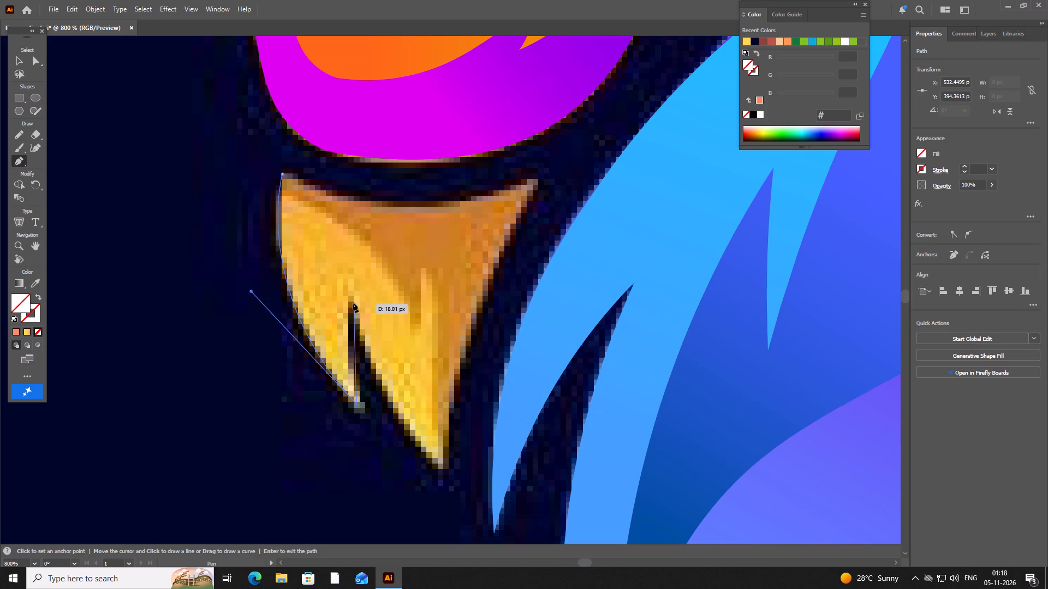
{"action": "left_click_drag", "start_coordinate": [352, 297], "coordinate": [352, 291]}
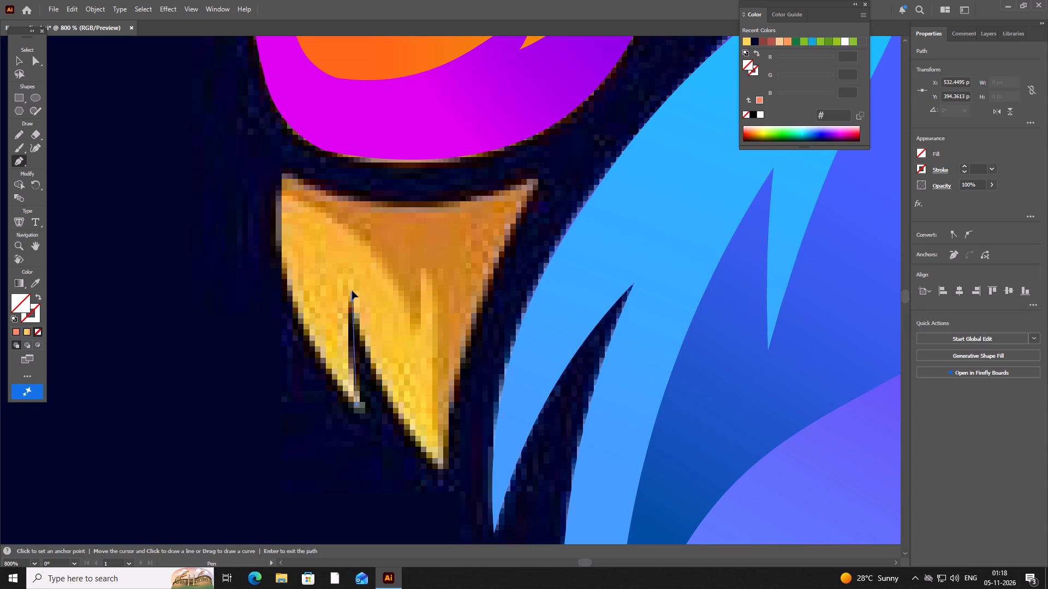
{"action": "left_click_drag", "start_coordinate": [352, 291], "coordinate": [359, 257]}
{"action": "left_click", "coordinate": [352, 296]}
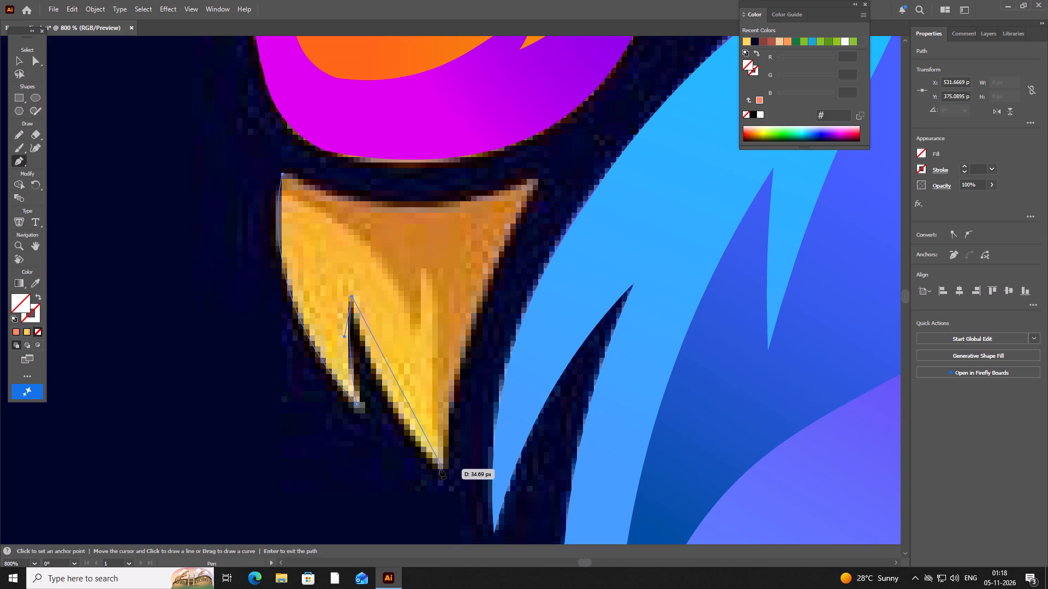
Finish the chin tuft outline around the long lower tip and upper-right corner, closing it at the starting anchor with a curved upper edge.
{"action": "left_click_drag", "start_coordinate": [443, 468], "coordinate": [457, 485]}
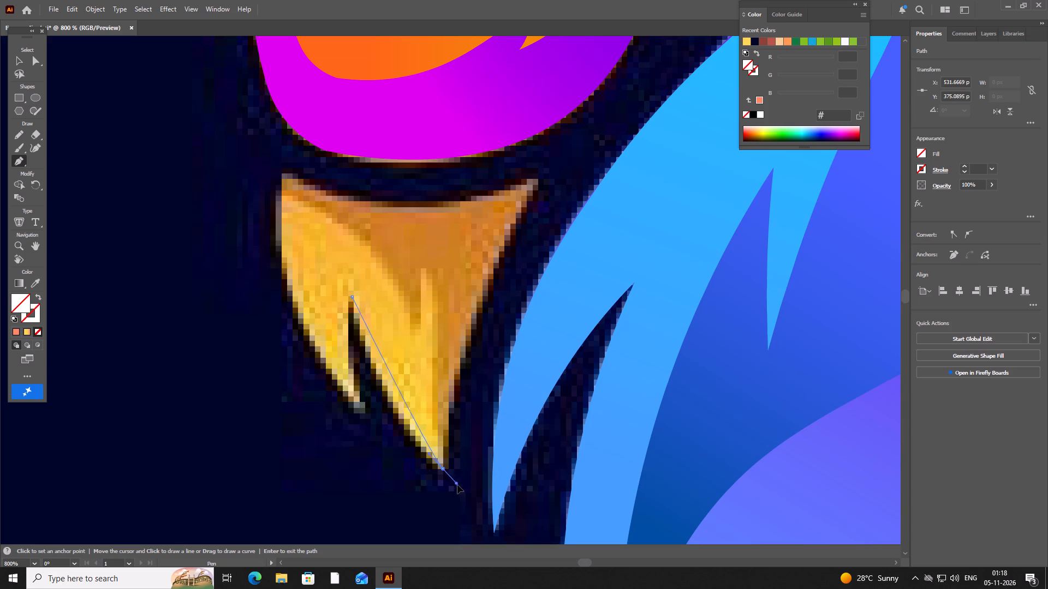
{"action": "left_click_drag", "start_coordinate": [457, 485], "coordinate": [501, 511]}
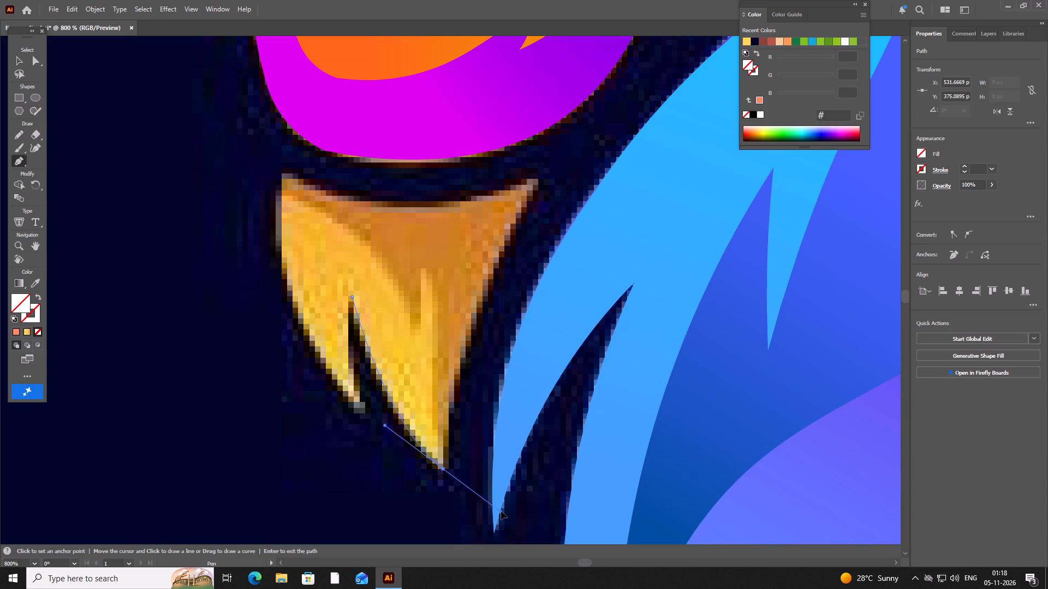
{"action": "left_click_drag", "start_coordinate": [501, 511], "coordinate": [515, 526]}
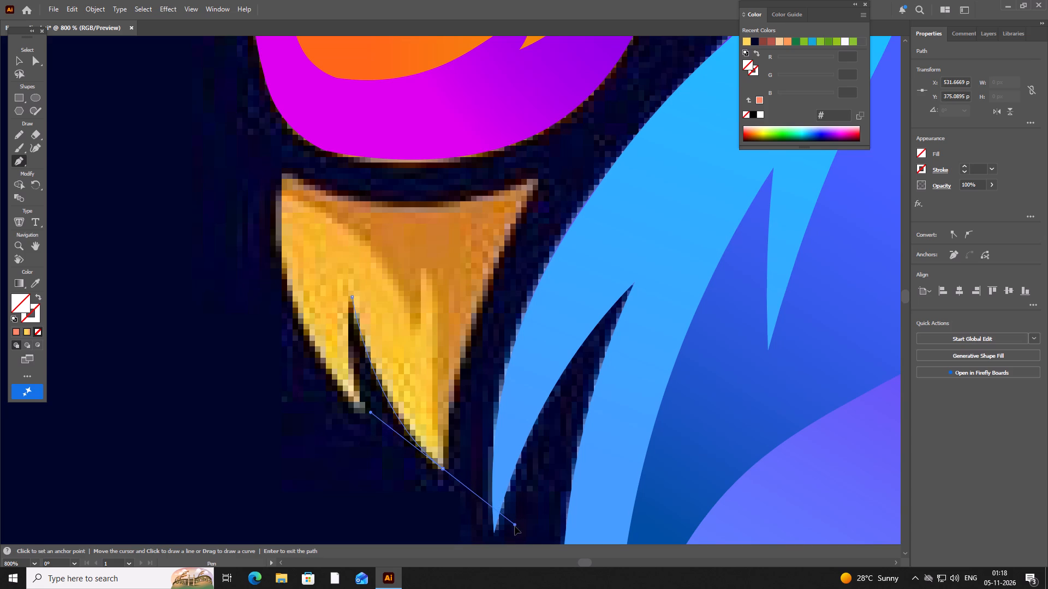
{"action": "left_click_drag", "start_coordinate": [515, 526], "coordinate": [518, 526]}
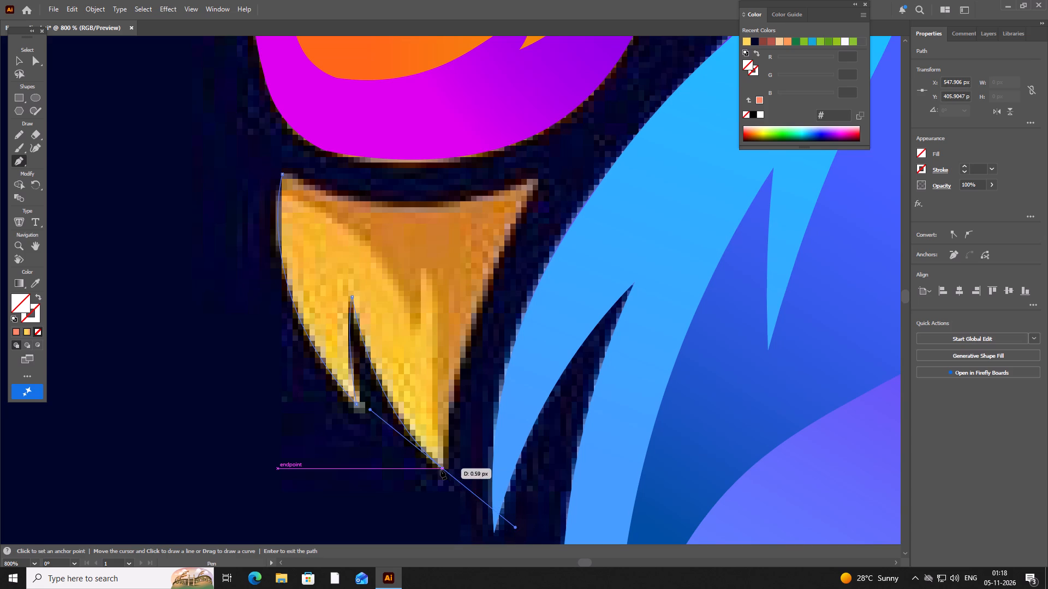
{"action": "left_click", "coordinate": [440, 470]}
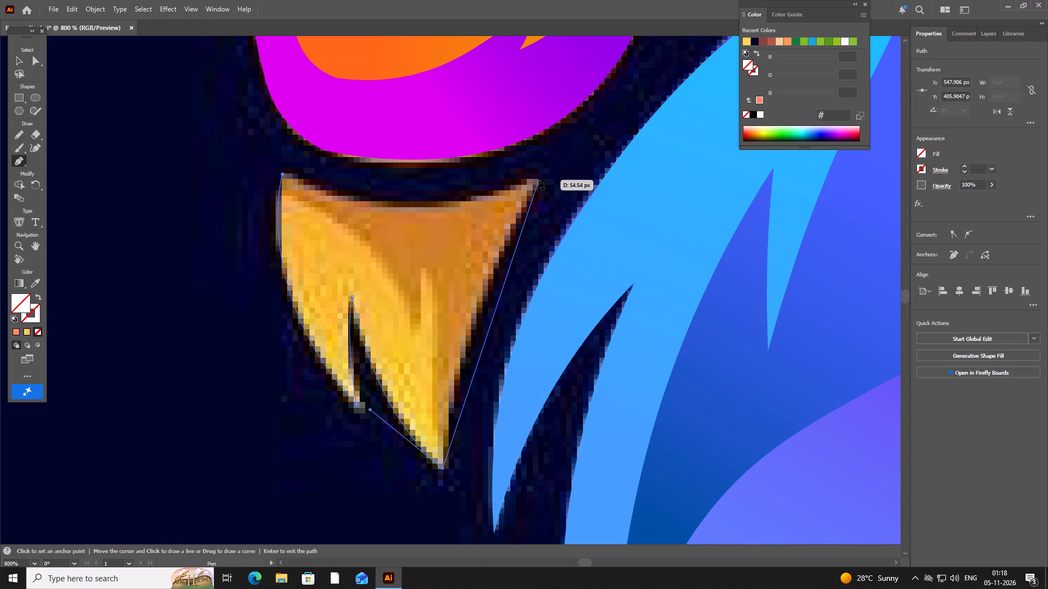
{"action": "left_click_drag", "start_coordinate": [538, 178], "coordinate": [592, 130]}
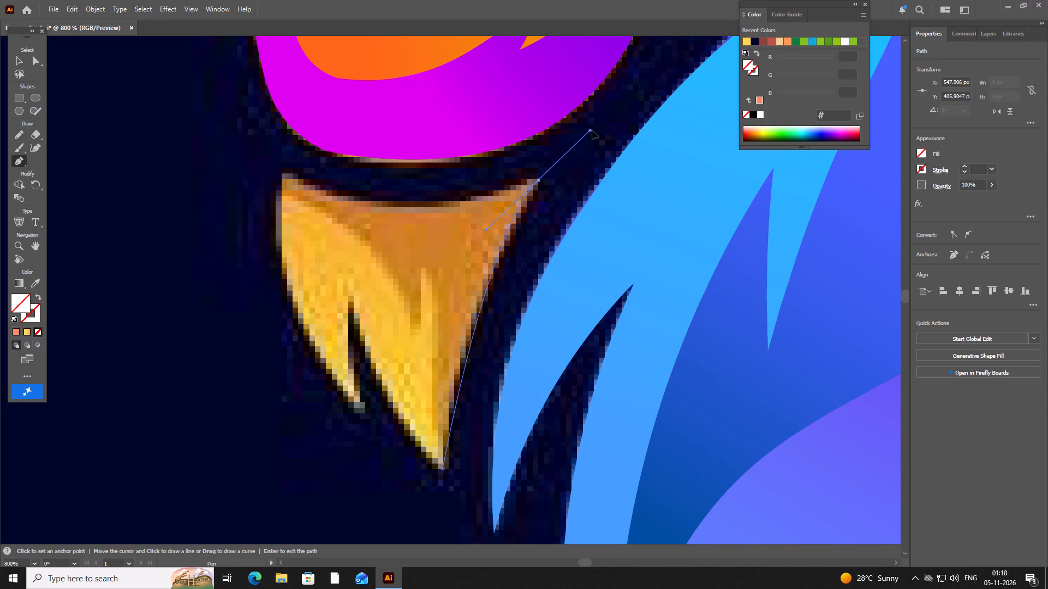
{"action": "left_click_drag", "start_coordinate": [592, 130], "coordinate": [586, 129]}
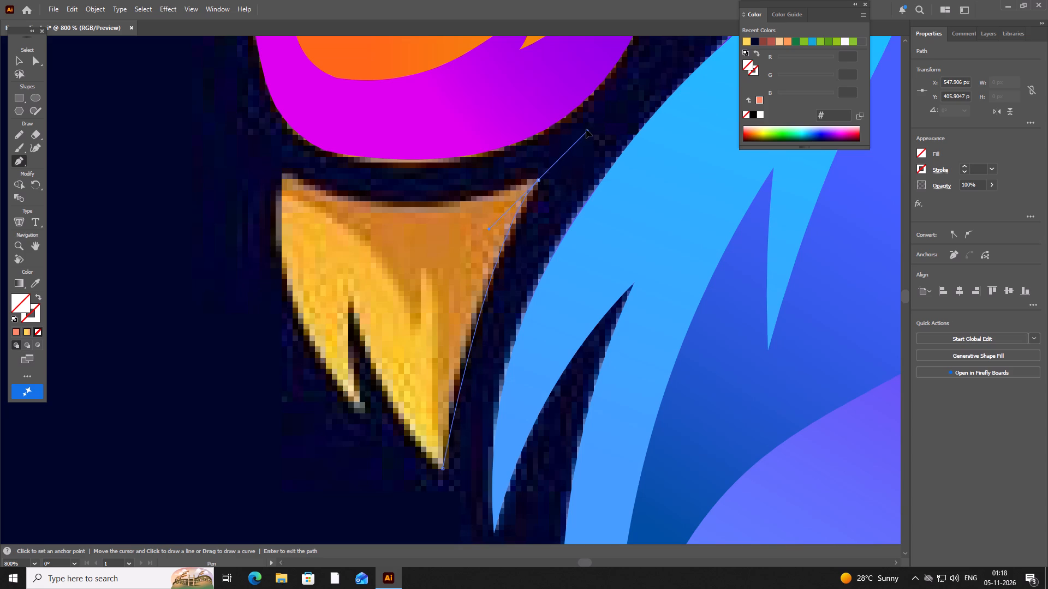
{"action": "left_click_drag", "start_coordinate": [586, 129], "coordinate": [582, 209]}
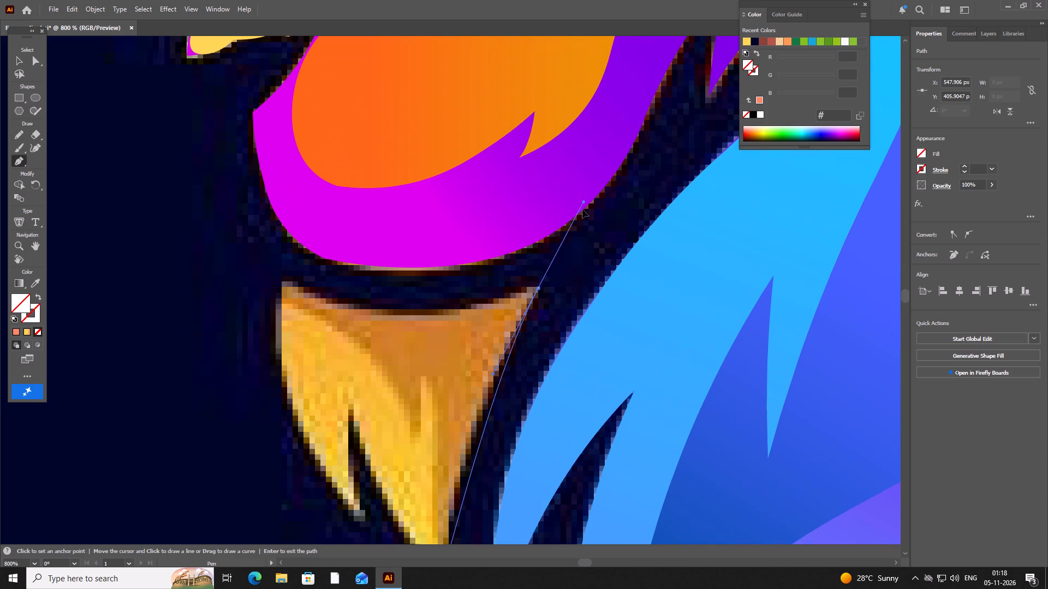
{"action": "left_click_drag", "start_coordinate": [582, 209], "coordinate": [603, 203]}
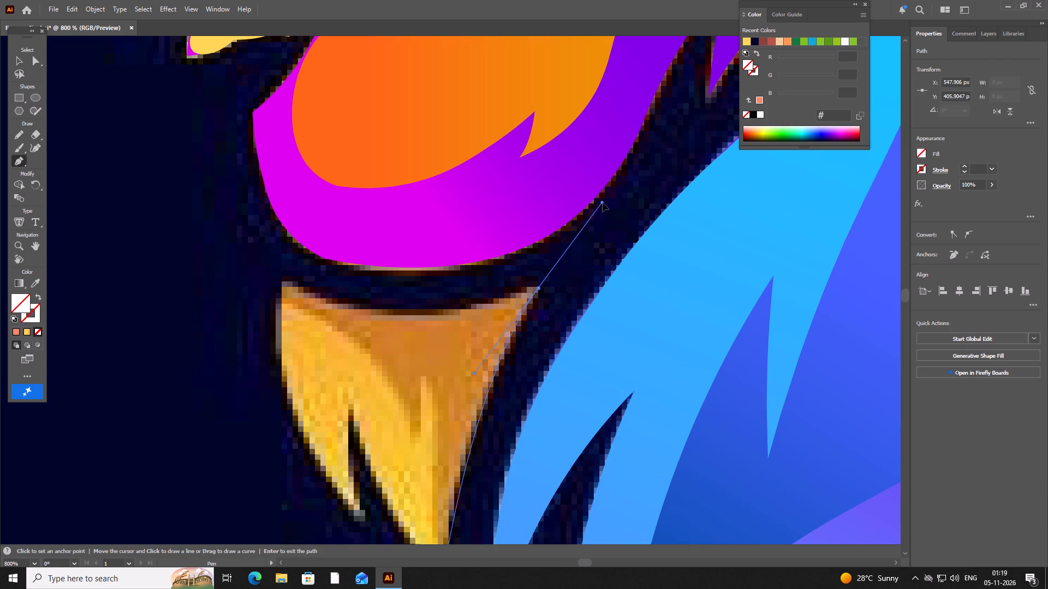
{"action": "left_click_drag", "start_coordinate": [603, 203], "coordinate": [605, 196]}
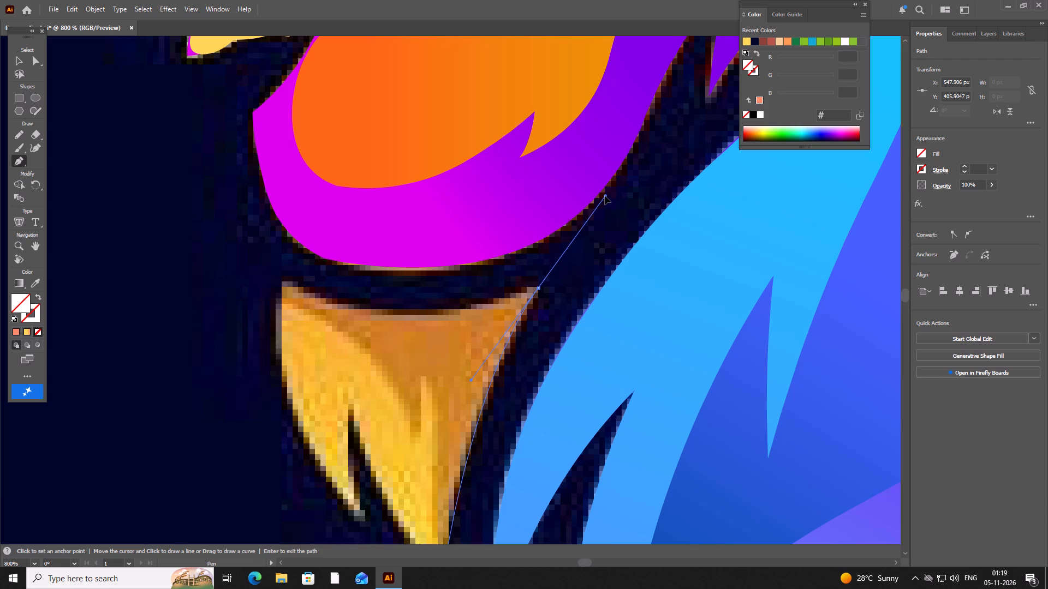
{"action": "left_click_drag", "start_coordinate": [605, 196], "coordinate": [604, 195]}
{"action": "left_click", "coordinate": [539, 286]}
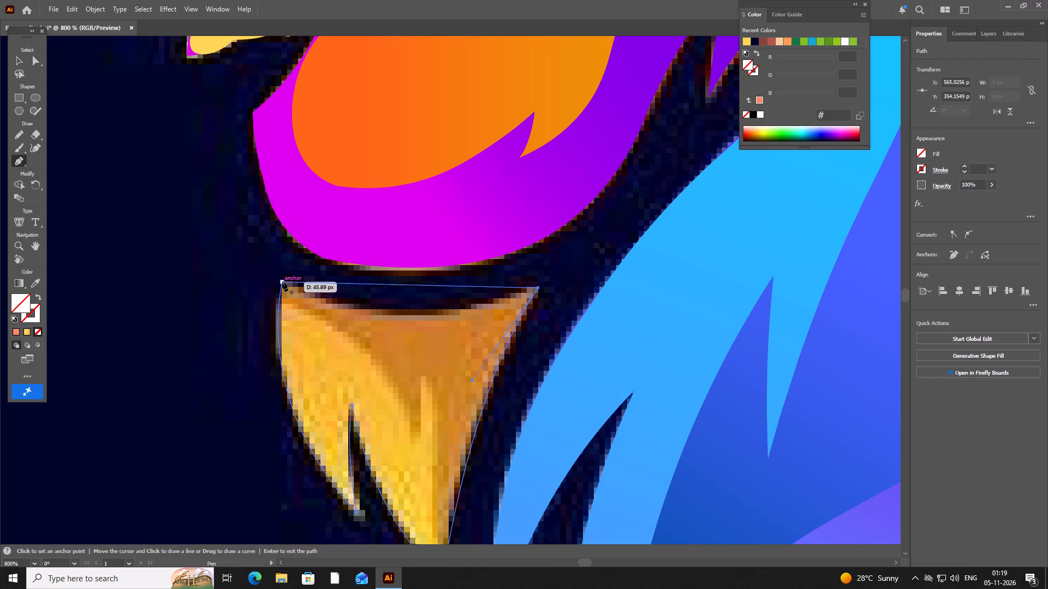
{"action": "left_click_drag", "start_coordinate": [282, 281], "coordinate": [168, 213]}
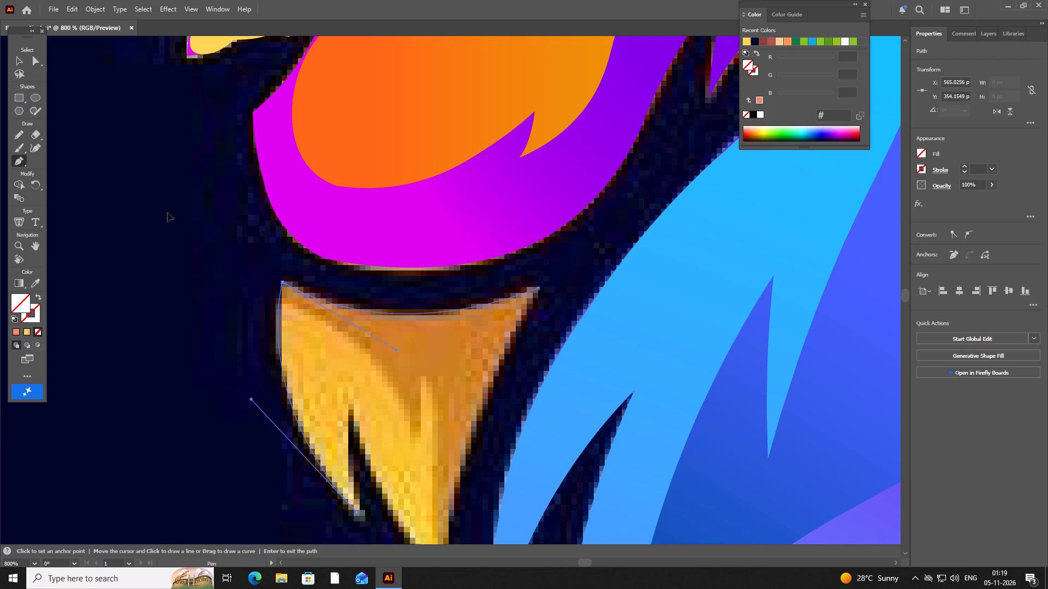
{"action": "left_click_drag", "start_coordinate": [168, 213], "coordinate": [170, 214]}
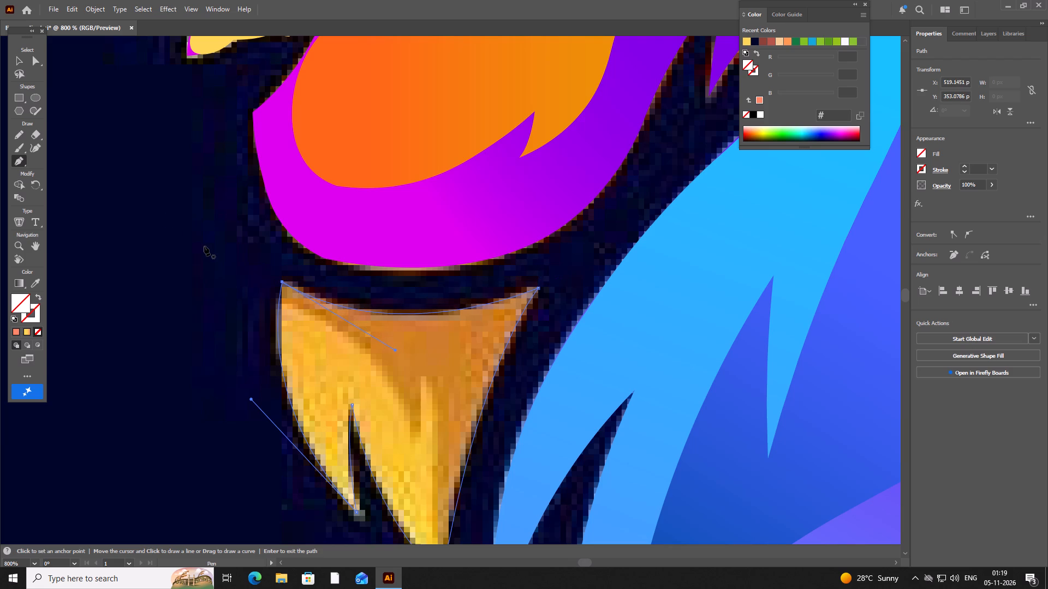
Fill the chin tuft with the yellow-to-salmon linear gradient and redraw its direction nearly vertically, from the upper edge to the long tip.
{"action": "scroll", "coordinate": [202, 245], "scroll_direction": "down", "scroll_amount": 2}
{"action": "scroll", "coordinate": [252, 384], "scroll_direction": "up", "scroll_amount": 1}
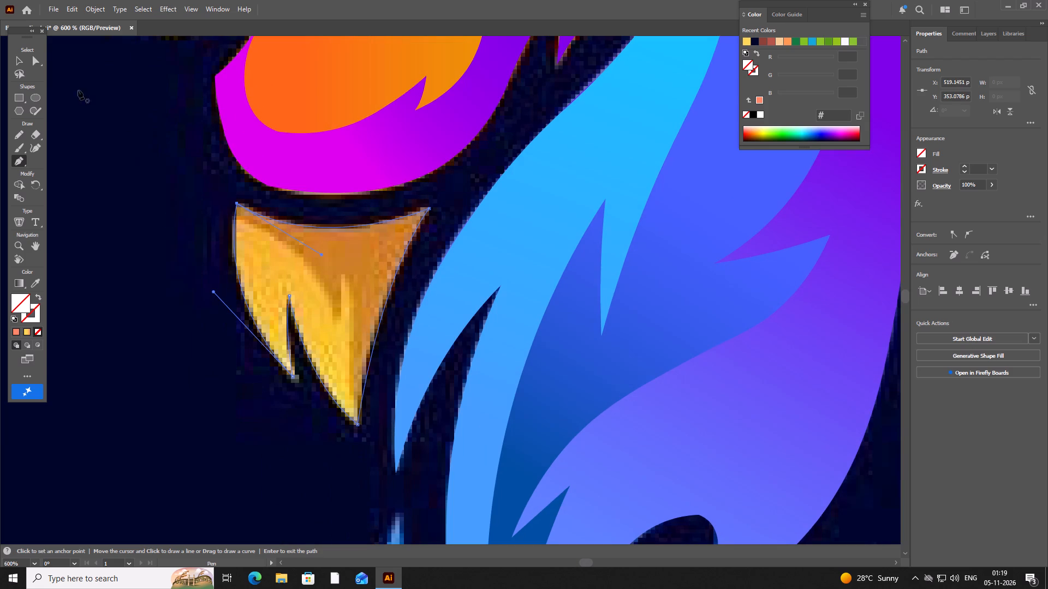
{"action": "left_click", "coordinate": [15, 56]}
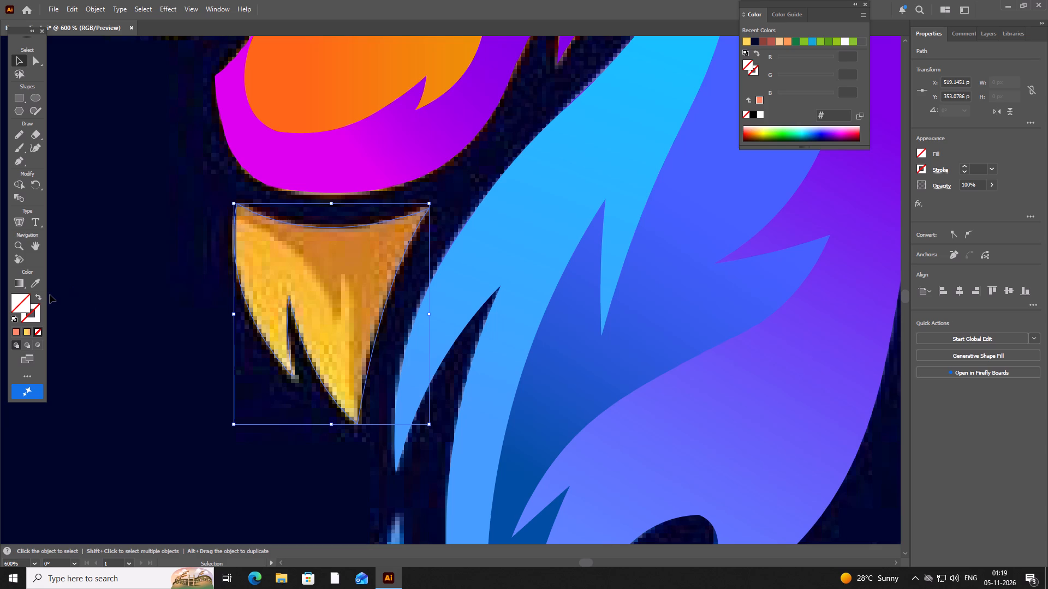
{"action": "left_click", "coordinate": [24, 333]}
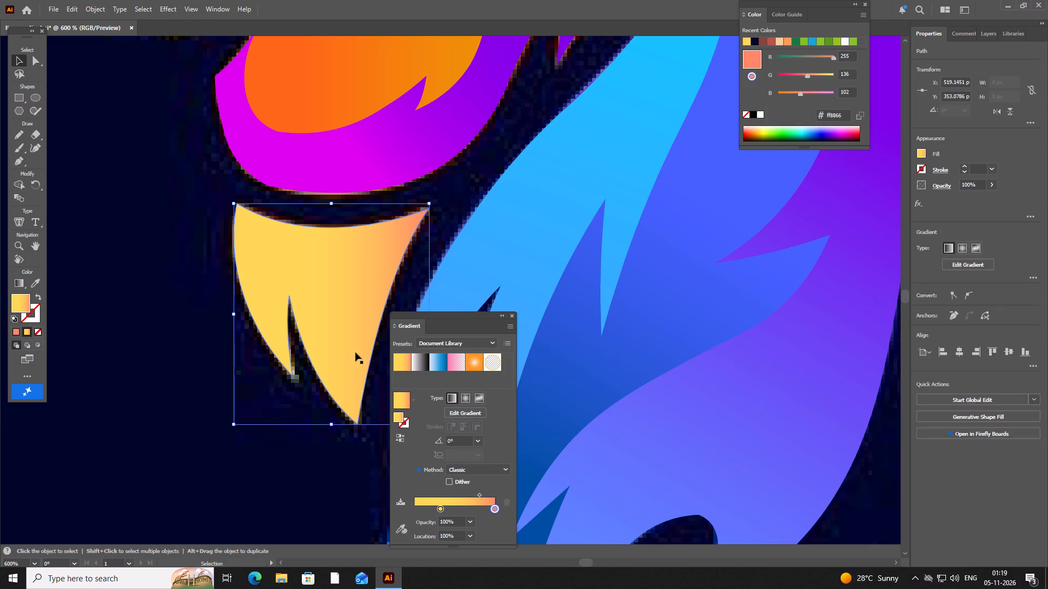
{"action": "left_click", "coordinate": [16, 280]}
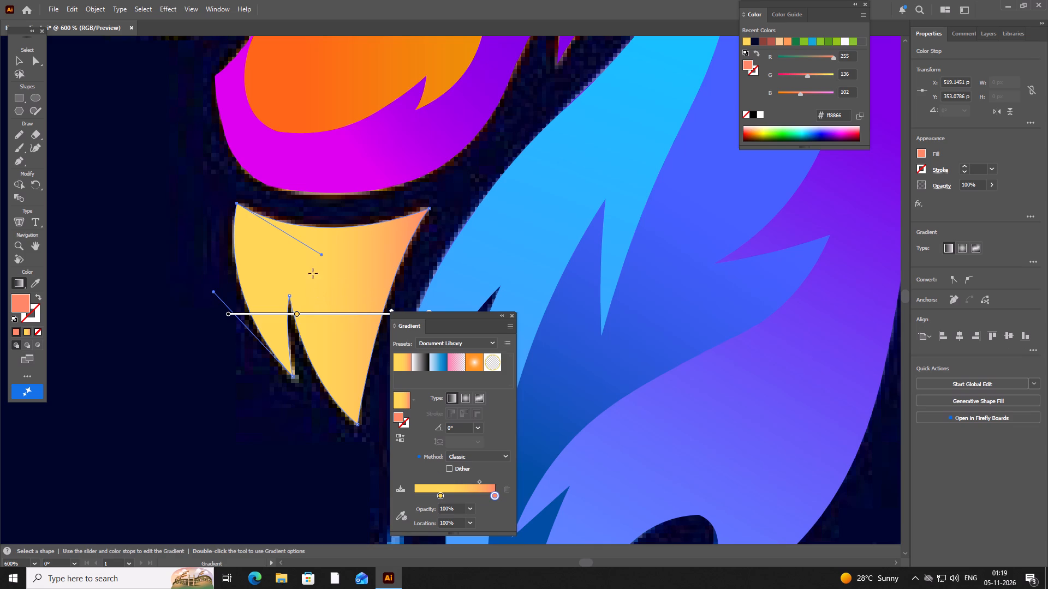
{"action": "left_click", "coordinate": [951, 245]}
{"action": "left_click_drag", "start_coordinate": [317, 238], "coordinate": [325, 352]}
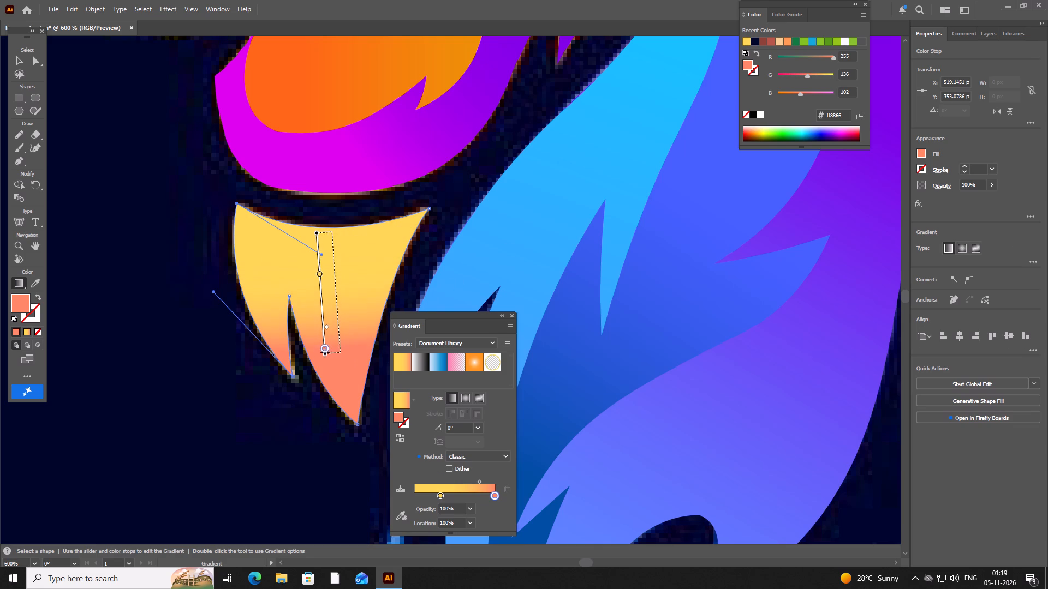
{"action": "left_click_drag", "start_coordinate": [325, 352], "coordinate": [334, 390]}
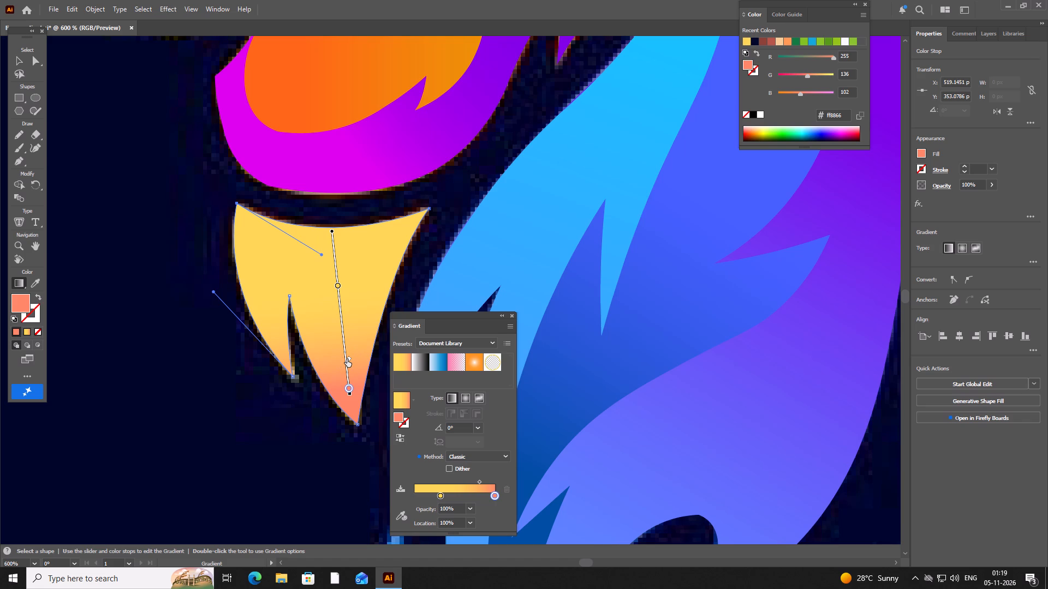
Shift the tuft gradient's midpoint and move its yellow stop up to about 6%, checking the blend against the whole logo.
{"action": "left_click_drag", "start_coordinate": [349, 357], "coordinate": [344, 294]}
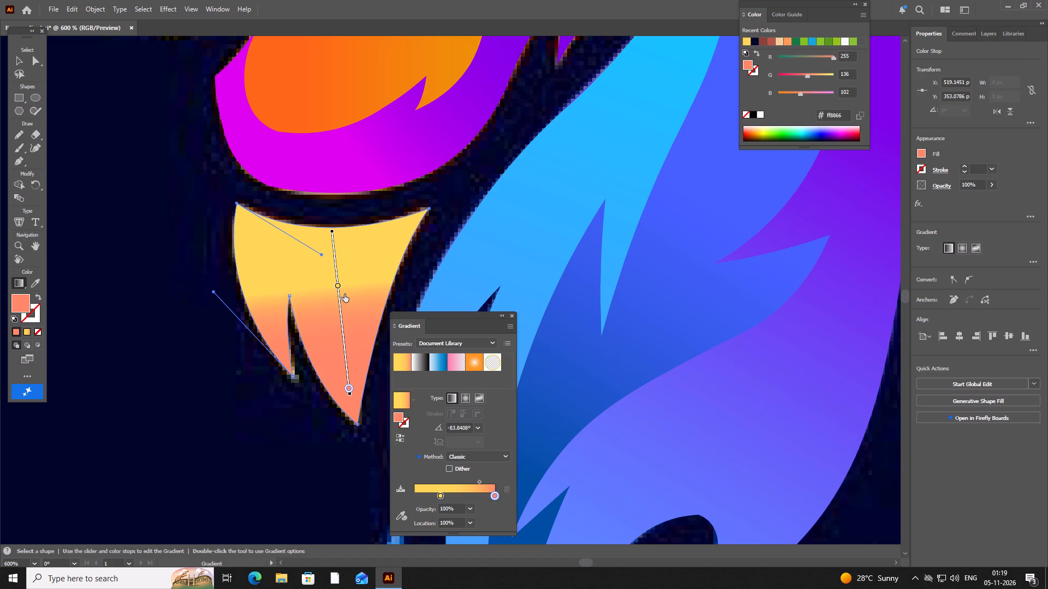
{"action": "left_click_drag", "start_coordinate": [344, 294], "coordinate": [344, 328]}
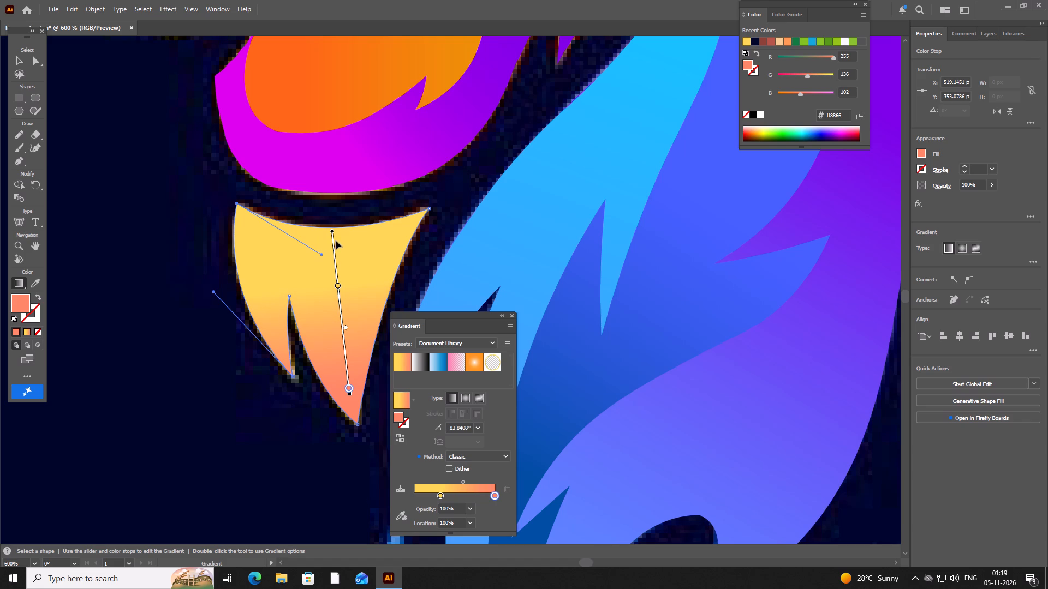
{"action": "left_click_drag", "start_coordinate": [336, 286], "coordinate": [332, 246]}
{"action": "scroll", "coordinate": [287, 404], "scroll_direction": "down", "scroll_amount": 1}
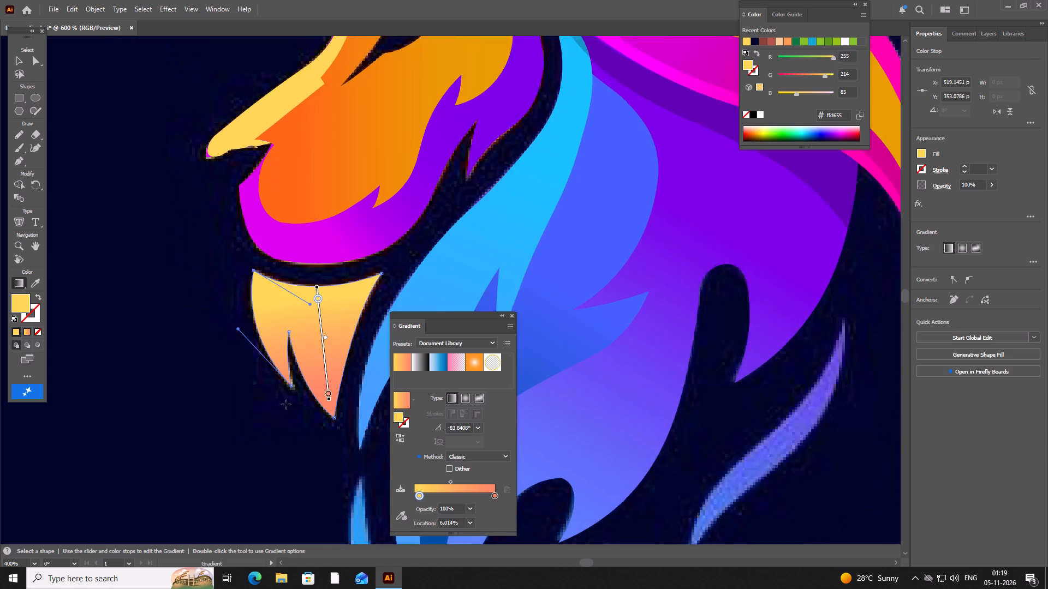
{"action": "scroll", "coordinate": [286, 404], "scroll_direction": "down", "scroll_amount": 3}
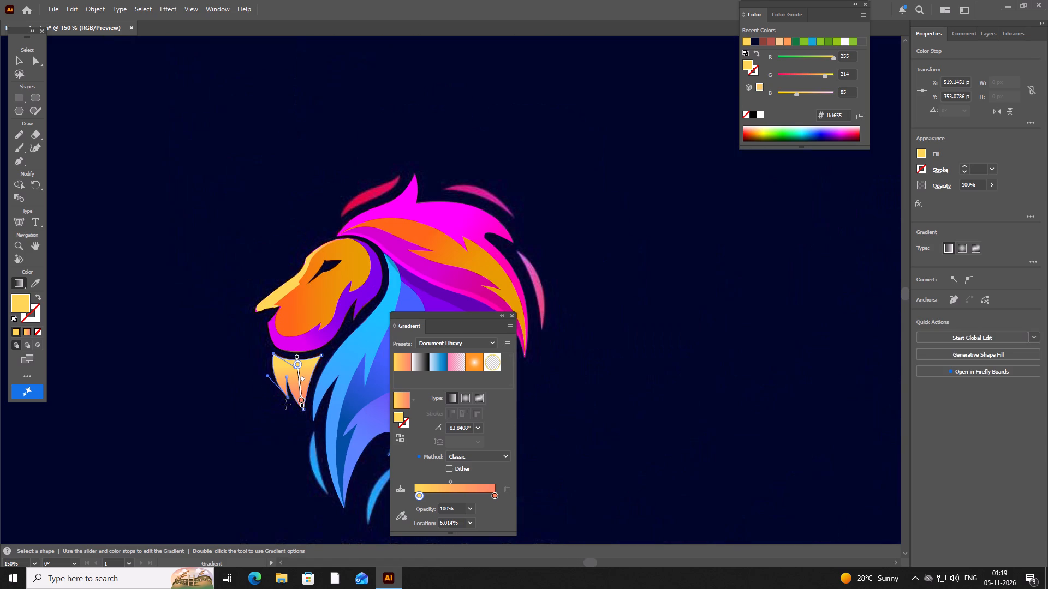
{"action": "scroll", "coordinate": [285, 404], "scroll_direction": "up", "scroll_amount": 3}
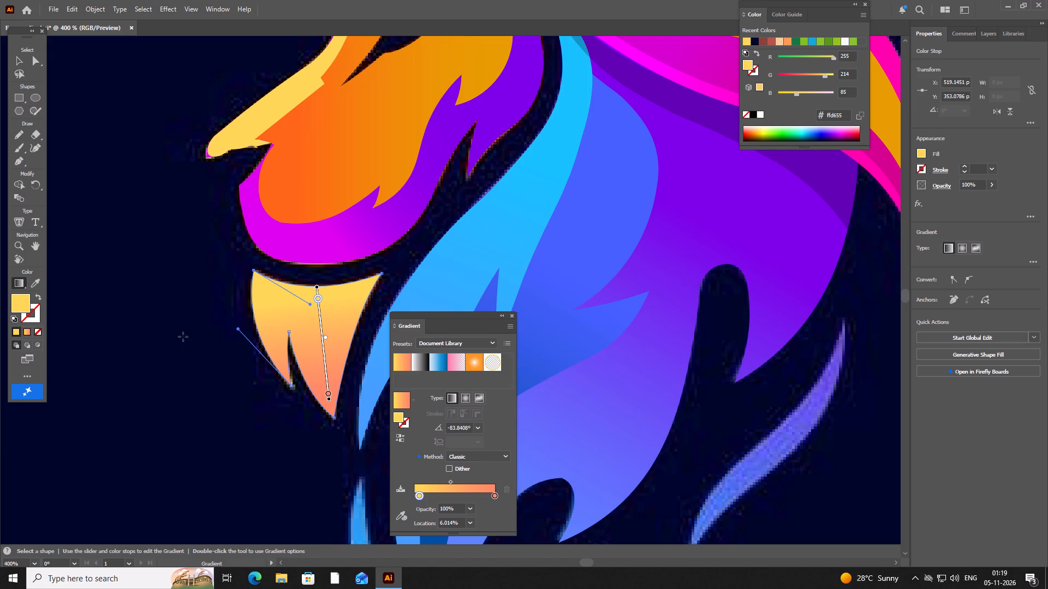
Sample the orange-to-amber gradient from the lion's face with the Eyedropper and apply it to the chin tuft.
{"action": "left_click", "coordinate": [36, 286]}
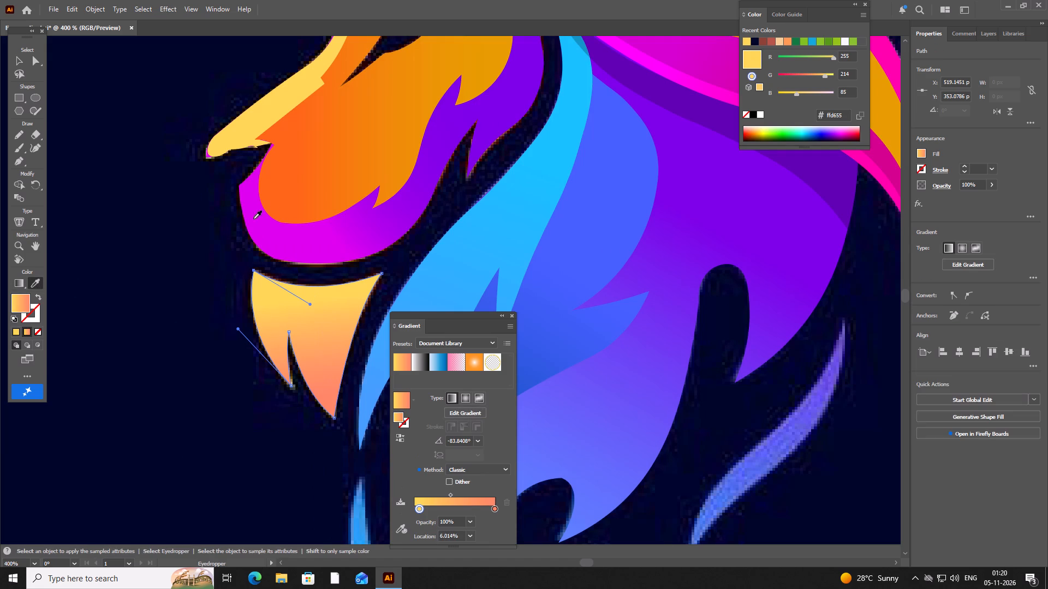
{"action": "left_click", "coordinate": [365, 161]}
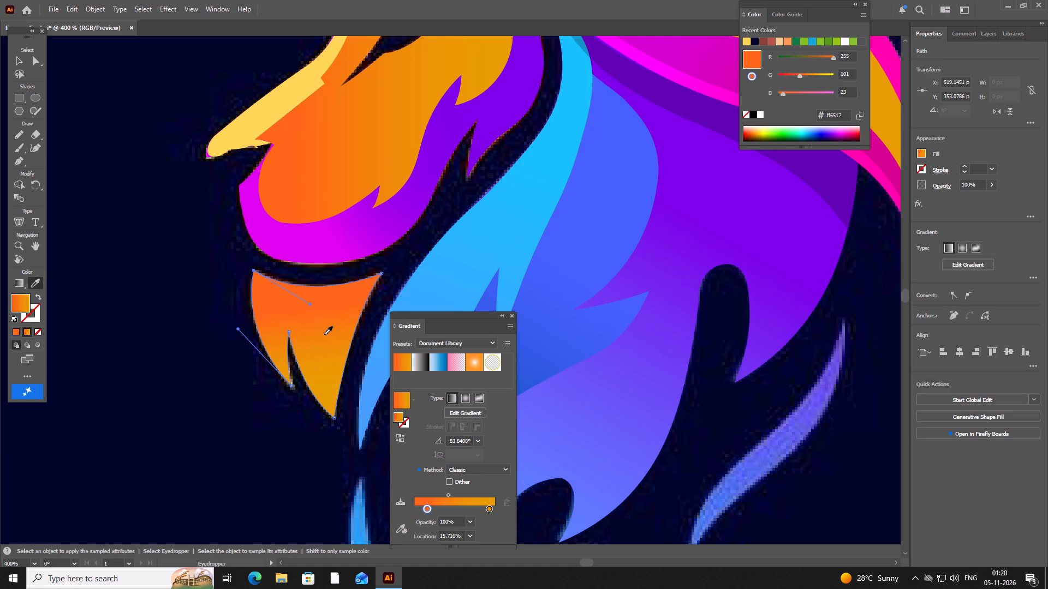
Move the tuft gradient's amber stop to about 85% and its orange stop to 0%, then deselect the tuft and close the gradient settings.
{"action": "left_click", "coordinate": [19, 279]}
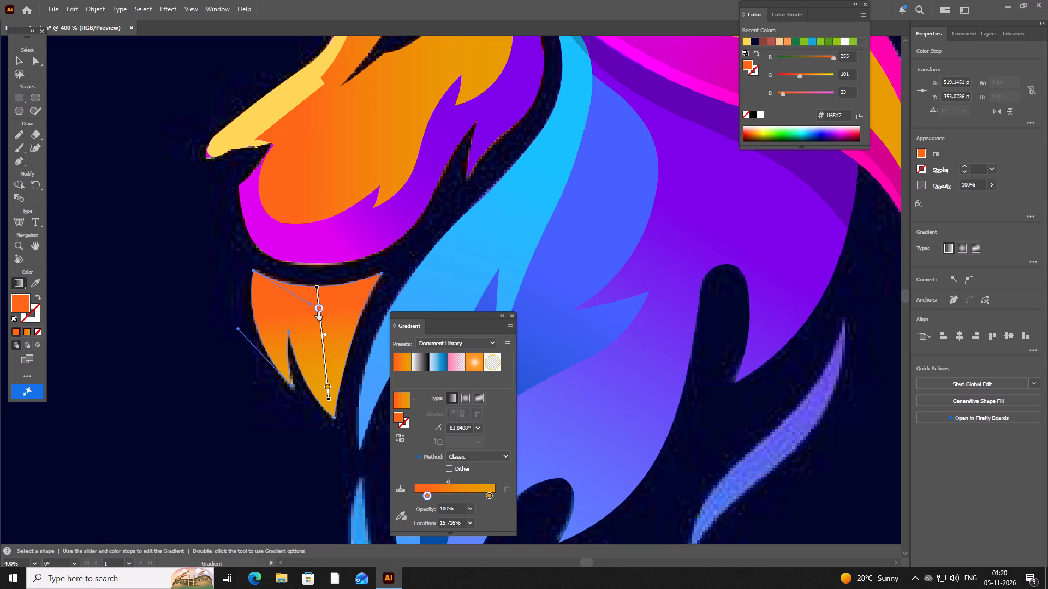
{"action": "left_click_drag", "start_coordinate": [327, 382], "coordinate": [324, 353]}
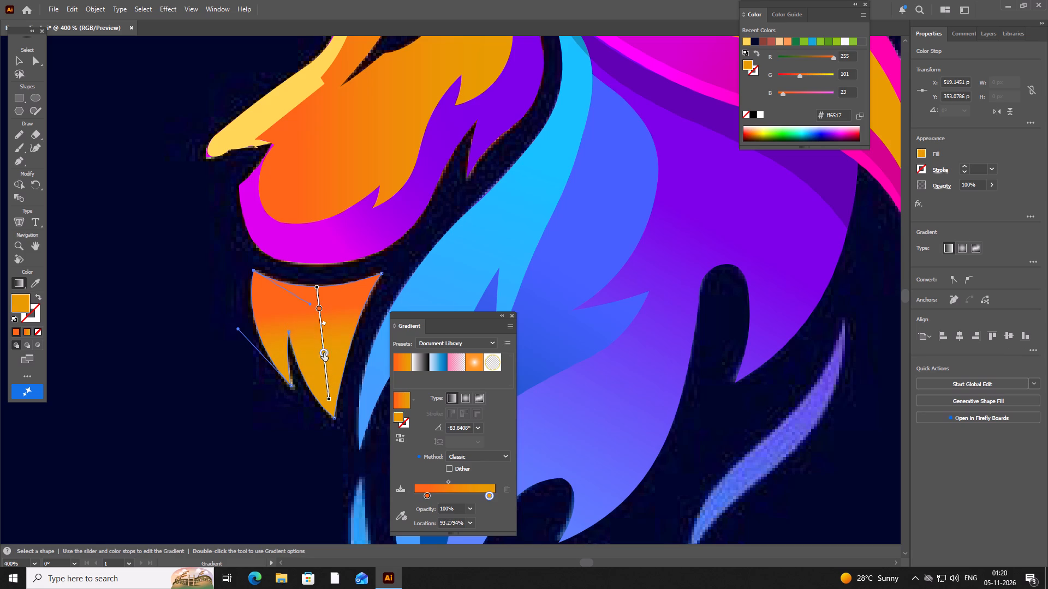
{"action": "left_click_drag", "start_coordinate": [324, 353], "coordinate": [332, 377]}
{"action": "left_click_drag", "start_coordinate": [321, 307], "coordinate": [334, 279]}
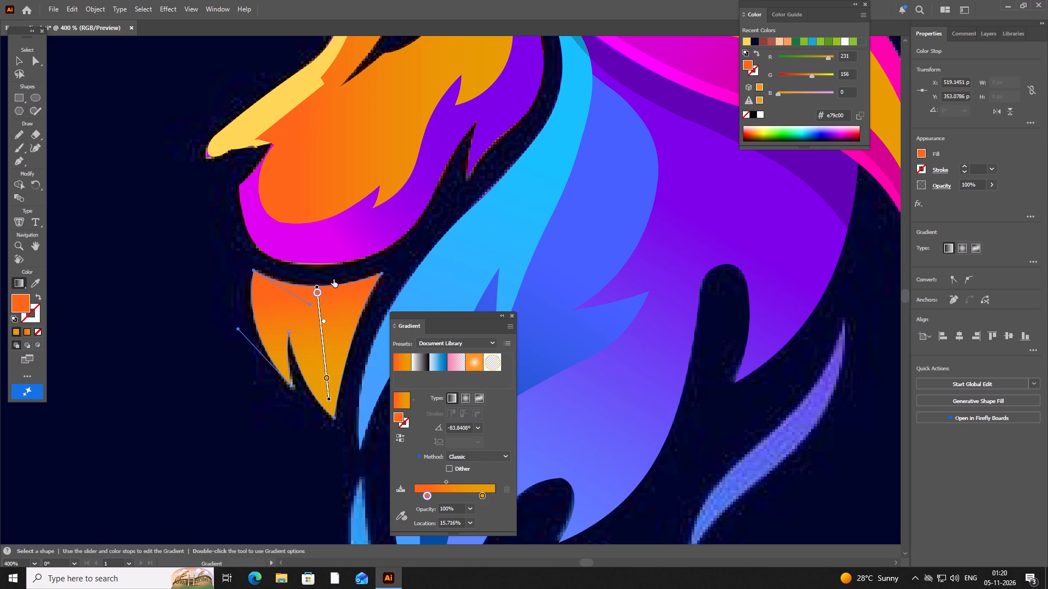
{"action": "left_click_drag", "start_coordinate": [334, 279], "coordinate": [334, 268]}
{"action": "scroll", "coordinate": [411, 275], "scroll_direction": "down", "scroll_amount": 2}
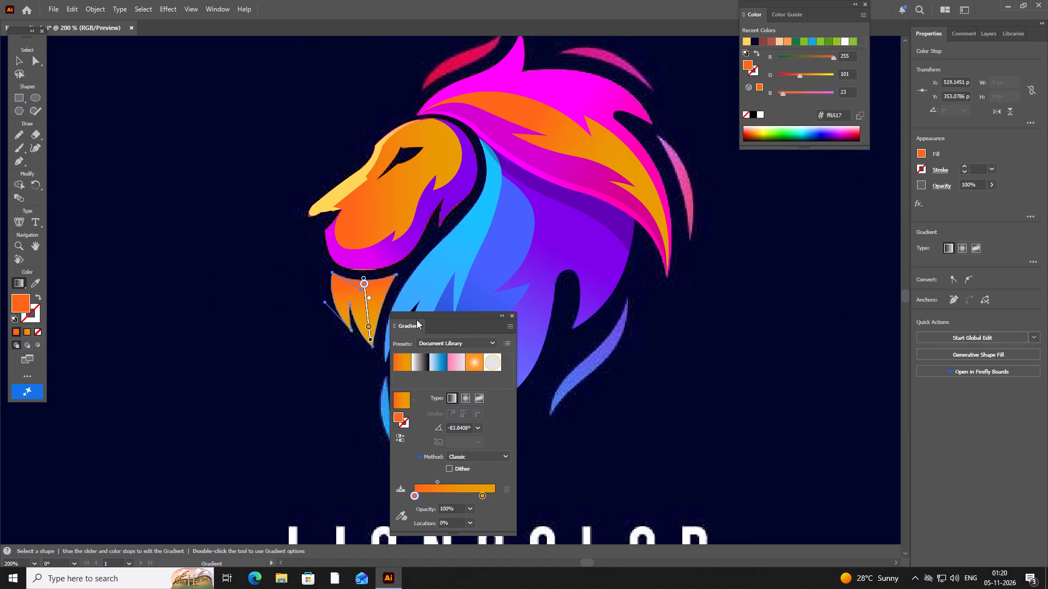
{"action": "scroll", "coordinate": [347, 319], "scroll_direction": "up", "scroll_amount": 3}
{"action": "scroll", "coordinate": [347, 319], "scroll_direction": "down", "scroll_amount": 1}
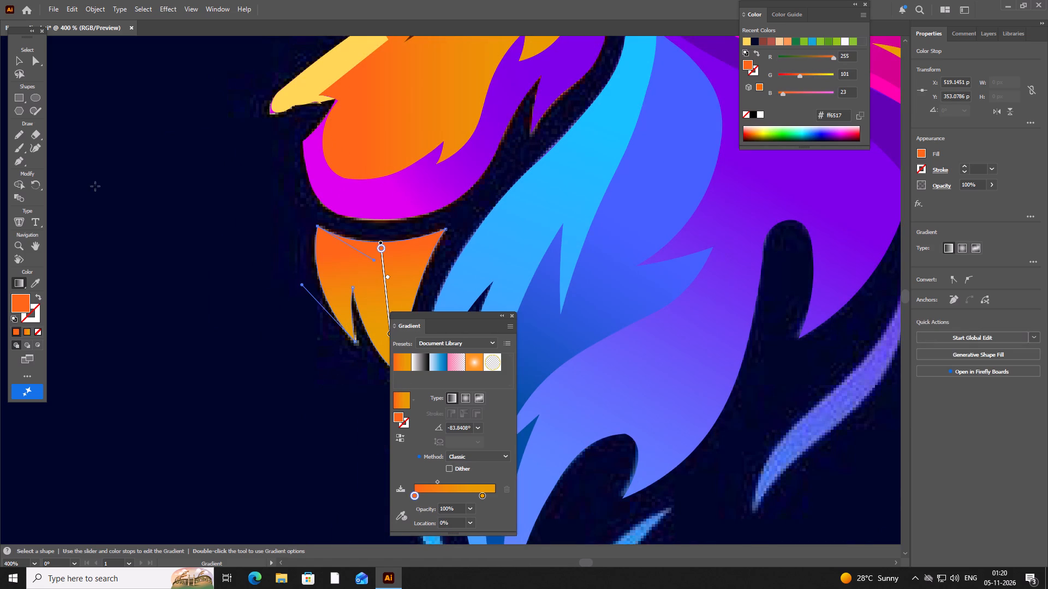
{"action": "left_click", "coordinate": [14, 63]}
{"action": "left_click", "coordinate": [236, 282]}
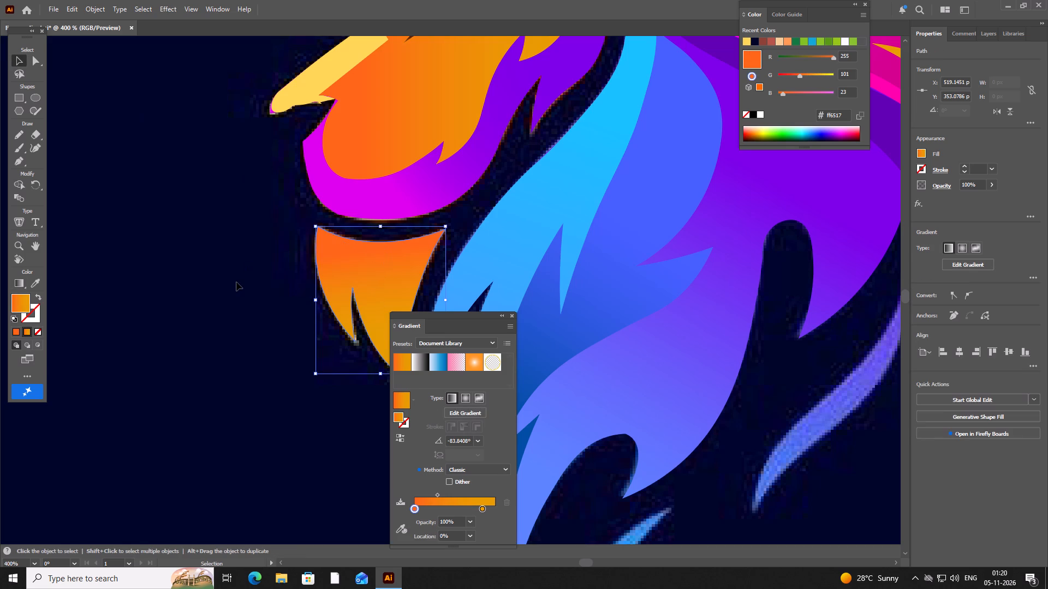
{"action": "left_click", "coordinate": [511, 313]}
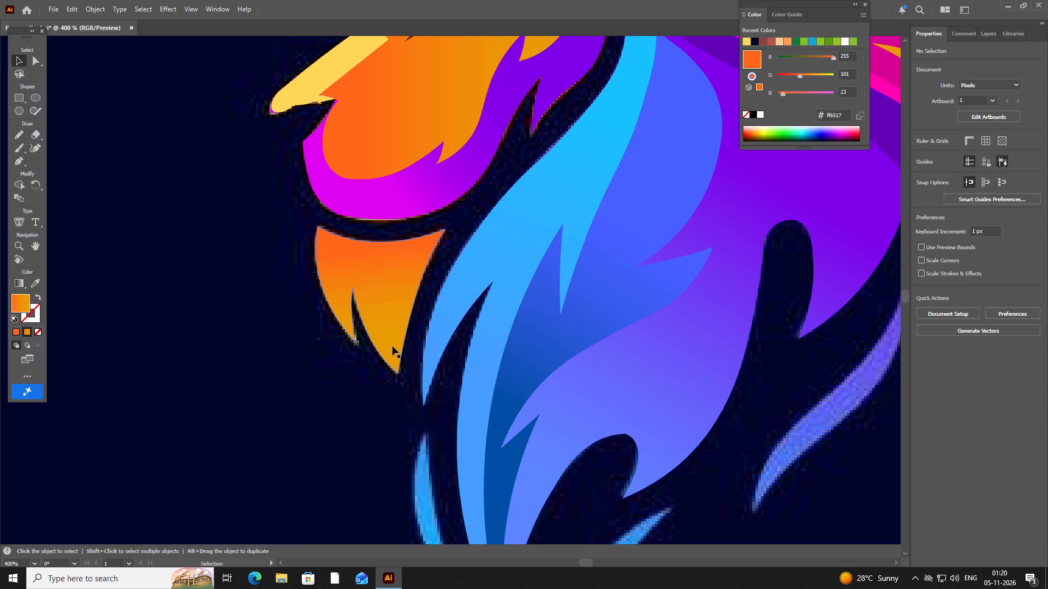
Extend the chin tuft's long tip slightly downward with the Curvature tool to cover the reference tip, then deselect the tuft.
{"action": "scroll", "coordinate": [392, 346], "scroll_direction": "up", "scroll_amount": 4}
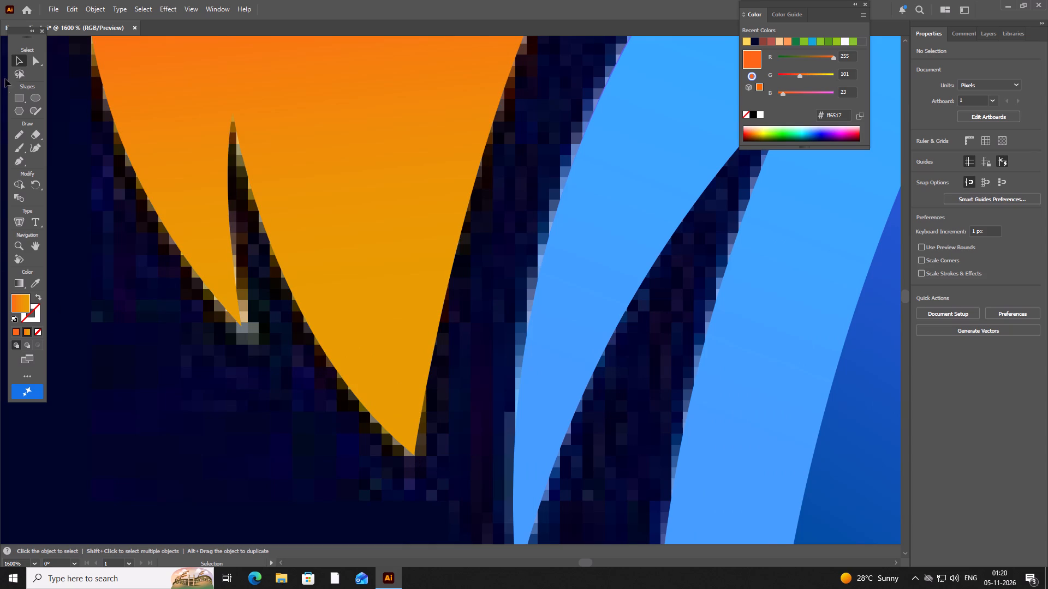
{"action": "left_click", "coordinate": [16, 61]}
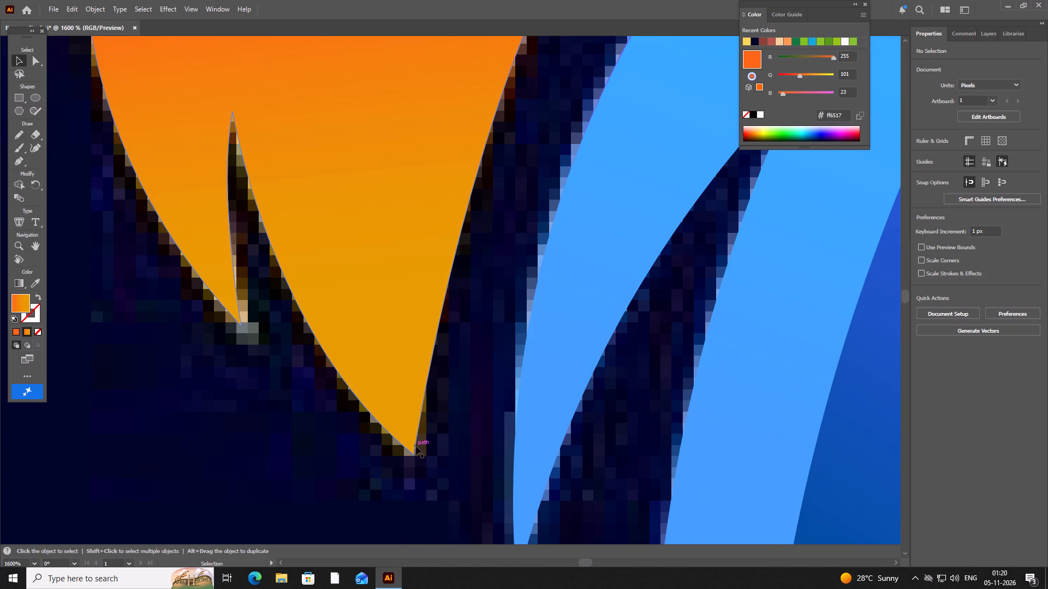
{"action": "left_click", "coordinate": [416, 446]}
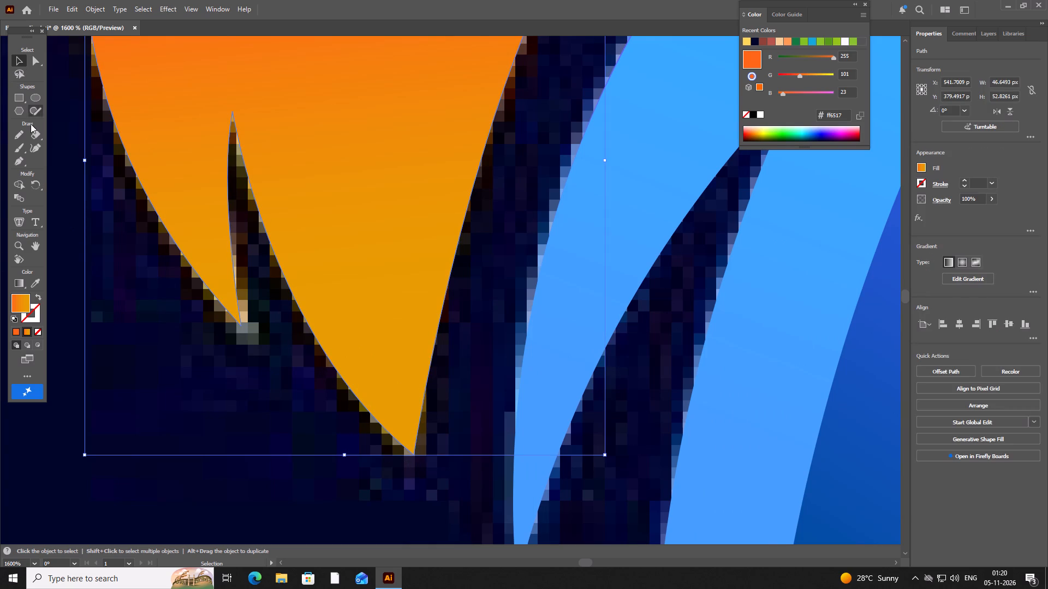
{"action": "left_click", "coordinate": [38, 146]}
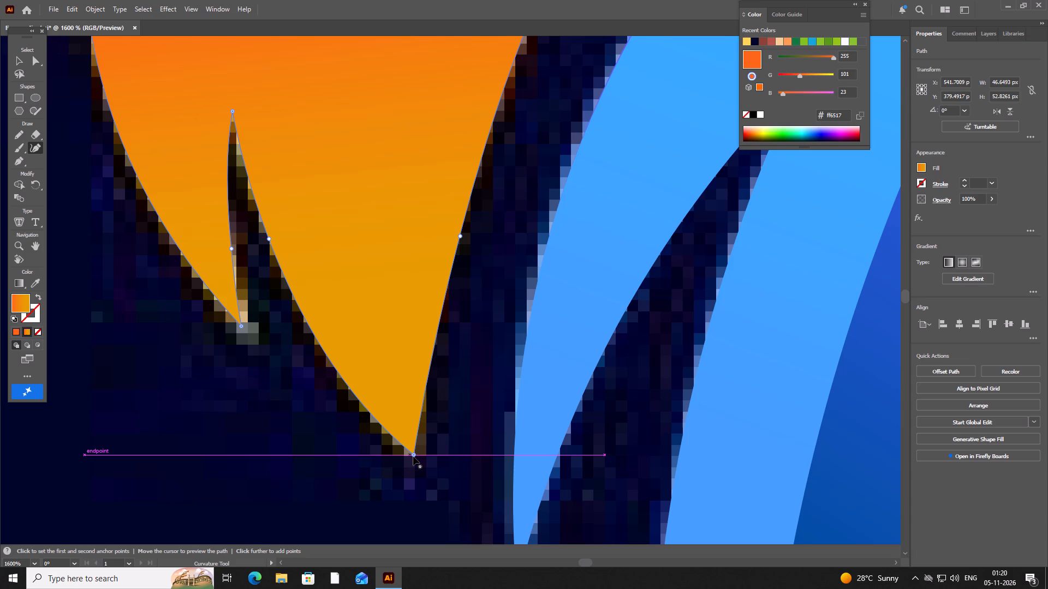
{"action": "left_click", "coordinate": [23, 161]}
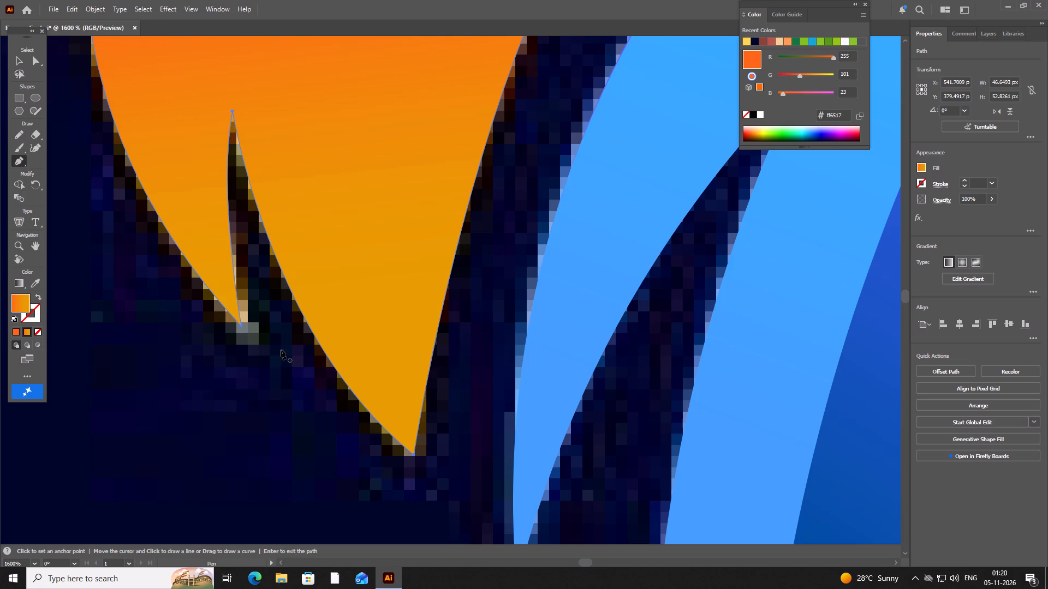
{"action": "left_click", "coordinate": [414, 454]}
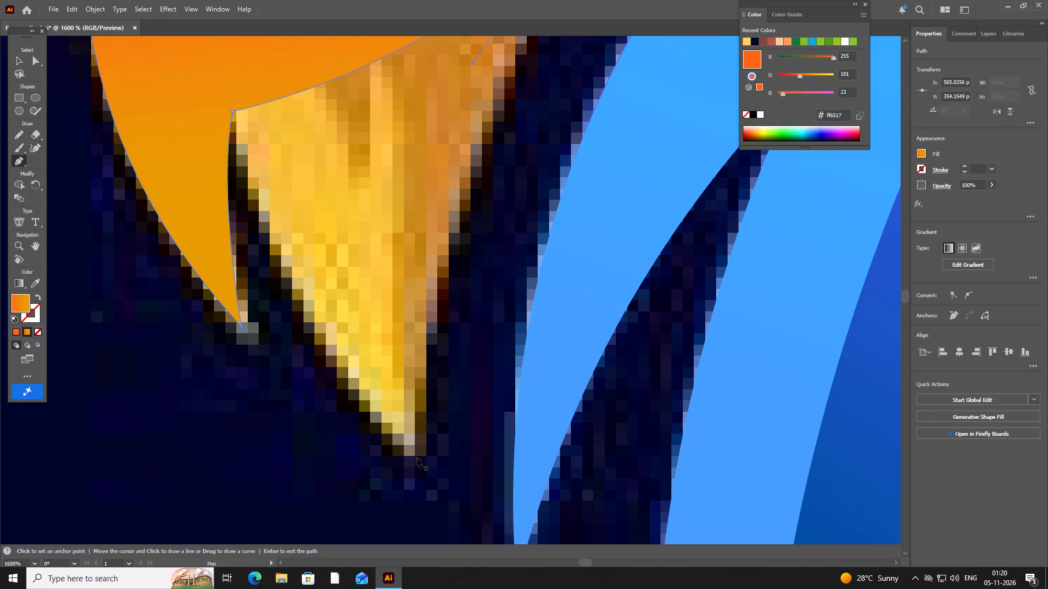
{"action": "key", "text": "ctrl+z"}
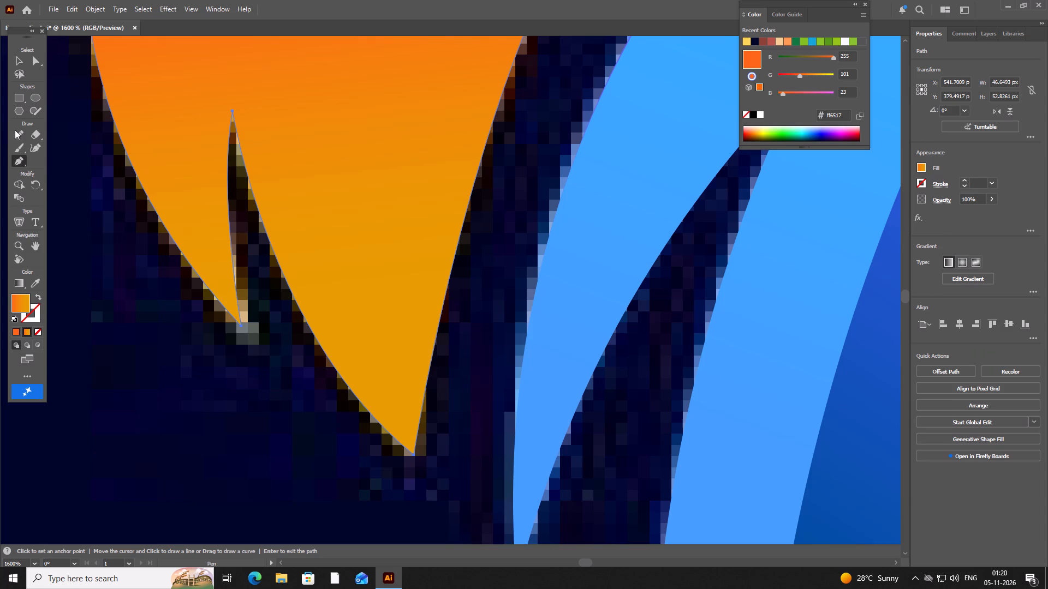
{"action": "left_click", "coordinate": [35, 150]}
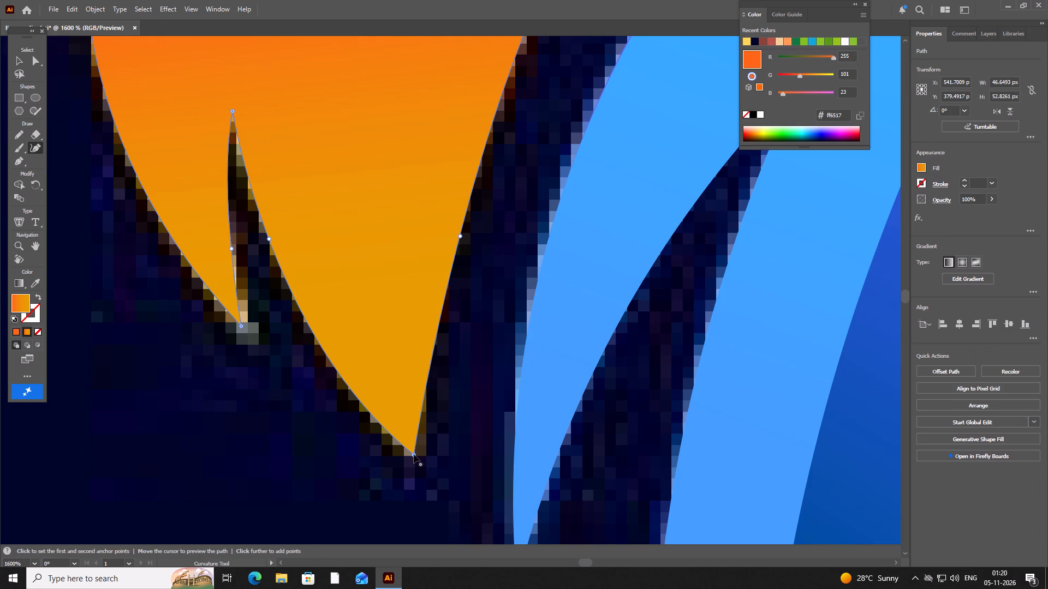
{"action": "left_click_drag", "start_coordinate": [414, 454], "coordinate": [419, 461]}
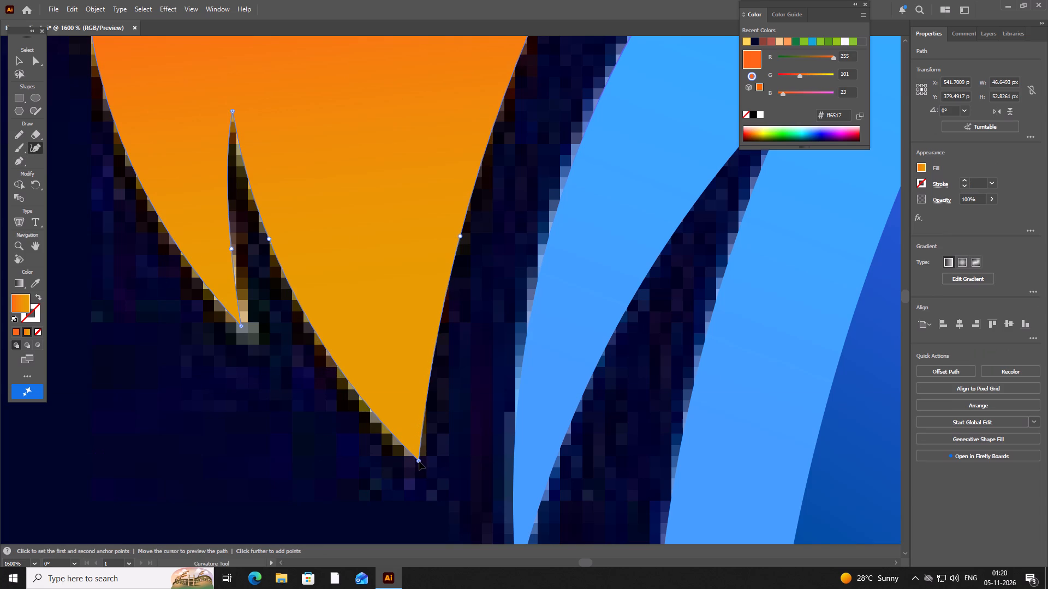
{"action": "left_click_drag", "start_coordinate": [419, 461], "coordinate": [415, 471]}
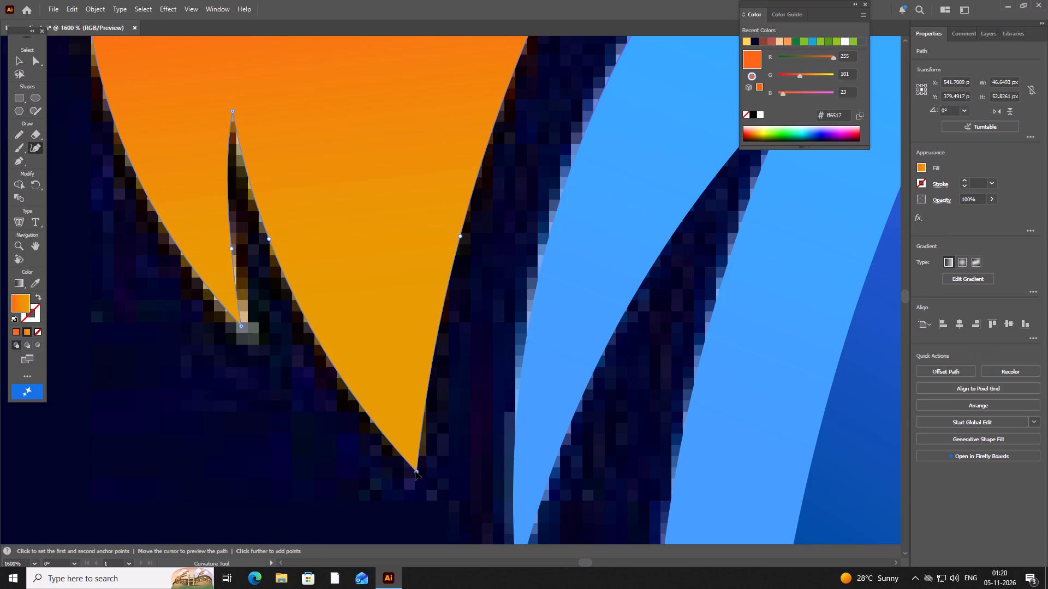
{"action": "left_click_drag", "start_coordinate": [415, 471], "coordinate": [417, 470]}
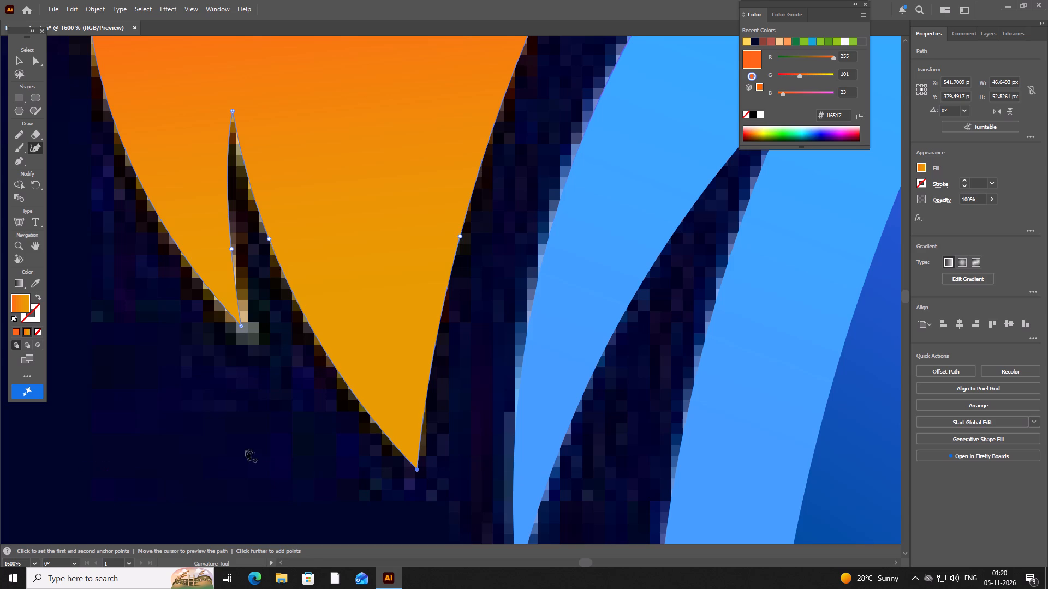
{"action": "scroll", "coordinate": [207, 422], "scroll_direction": "down", "scroll_amount": 4}
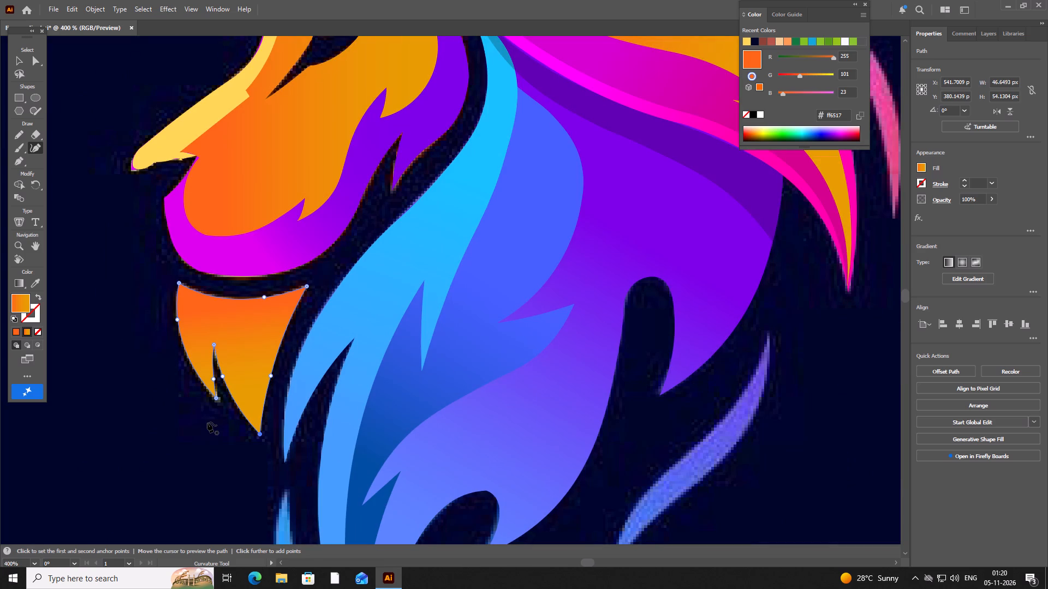
{"action": "left_click", "coordinate": [19, 63]}
{"action": "left_click", "coordinate": [167, 430]}
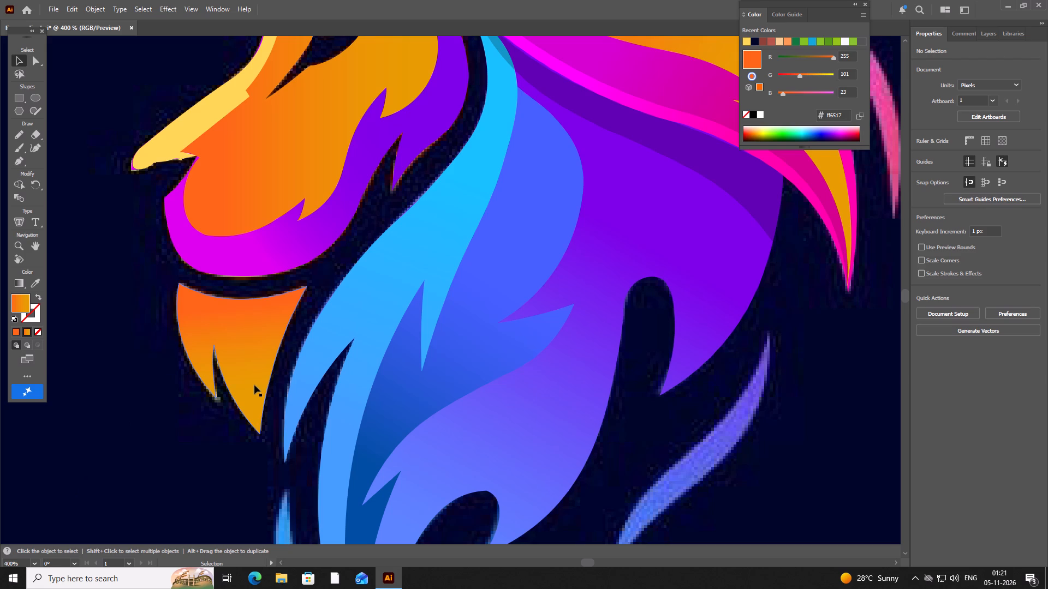
Set the chin tuft's opacity to 0% so the reference shading can be traced, leaving the tuft deselected.
{"action": "scroll", "coordinate": [254, 385], "scroll_direction": "down", "scroll_amount": 2}
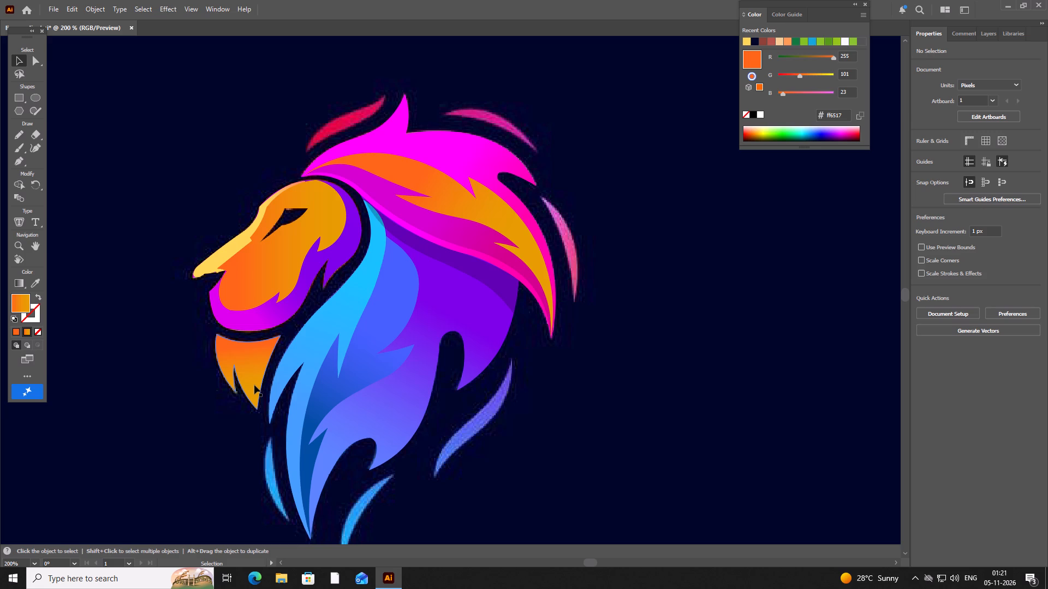
{"action": "scroll", "coordinate": [234, 419], "scroll_direction": "up", "scroll_amount": 1}
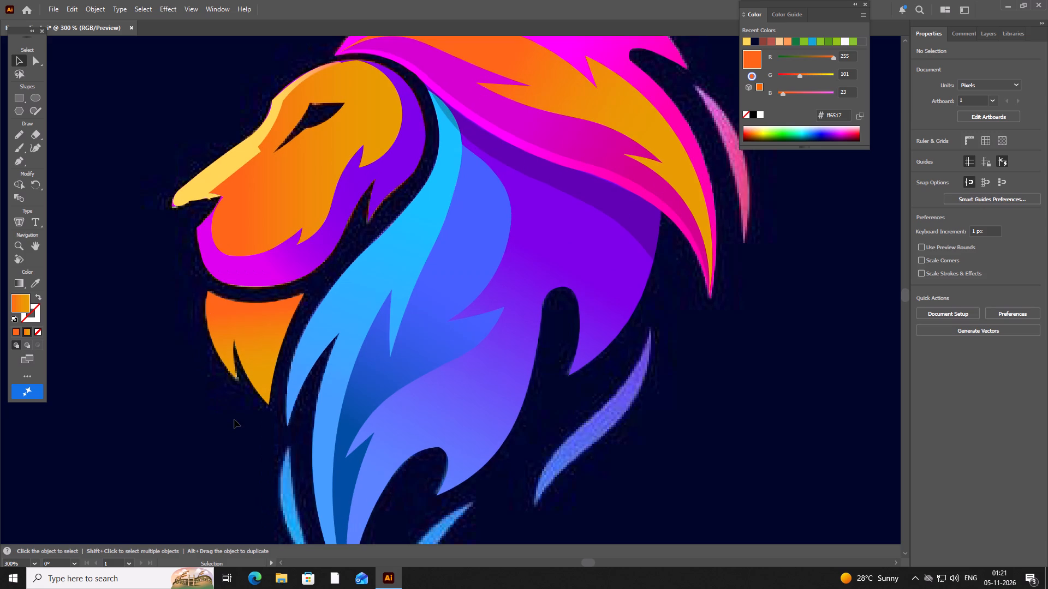
{"action": "left_click", "coordinate": [273, 372]}
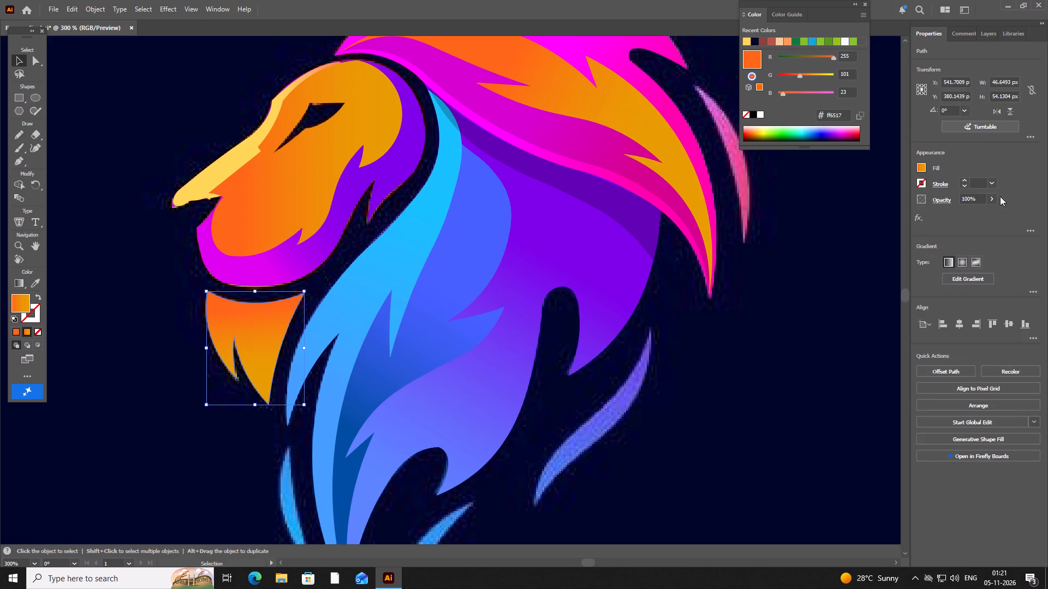
{"action": "left_click", "coordinate": [991, 201]}
{"action": "left_click_drag", "start_coordinate": [987, 212], "coordinate": [860, 250]}
{"action": "scroll", "coordinate": [116, 360], "scroll_direction": "up", "scroll_amount": 3}
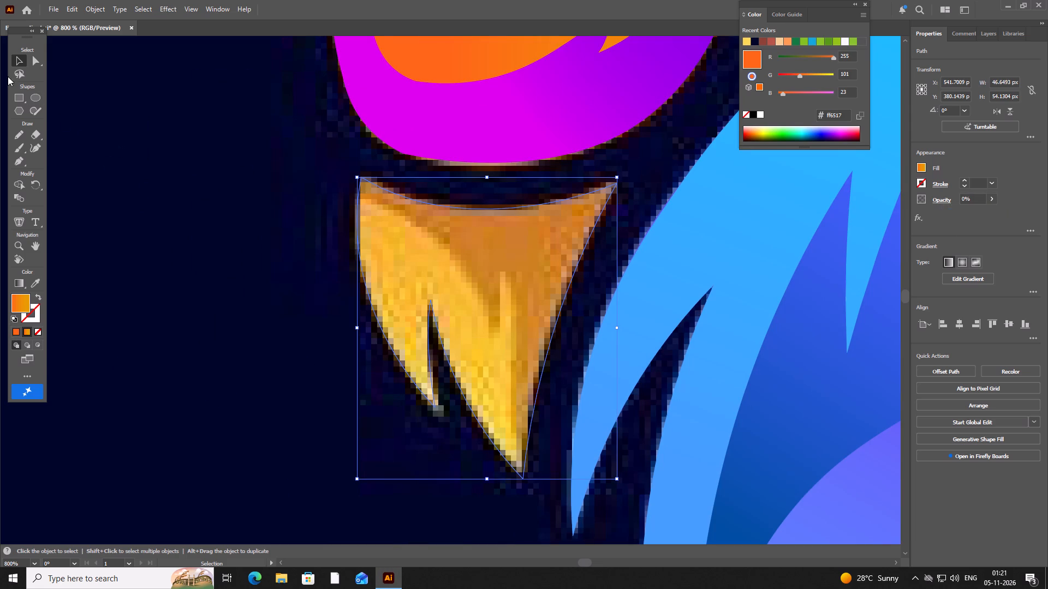
{"action": "left_click", "coordinate": [19, 160]}
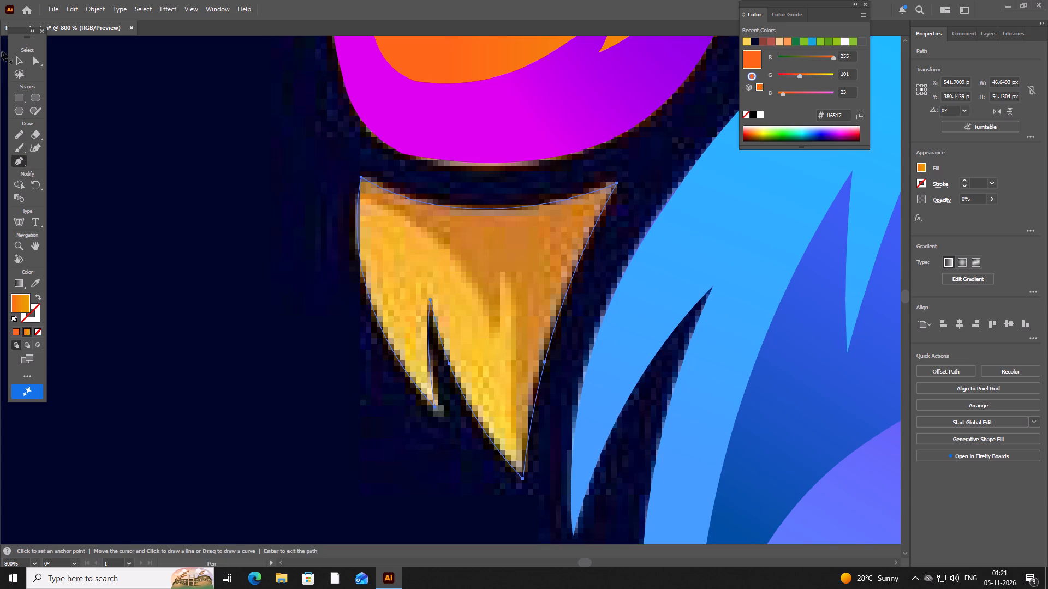
{"action": "left_click", "coordinate": [16, 58]}
{"action": "left_click", "coordinate": [160, 154]}
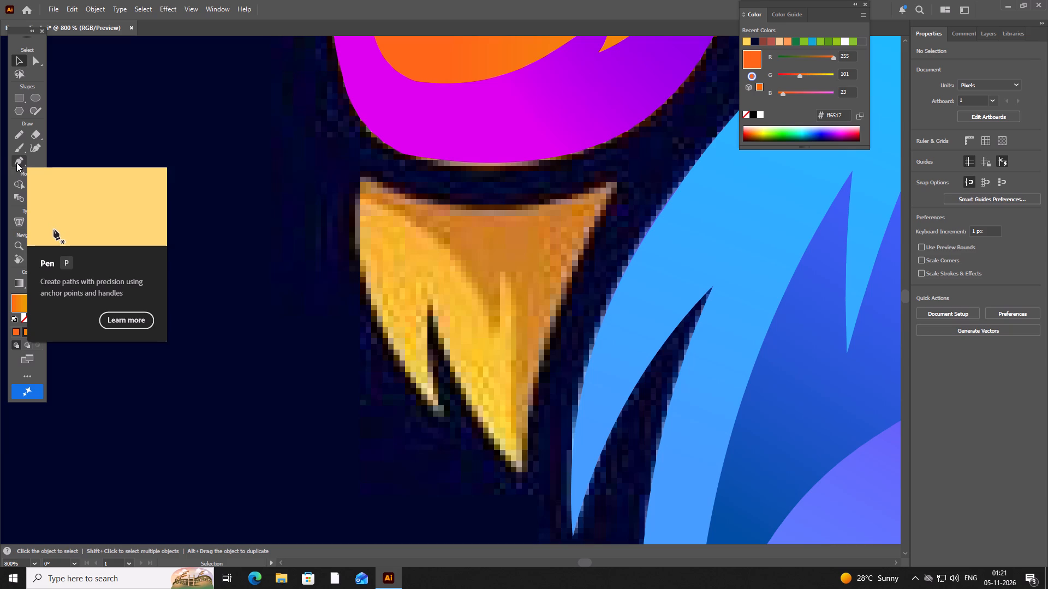
Trace the darker orange shading inside the chin tuft with the Pen tool, starting down from its upper front corner.
{"action": "left_click", "coordinate": [15, 165]}
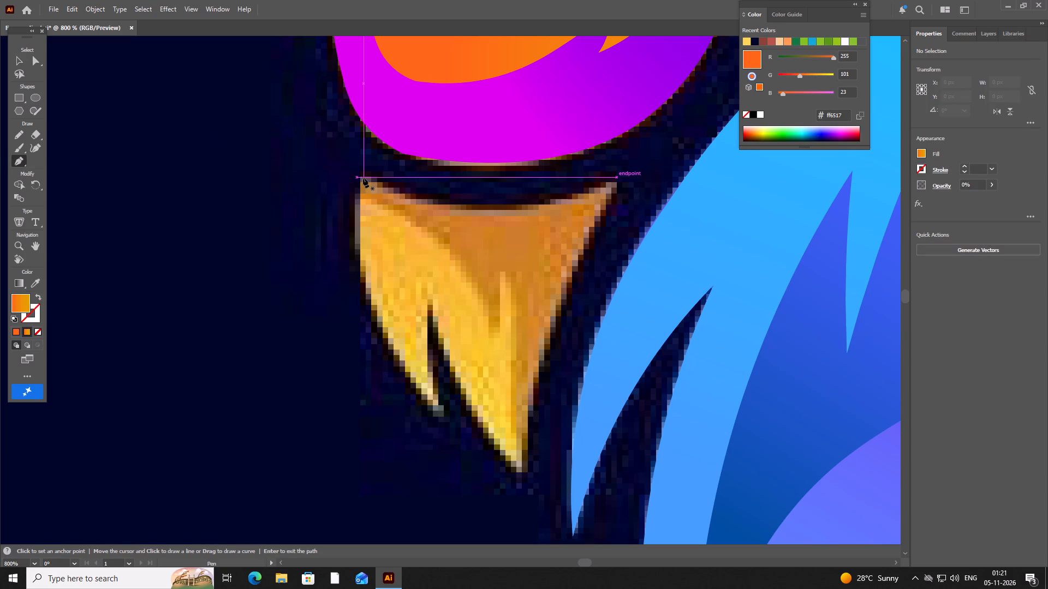
{"action": "left_click", "coordinate": [362, 178]}
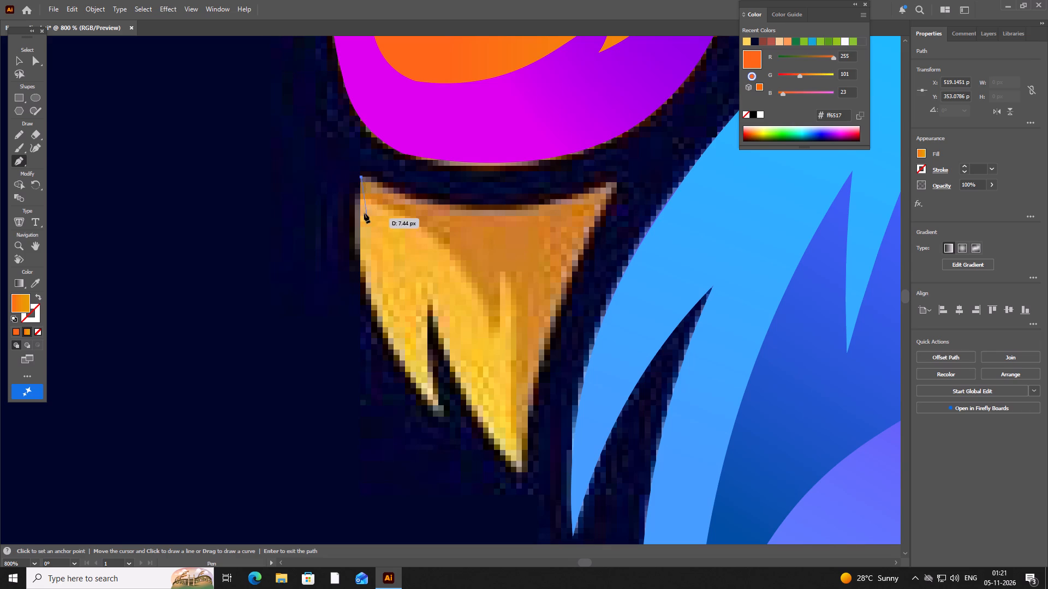
{"action": "left_click", "coordinate": [361, 196]}
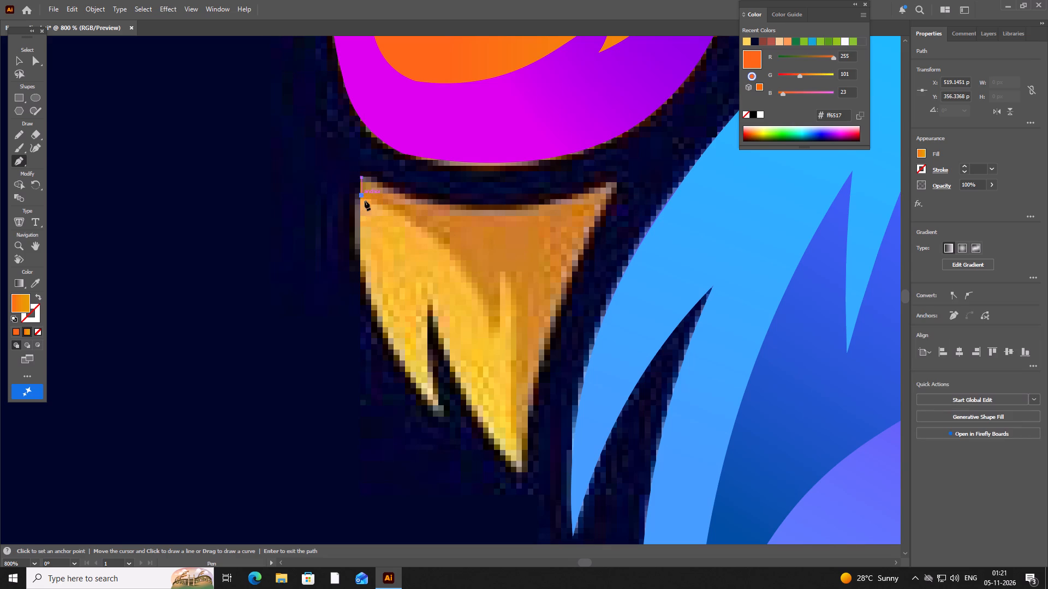
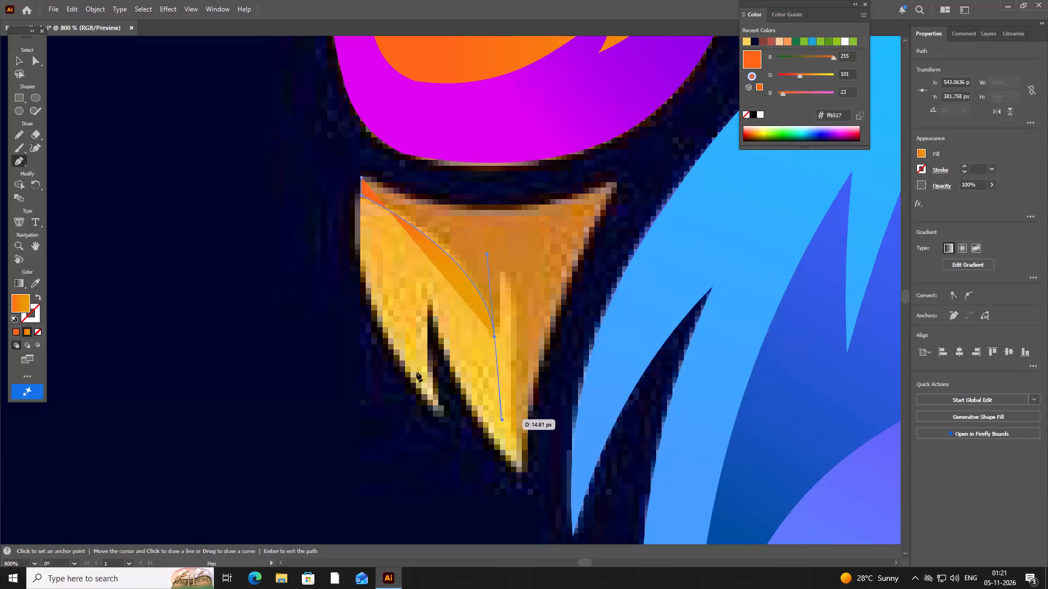
Remove the shading path's fill and trace its narrow upward spike in the middle of the chin tuft with the Pen tool.
{"action": "left_click", "coordinate": [37, 332]}
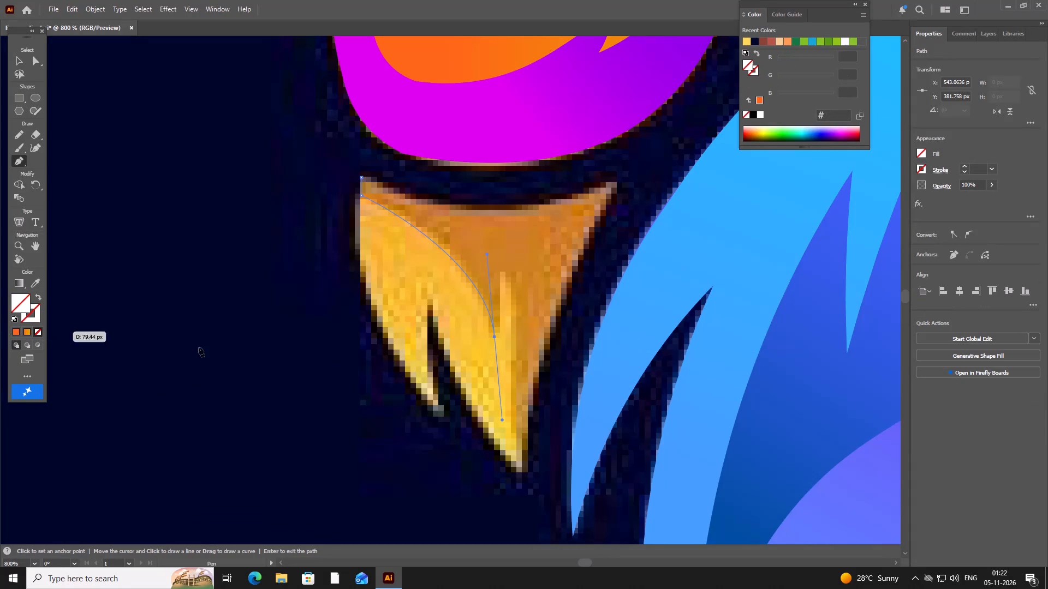
{"action": "left_click", "coordinate": [494, 339]}
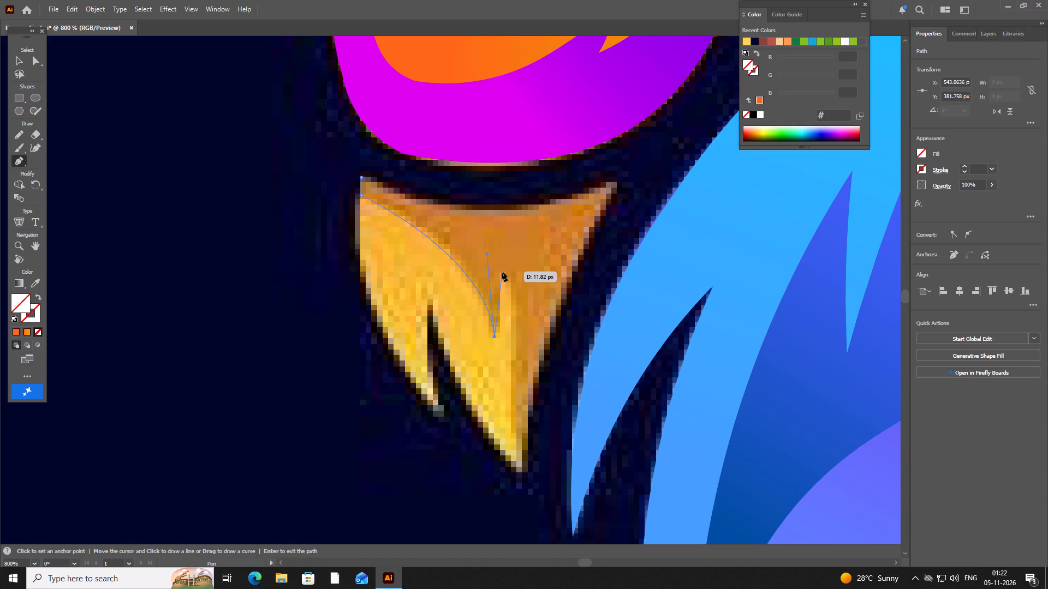
{"action": "left_click_drag", "start_coordinate": [502, 272], "coordinate": [503, 248]}
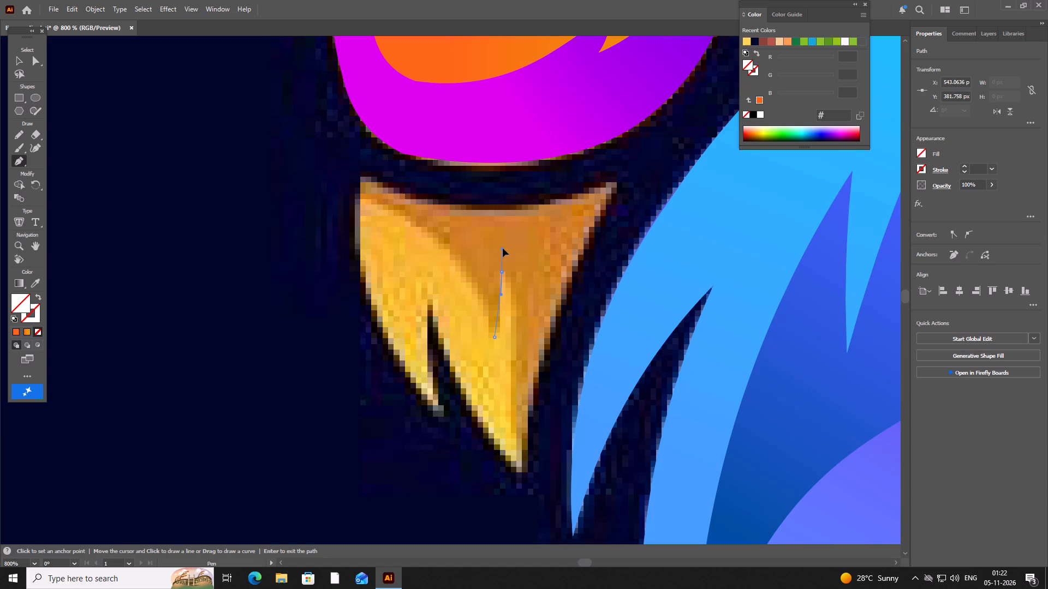
{"action": "left_click_drag", "start_coordinate": [503, 248], "coordinate": [497, 237]}
{"action": "left_click_drag", "start_coordinate": [497, 237], "coordinate": [496, 237]}
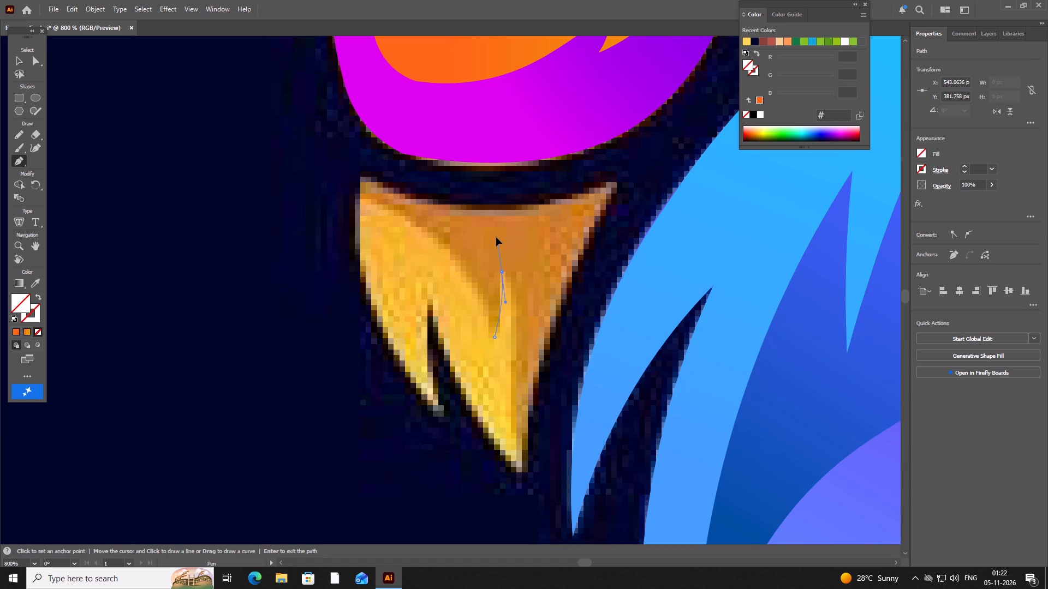
{"action": "left_click_drag", "start_coordinate": [496, 237], "coordinate": [499, 208]}
{"action": "left_click_drag", "start_coordinate": [499, 208], "coordinate": [501, 209]}
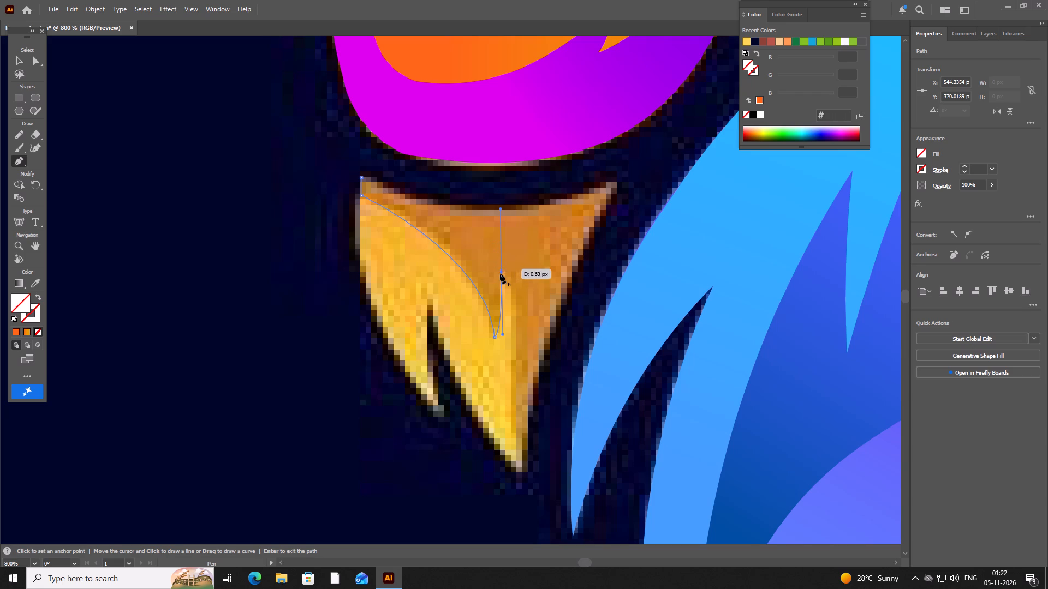
{"action": "left_click", "coordinate": [501, 271]}
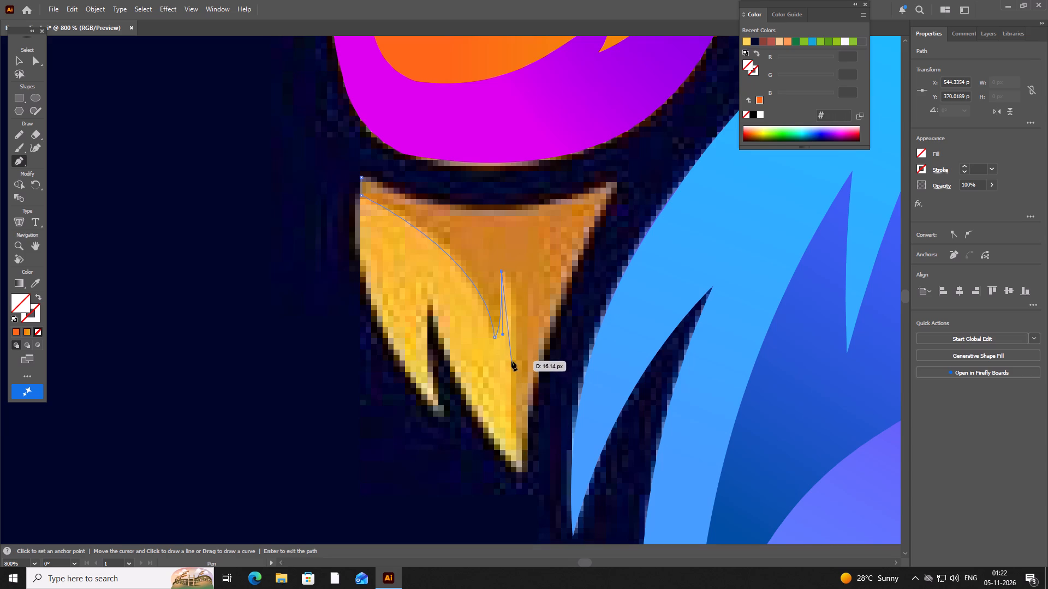
Continue the shading outline from the spike's peak down the inner colour edge to the tuft's long lower tip.
{"action": "left_click_drag", "start_coordinate": [511, 361], "coordinate": [504, 400]}
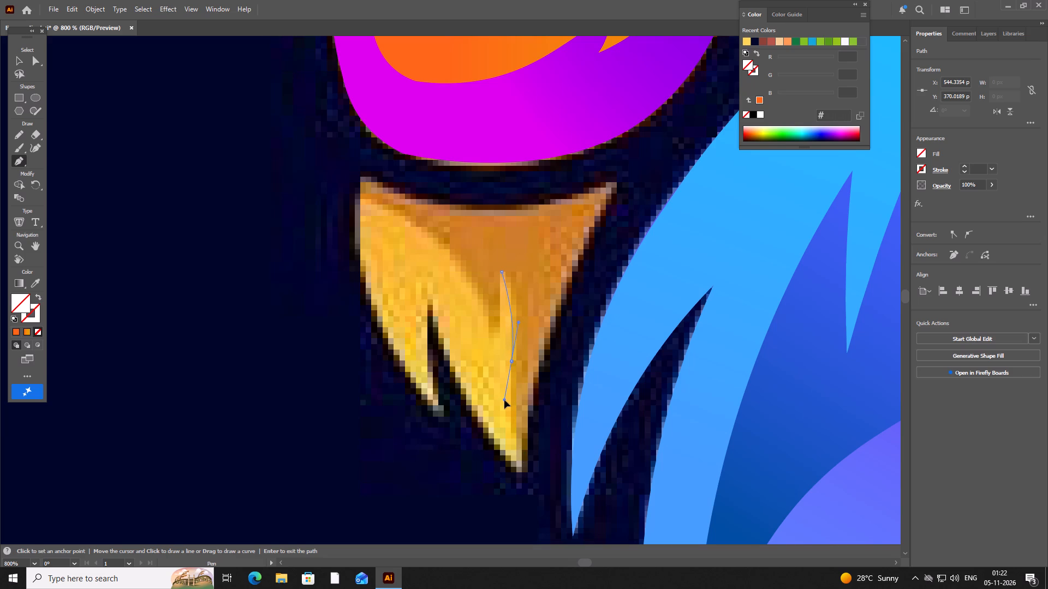
{"action": "left_click_drag", "start_coordinate": [504, 400], "coordinate": [501, 426]}
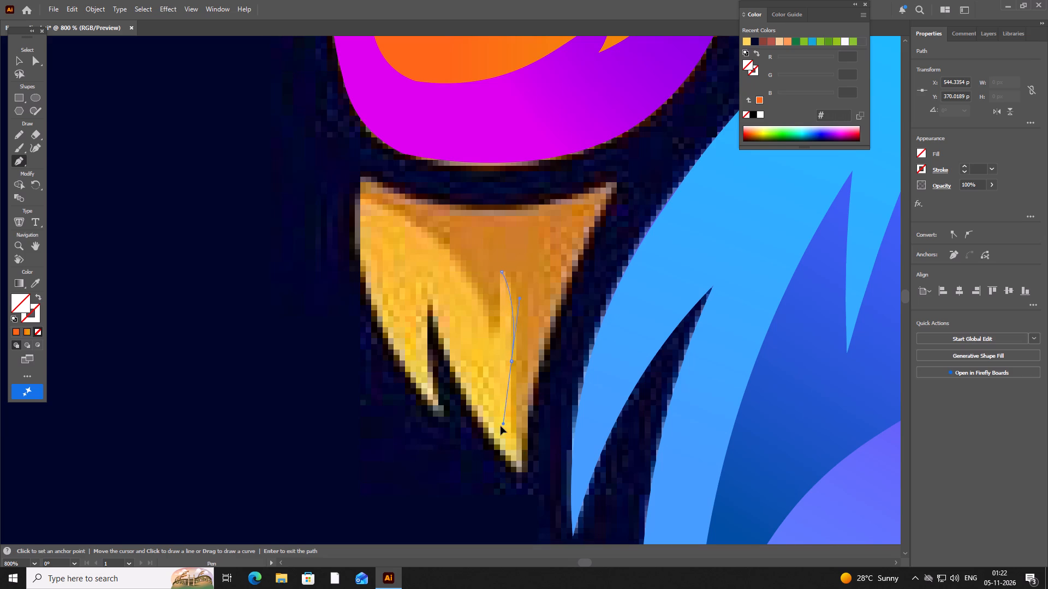
{"action": "left_click_drag", "start_coordinate": [501, 426], "coordinate": [522, 435]}
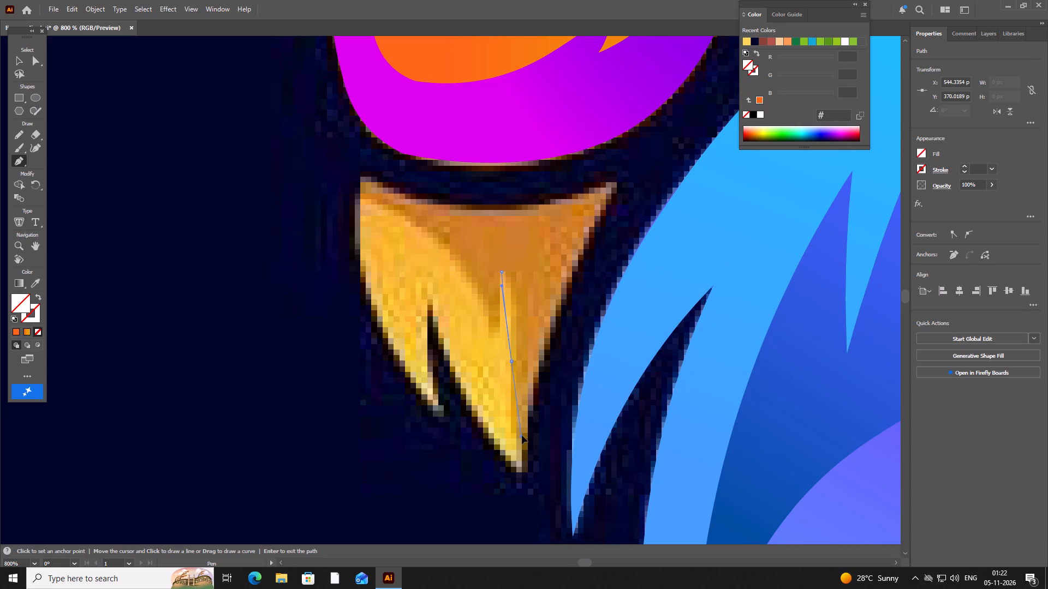
{"action": "left_click_drag", "start_coordinate": [522, 435], "coordinate": [508, 441]}
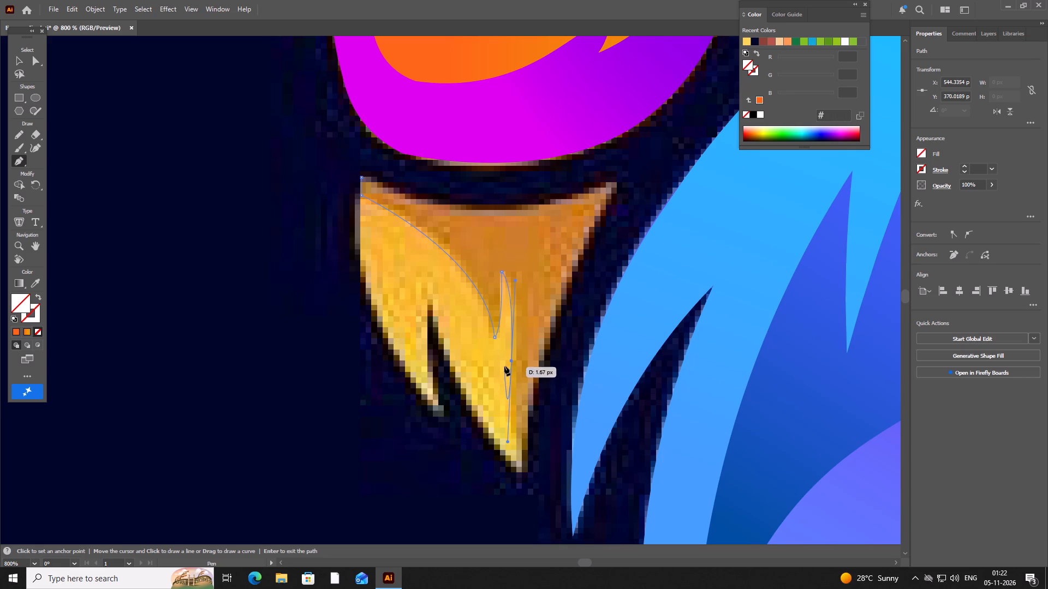
{"action": "left_click", "coordinate": [511, 360]}
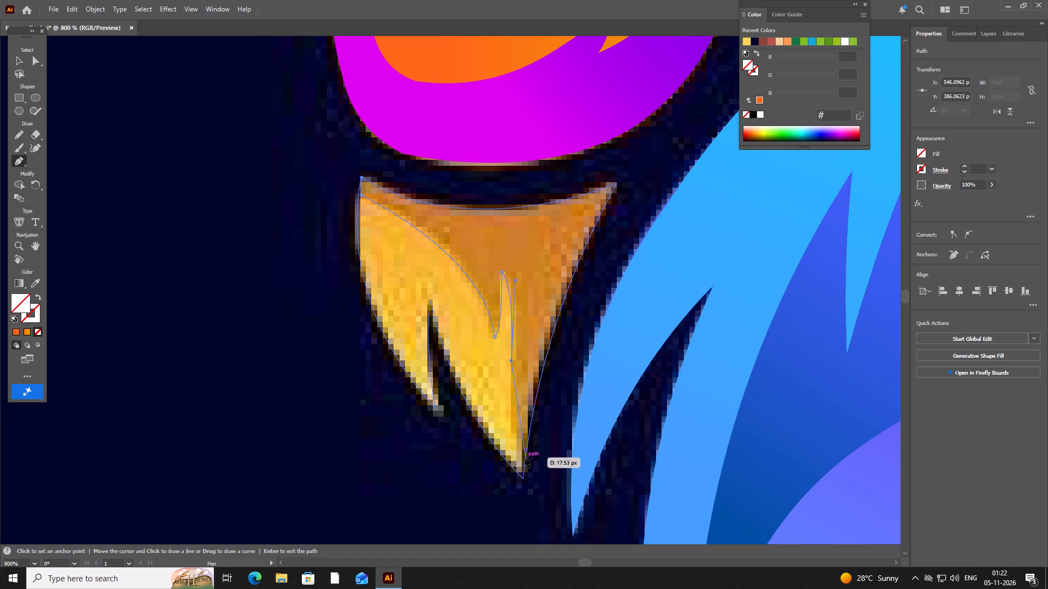
{"action": "left_click_drag", "start_coordinate": [525, 458], "coordinate": [541, 489]}
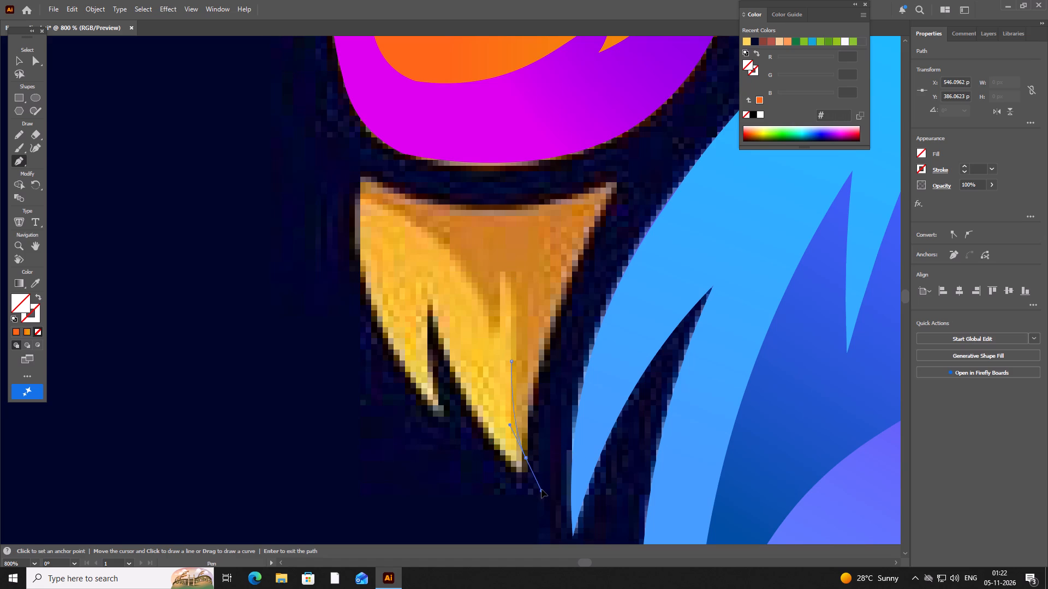
{"action": "left_click_drag", "start_coordinate": [541, 489], "coordinate": [544, 473]}
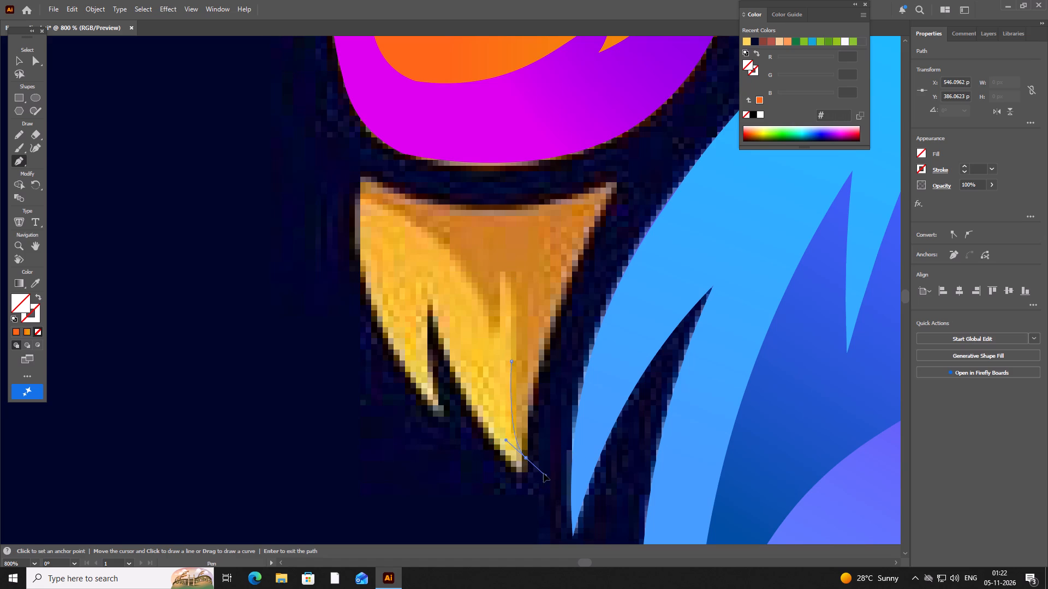
{"action": "left_click_drag", "start_coordinate": [544, 473], "coordinate": [546, 478]}
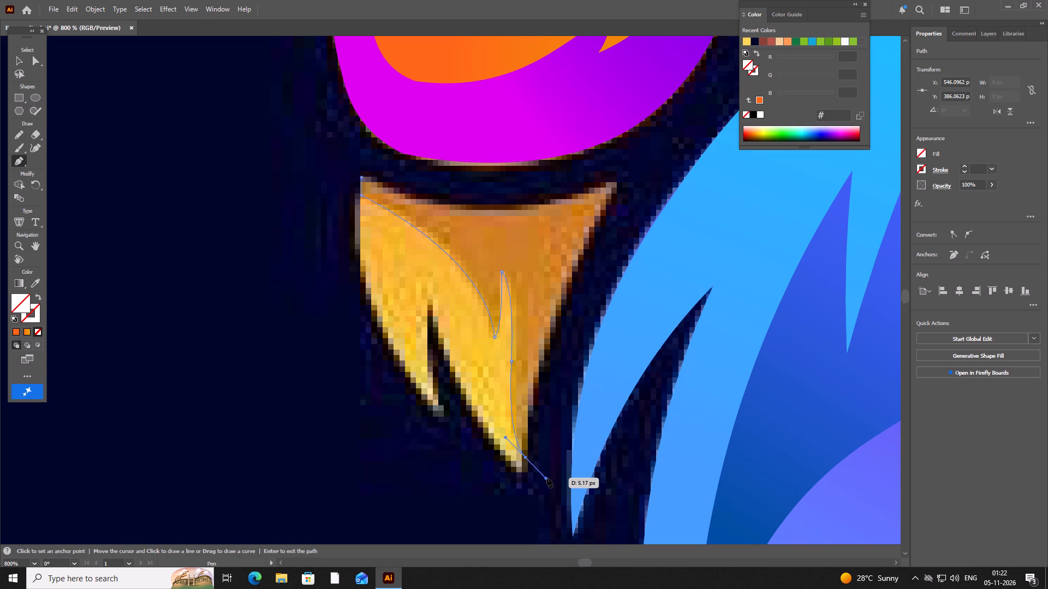
{"action": "left_click", "coordinate": [525, 459]}
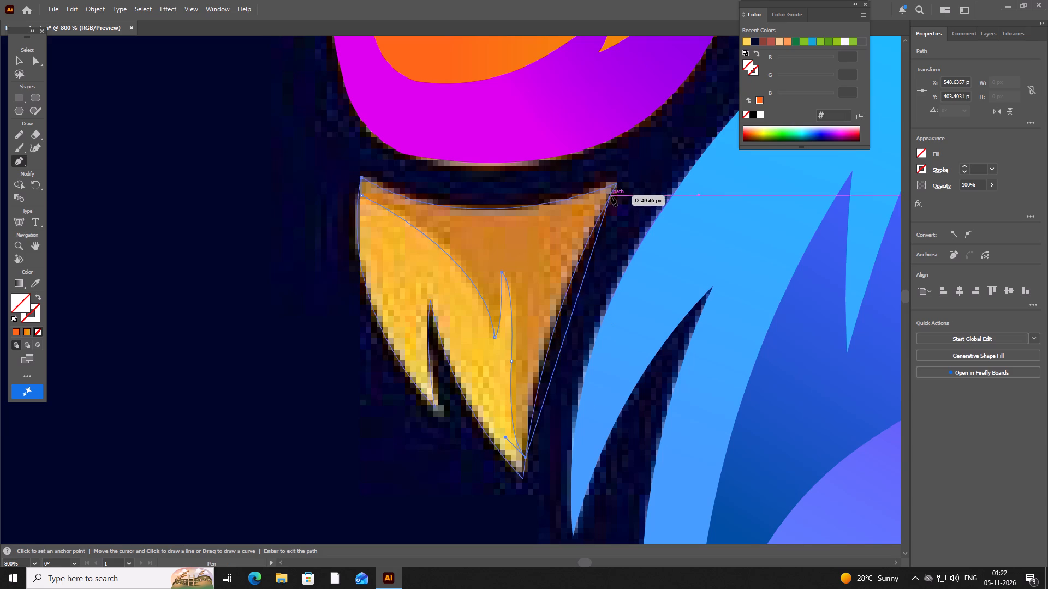
Trace the shading up the tuft's rear edge to its upper rear corner, and close the path along the curved top edge.
{"action": "left_click_drag", "start_coordinate": [616, 184], "coordinate": [639, 167]}
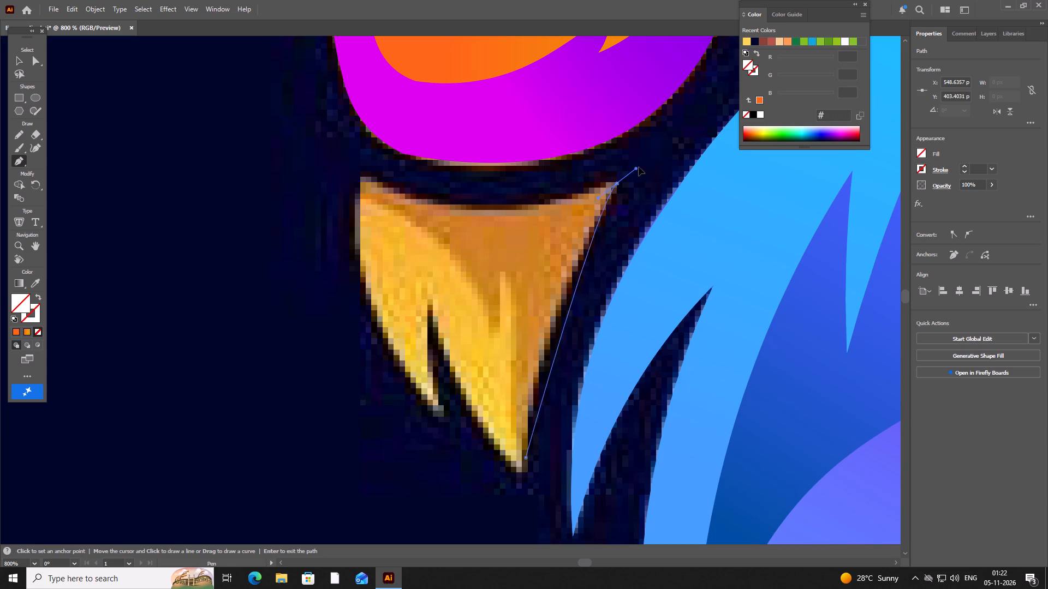
{"action": "left_click_drag", "start_coordinate": [639, 167], "coordinate": [698, 90]}
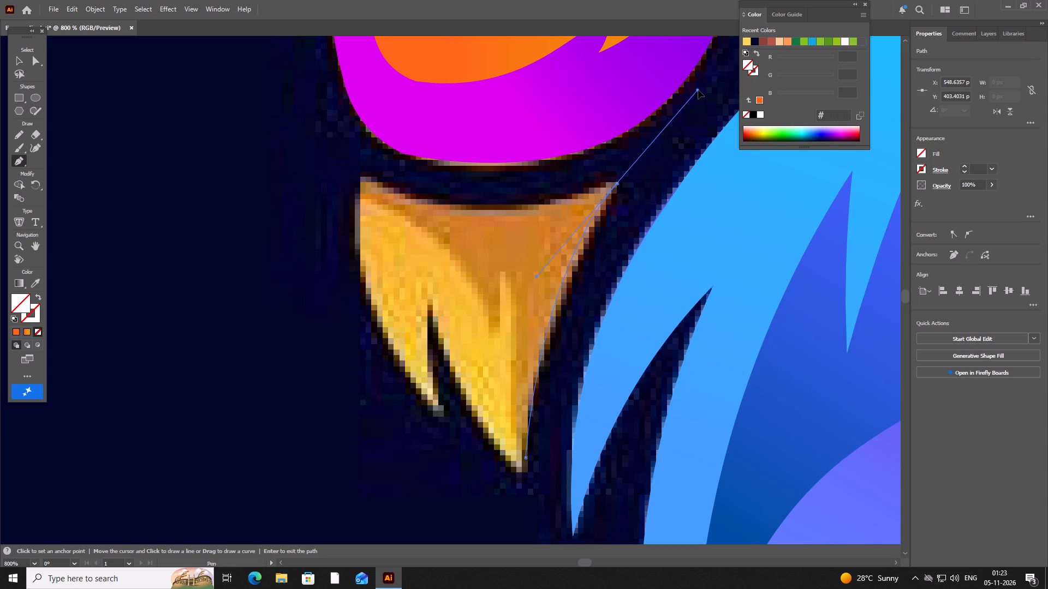
{"action": "left_click_drag", "start_coordinate": [698, 90], "coordinate": [690, 85]}
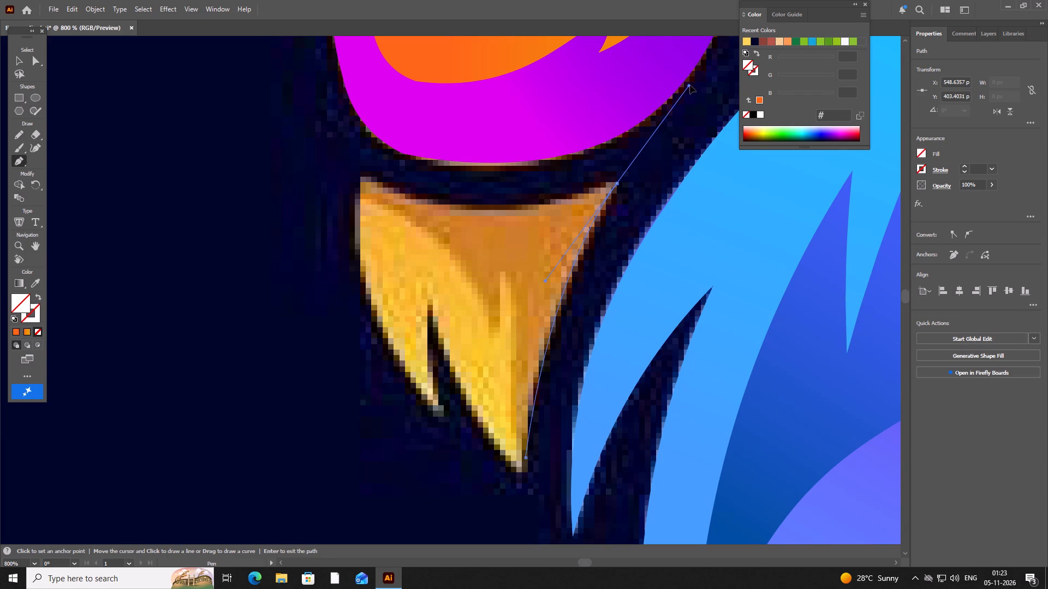
{"action": "left_click_drag", "start_coordinate": [690, 85], "coordinate": [699, 166]}
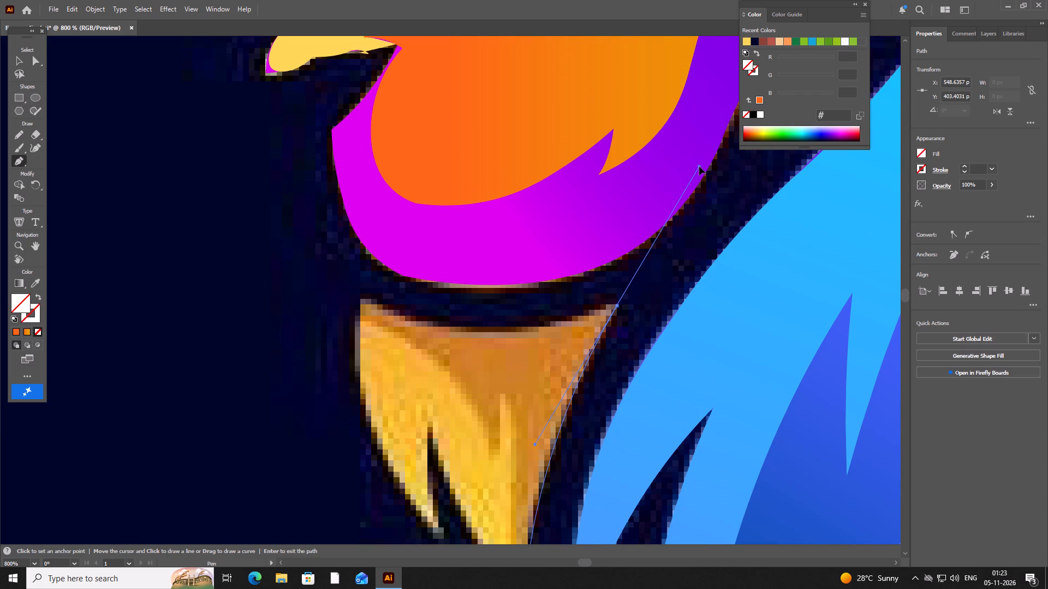
{"action": "left_click_drag", "start_coordinate": [699, 166], "coordinate": [686, 163]}
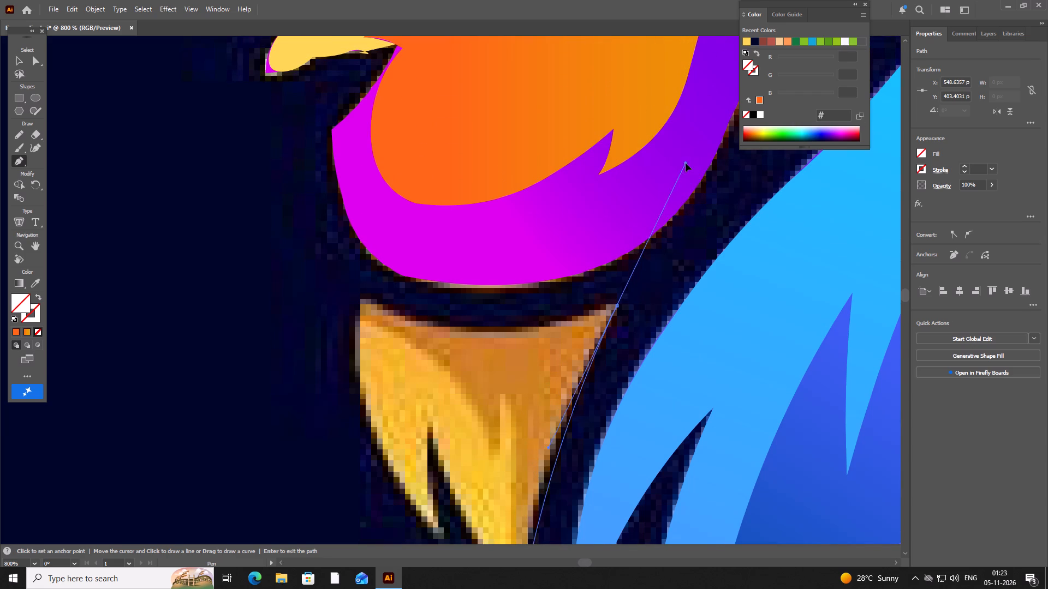
{"action": "left_click_drag", "start_coordinate": [686, 163], "coordinate": [701, 191]}
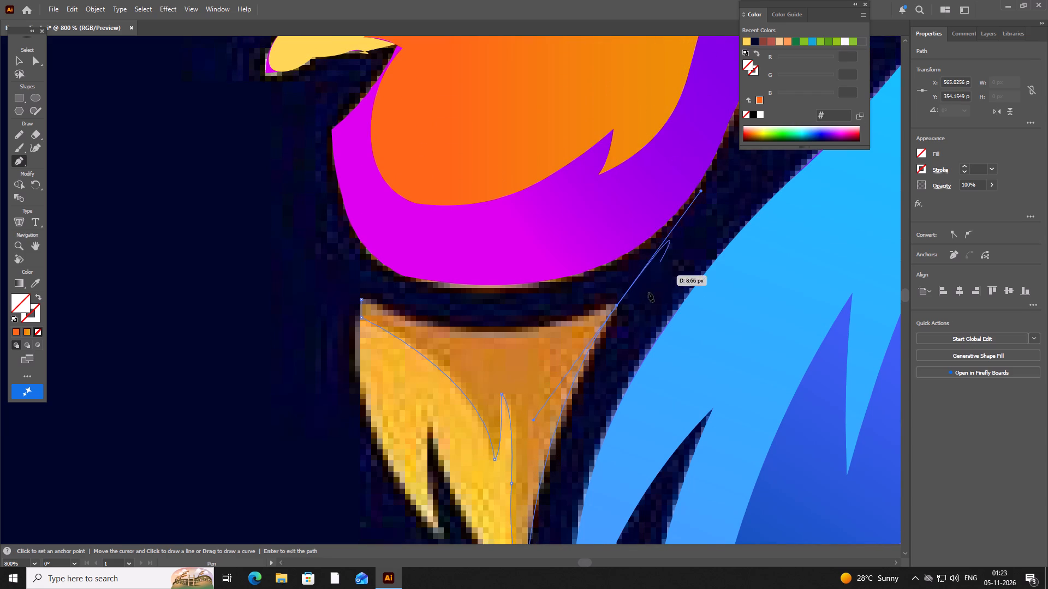
{"action": "left_click", "coordinate": [618, 305]}
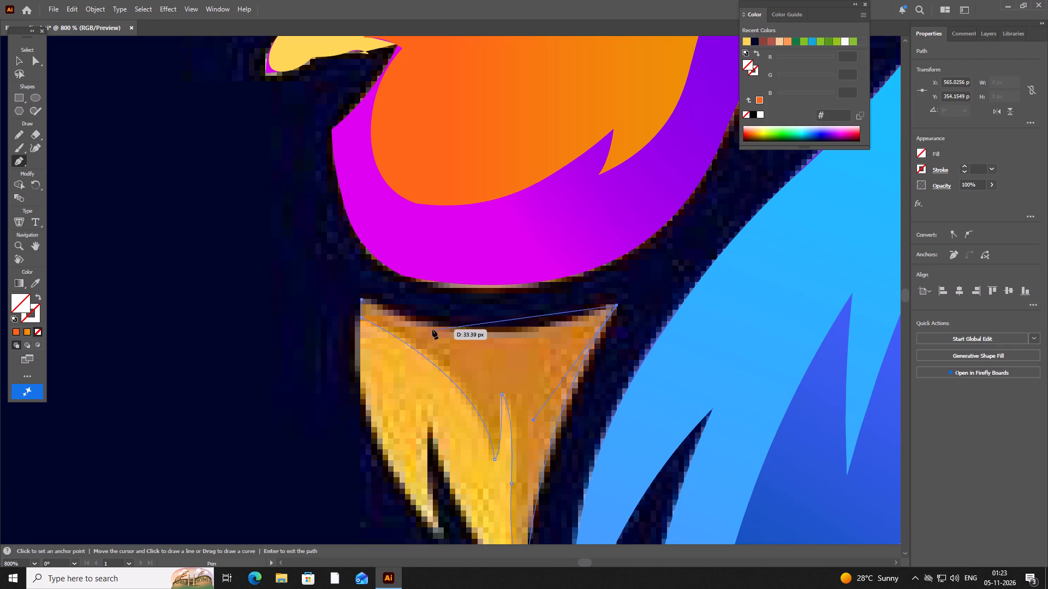
{"action": "left_click_drag", "start_coordinate": [362, 299], "coordinate": [269, 219]}
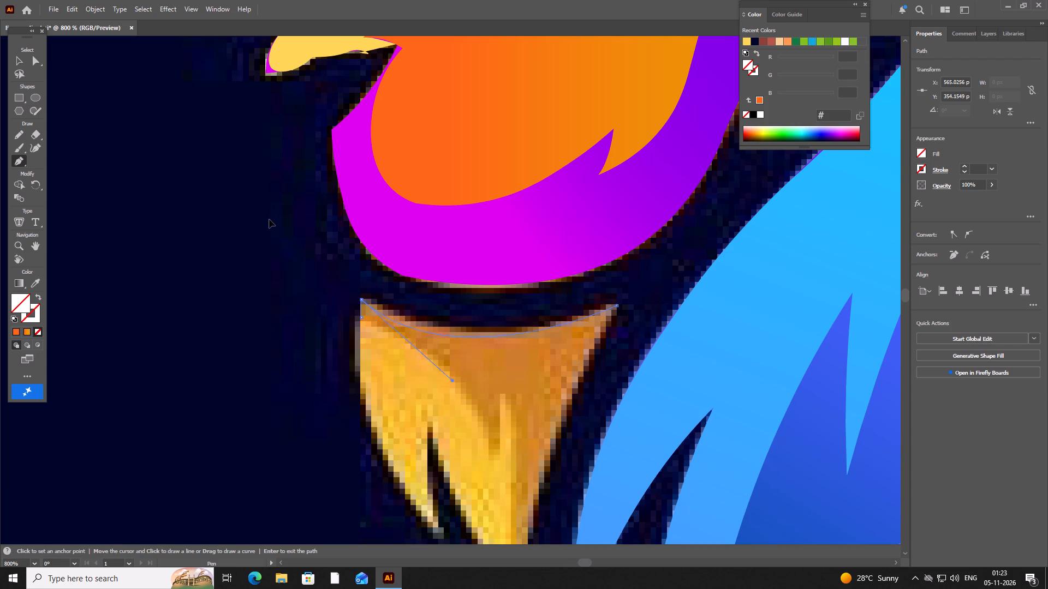
{"action": "left_click_drag", "start_coordinate": [269, 219], "coordinate": [250, 230]}
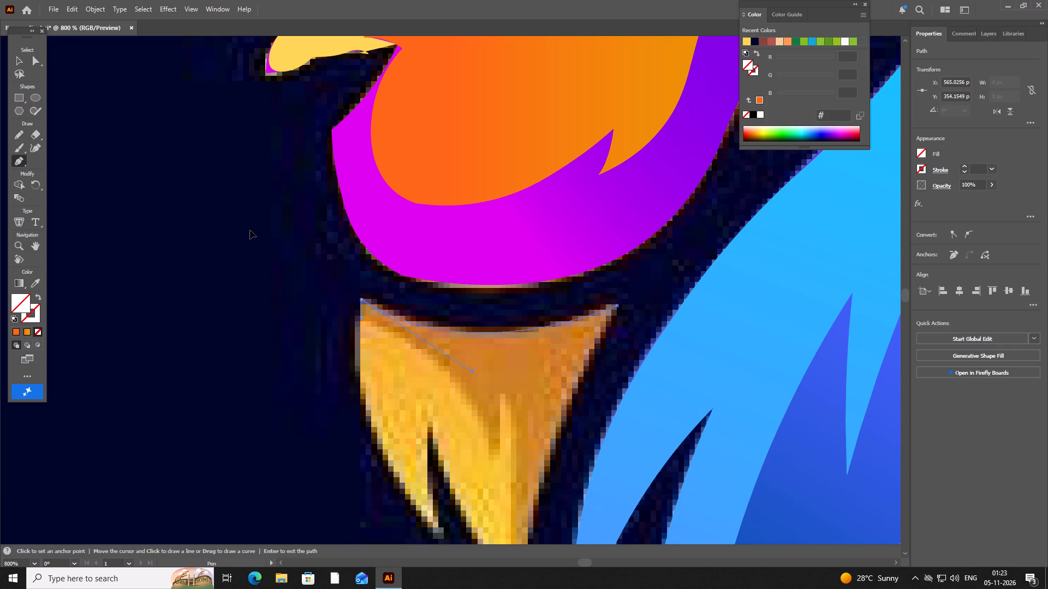
{"action": "left_click_drag", "start_coordinate": [250, 230], "coordinate": [249, 227]}
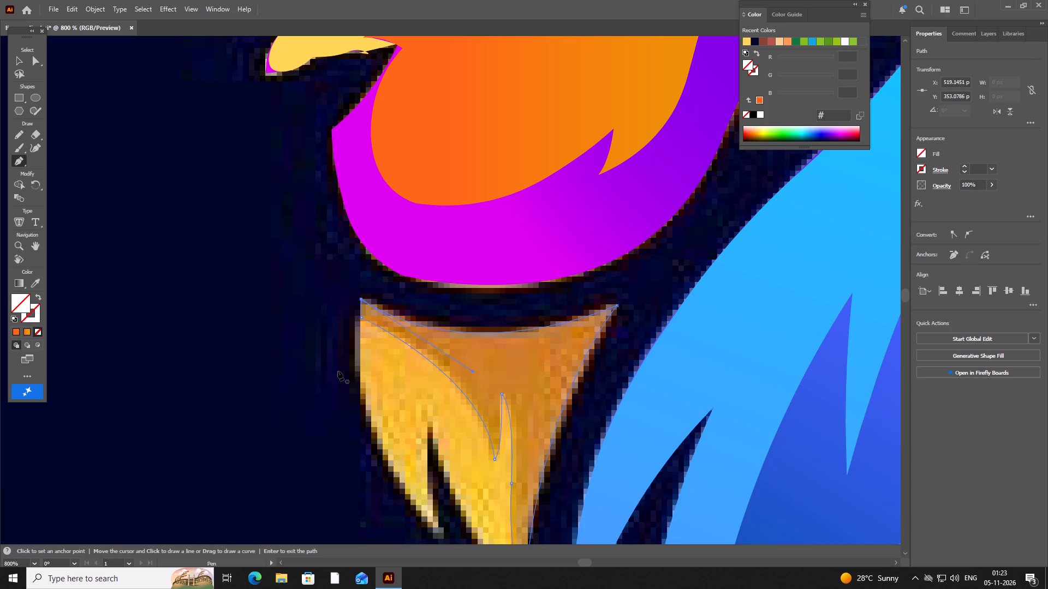
Fill the closed shading shape inside the chin tuft with black (000000), without a stroke.
{"action": "scroll", "coordinate": [301, 314], "scroll_direction": "down", "scroll_amount": 2}
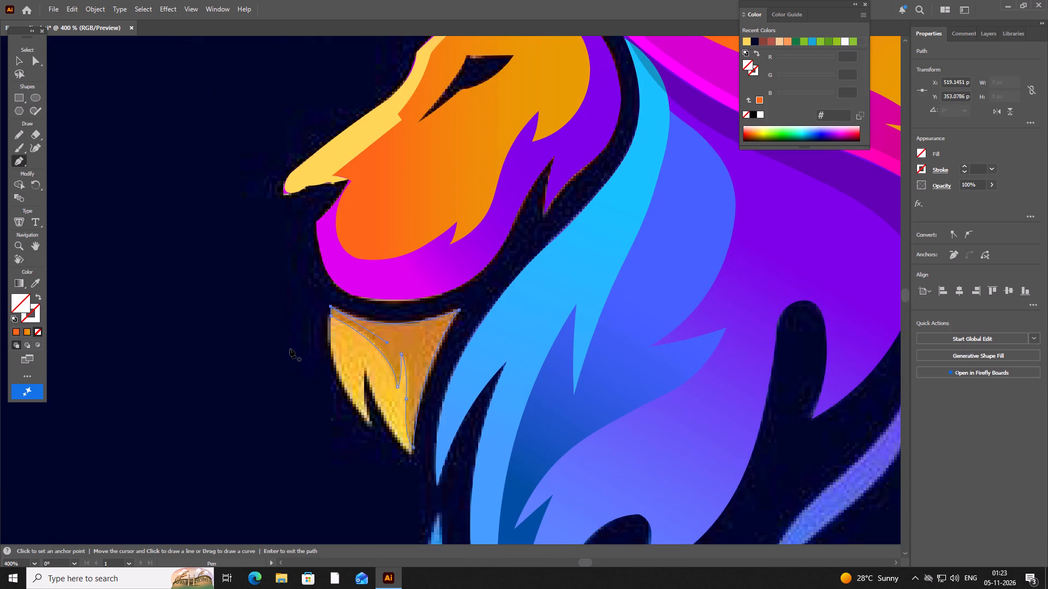
{"action": "scroll", "coordinate": [285, 348], "scroll_direction": "up", "scroll_amount": 2}
{"action": "scroll", "coordinate": [285, 348], "scroll_direction": "down", "scroll_amount": 1}
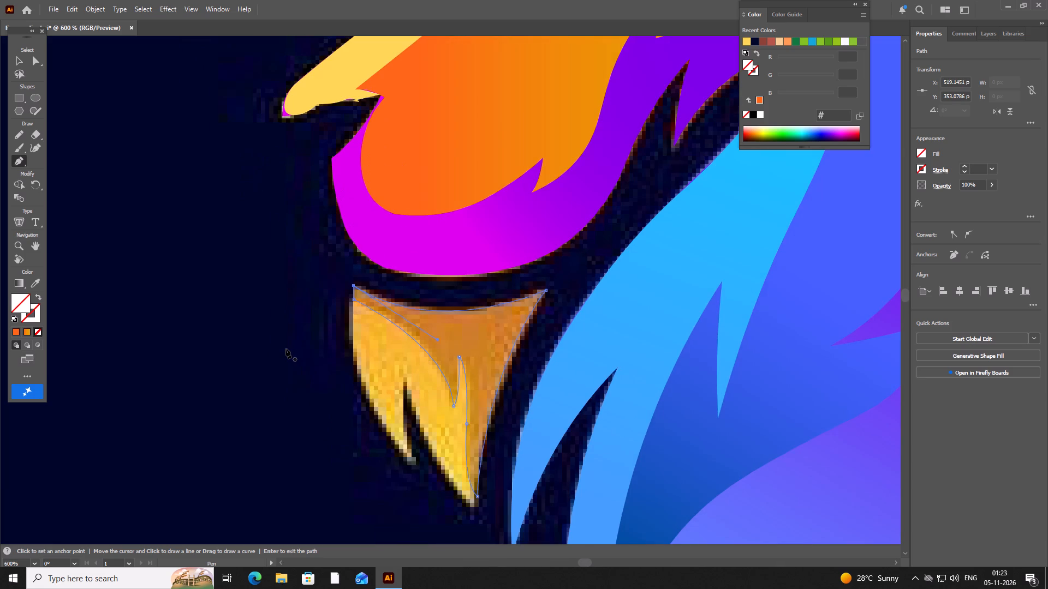
{"action": "left_click", "coordinate": [16, 329]}
{"action": "left_click", "coordinate": [752, 113]}
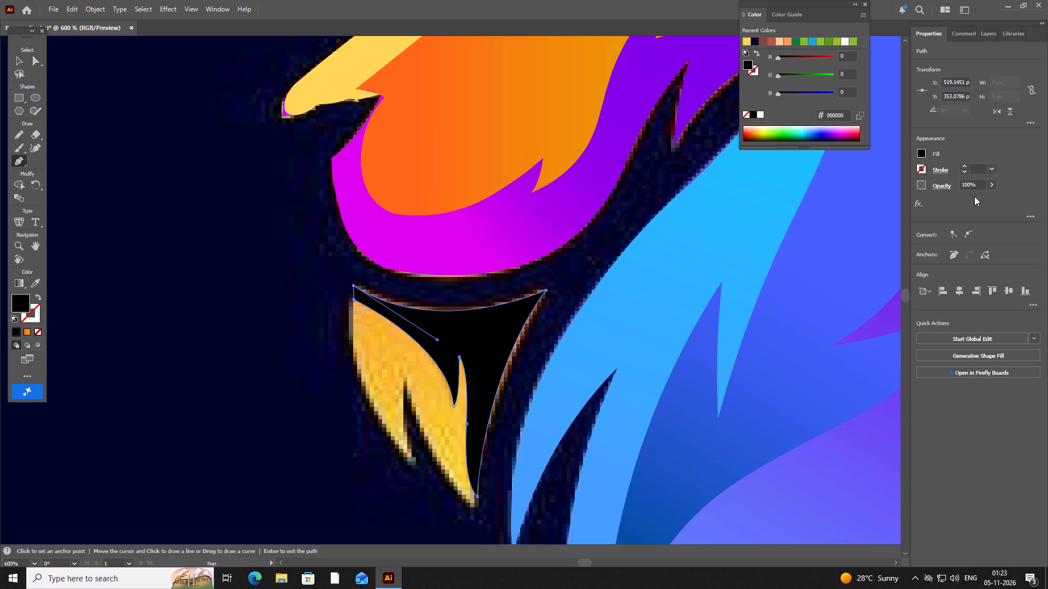
{"action": "left_click", "coordinate": [991, 183]}
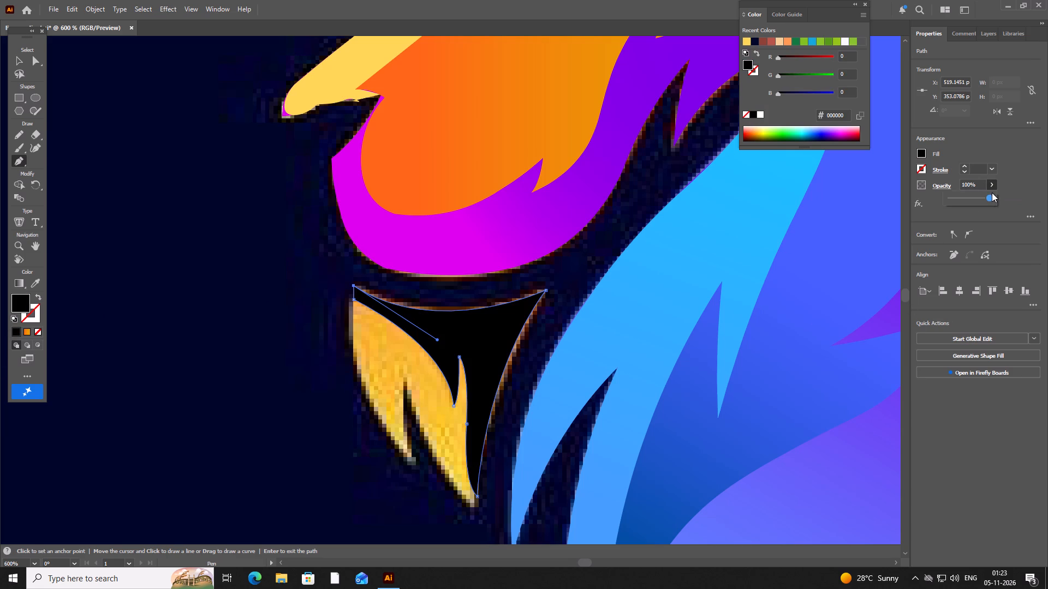
{"action": "left_click", "coordinate": [191, 309]}
Select the gradient chin tuft beneath the black shading and restore its opacity to 100%.
{"action": "left_click", "coordinate": [19, 60]}
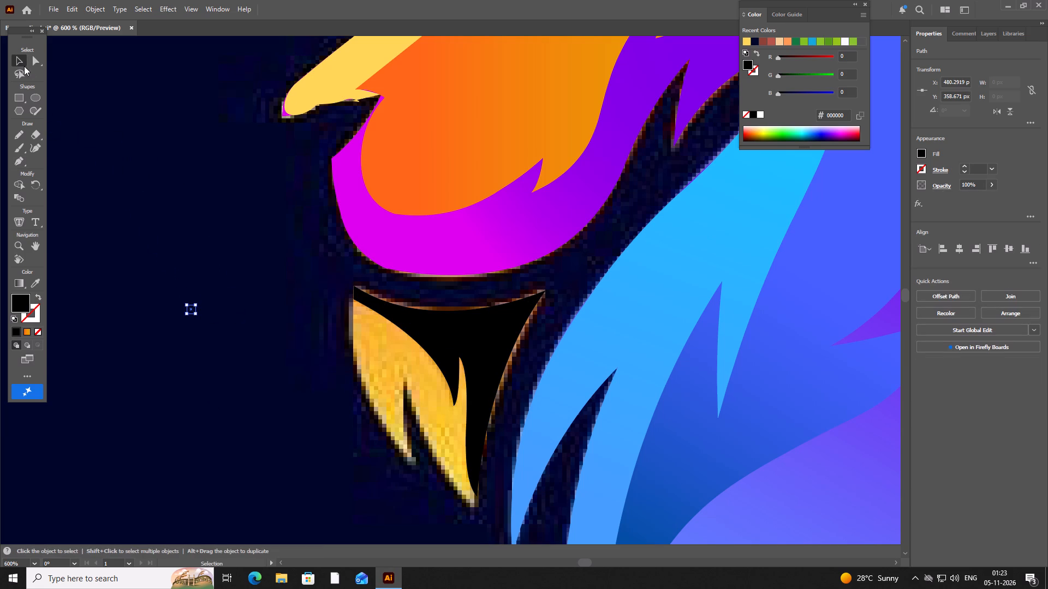
{"action": "left_click", "coordinate": [368, 390]}
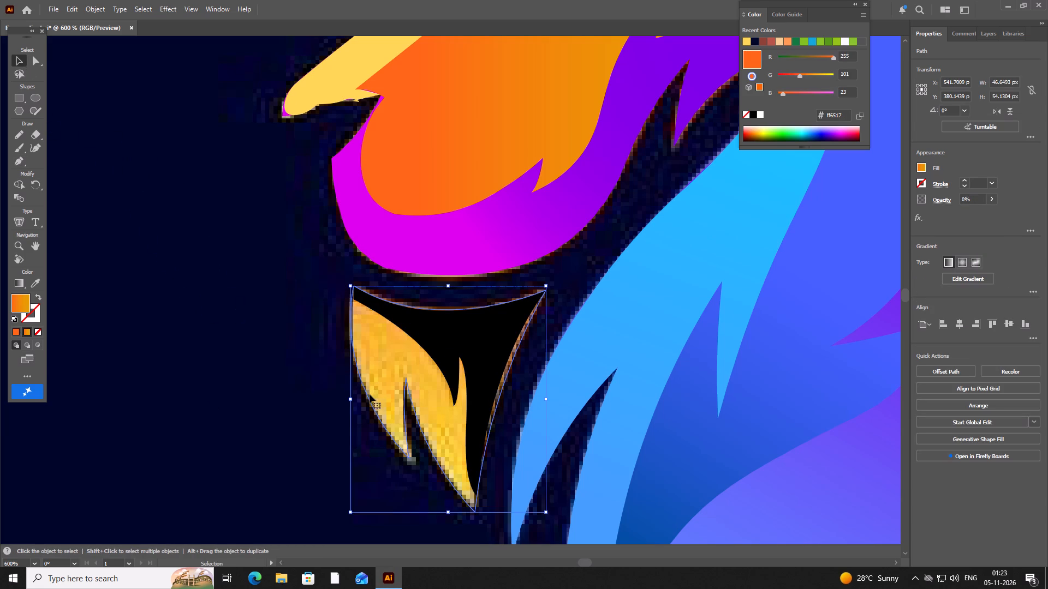
{"action": "left_click", "coordinate": [990, 199]}
{"action": "left_click_drag", "start_coordinate": [951, 211], "coordinate": [1030, 214]}
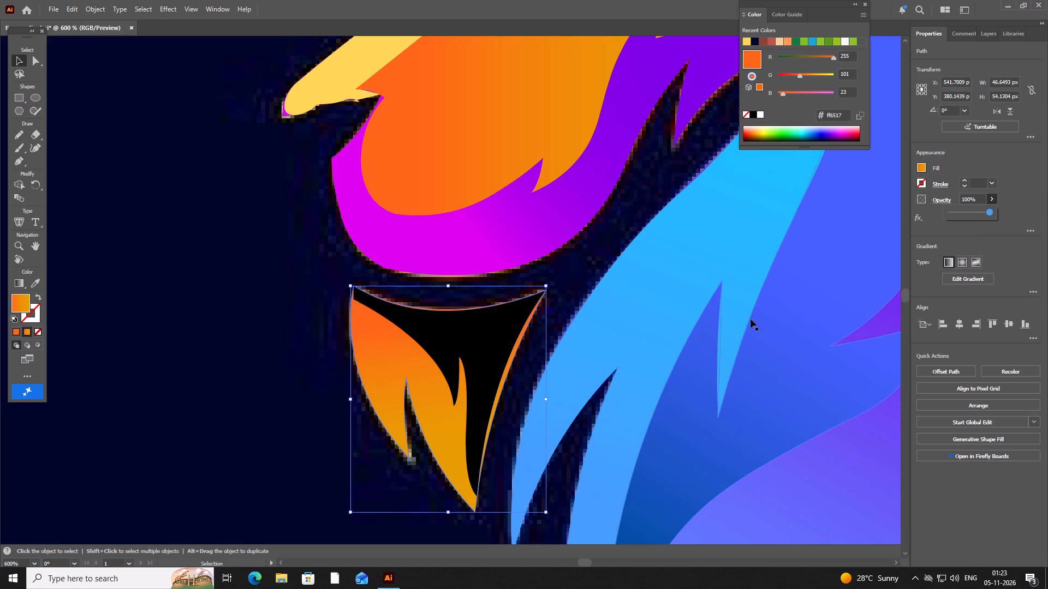
{"action": "scroll", "coordinate": [493, 411], "scroll_direction": "up", "scroll_amount": 1}
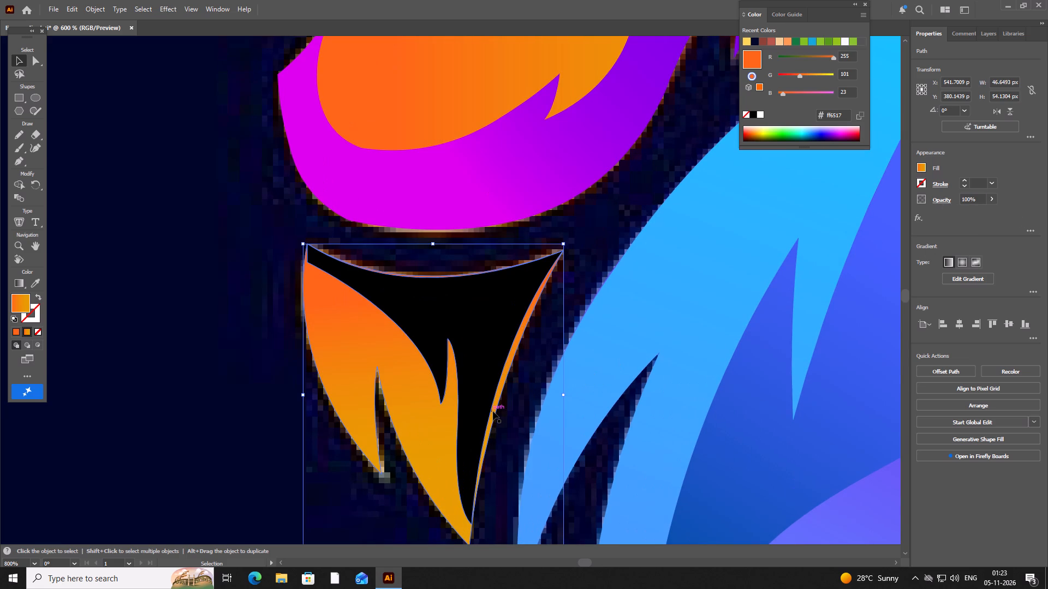
Add an anchor on the black shading's rear edge and reshape that edge outward to match the chin tuft's rear contour.
{"action": "scroll", "coordinate": [493, 411], "scroll_direction": "up", "scroll_amount": 1}
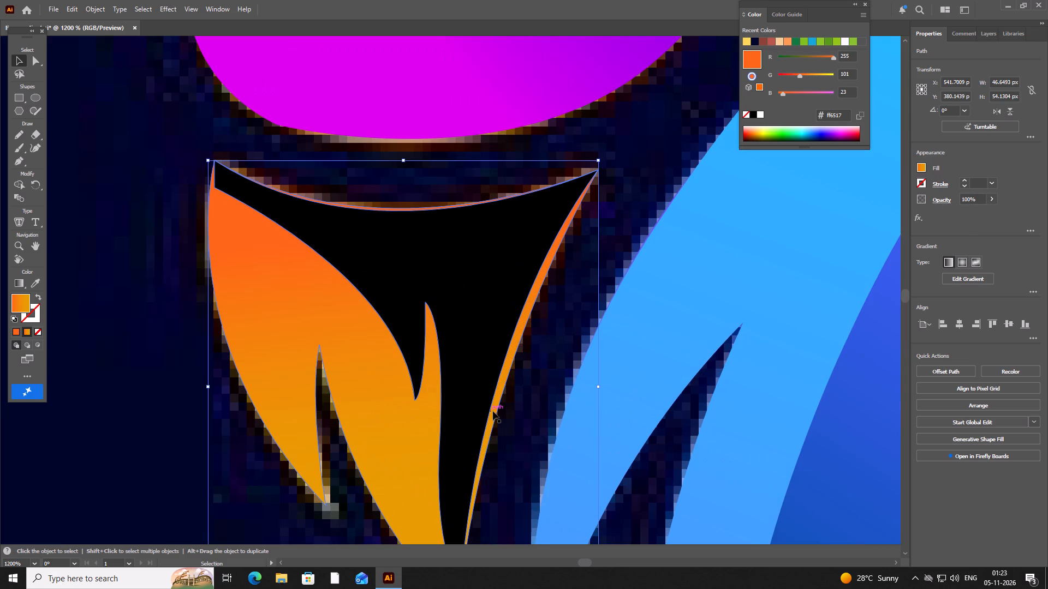
{"action": "left_click", "coordinate": [30, 149]}
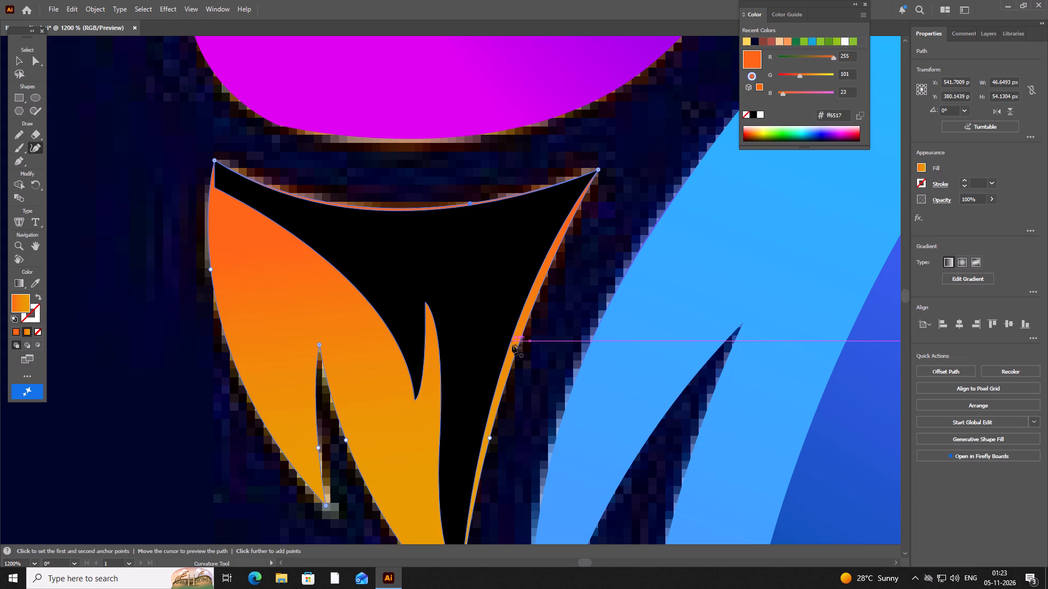
{"action": "left_click_drag", "start_coordinate": [505, 354], "coordinate": [511, 360]}
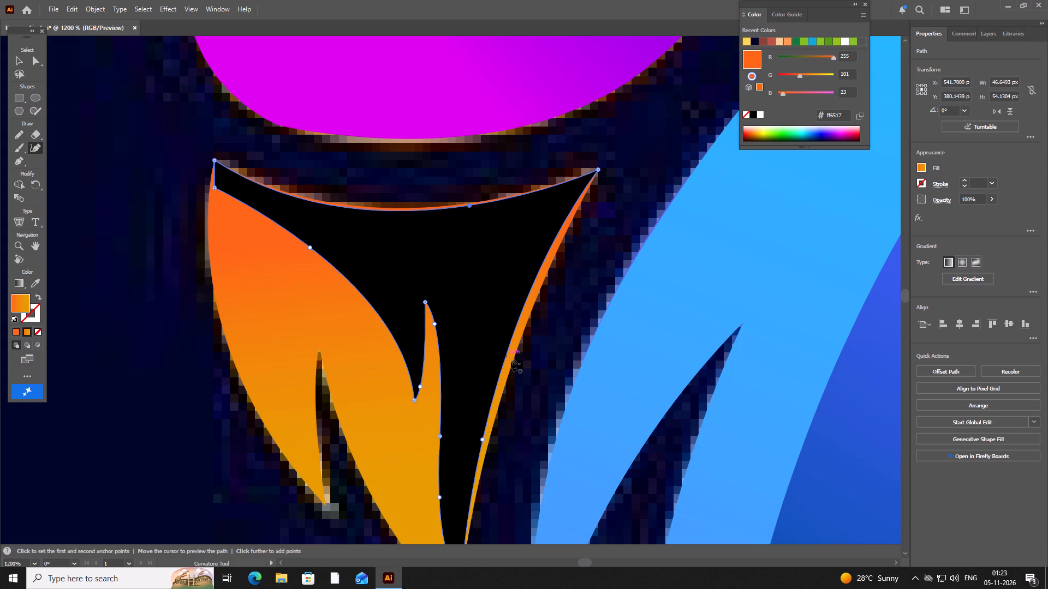
{"action": "left_click_drag", "start_coordinate": [511, 360], "coordinate": [514, 361]}
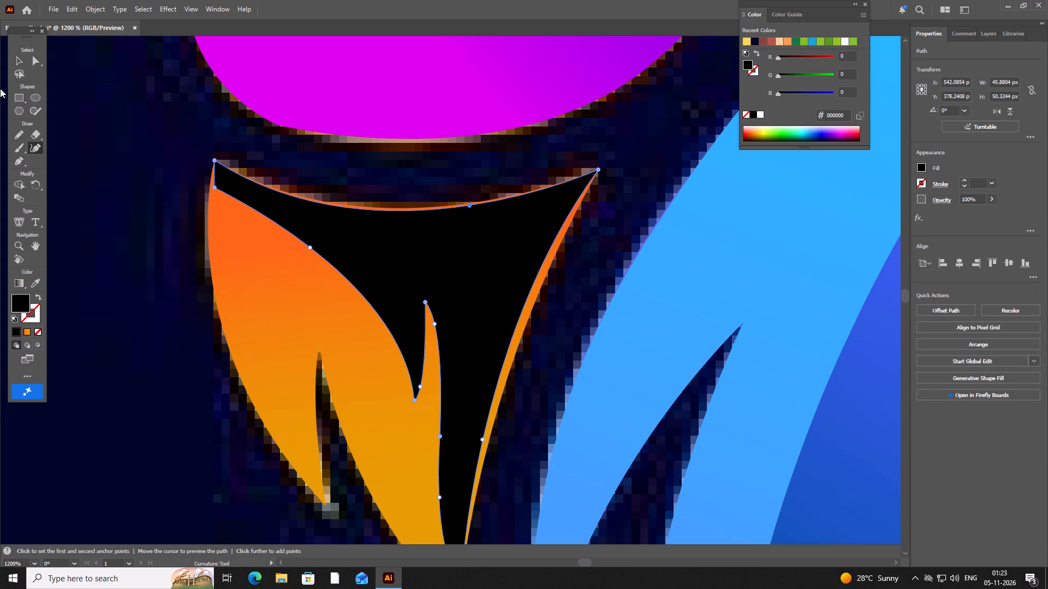
{"action": "left_click", "coordinate": [13, 60]}
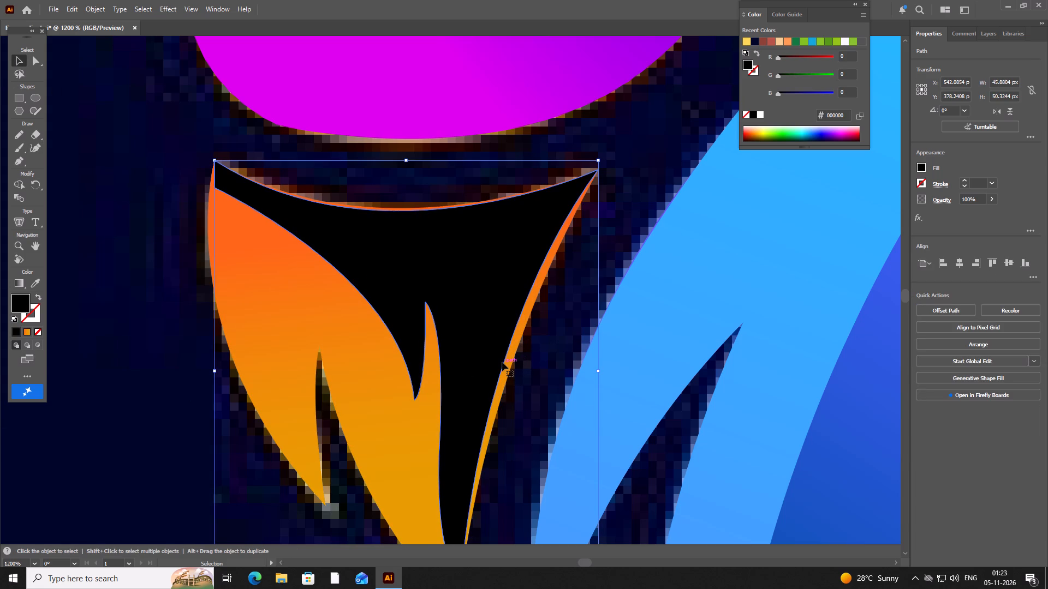
{"action": "left_click", "coordinate": [502, 366]}
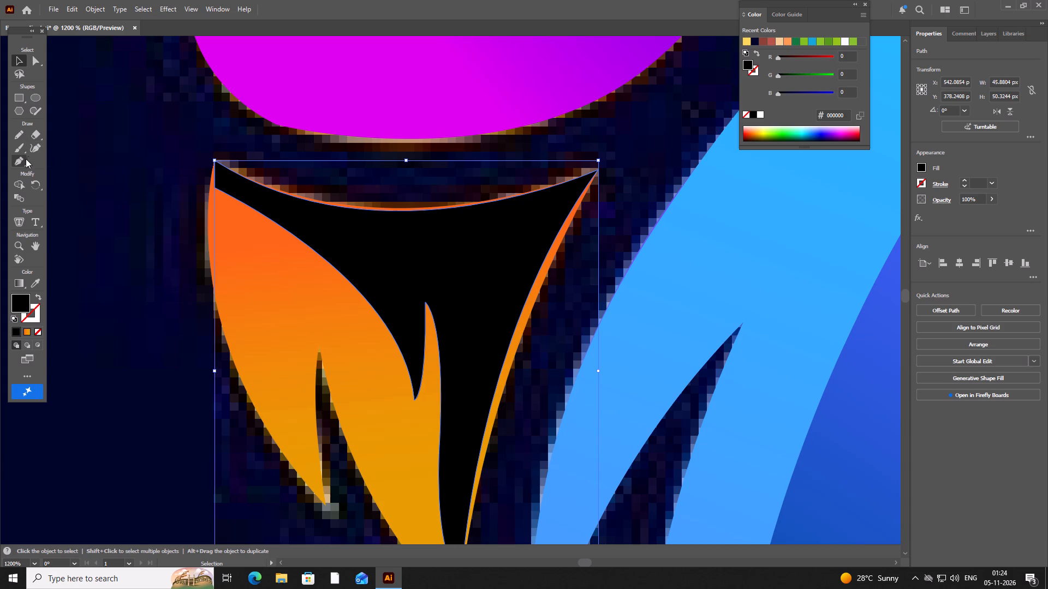
{"action": "left_click", "coordinate": [38, 143]}
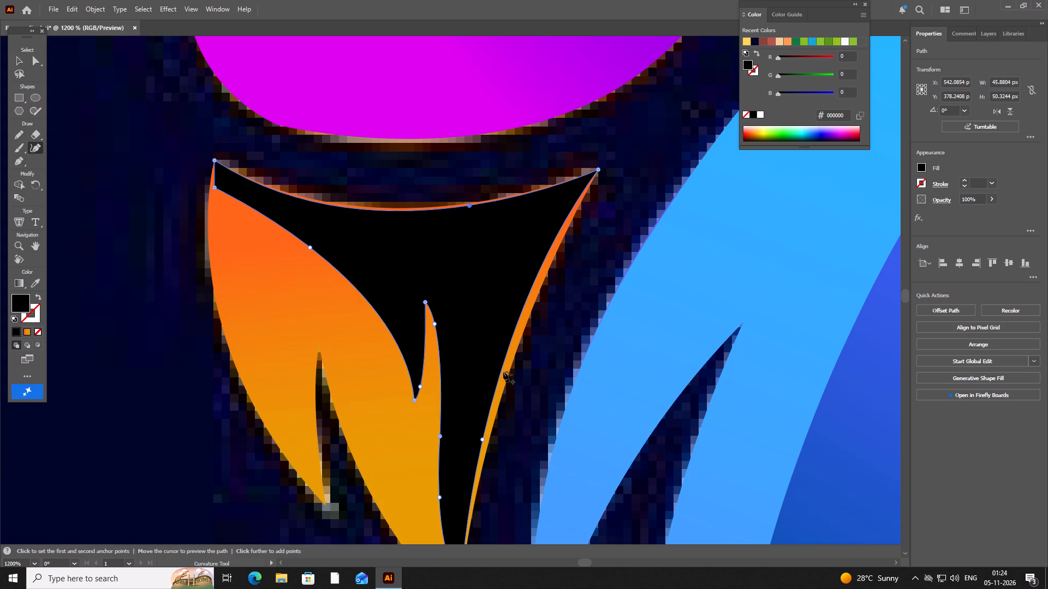
{"action": "scroll", "coordinate": [510, 431], "scroll_direction": "down", "scroll_amount": 2}
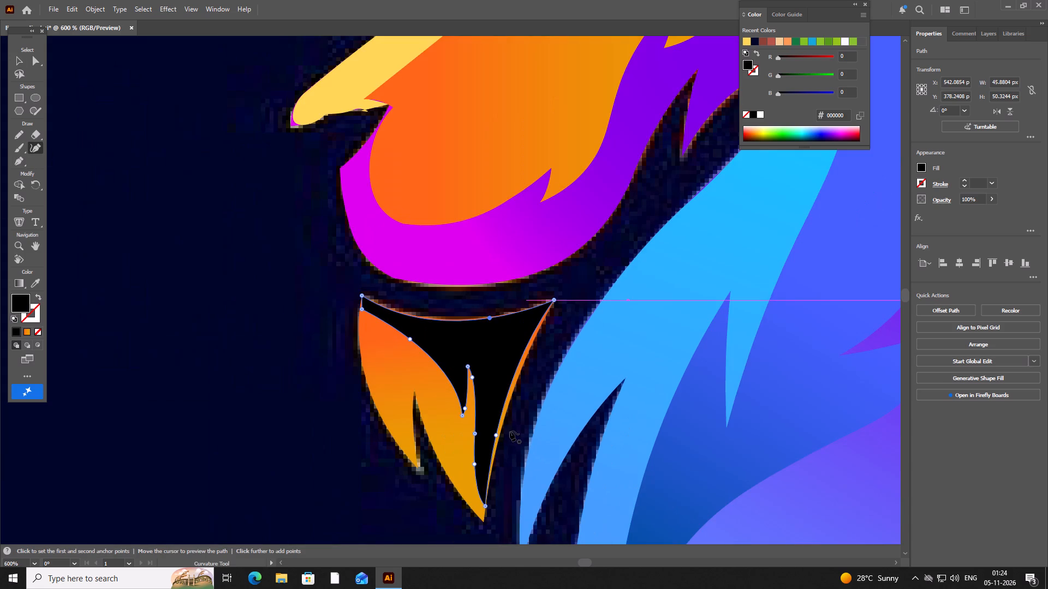
{"action": "scroll", "coordinate": [510, 431], "scroll_direction": "up", "scroll_amount": 1}
{"action": "key", "text": "space"}
{"action": "key", "text": "space"}
{"action": "key", "text": "space"}
{"action": "key", "text": "space"}
{"action": "key", "text": "space"}
{"action": "key", "text": "space"}
{"action": "key", "text": "space"}
{"action": "key", "text": "space"}
{"action": "key", "text": "space"}
{"action": "key", "text": "space"}
{"action": "key", "text": "space"}
{"action": "key", "text": "space"}
{"action": "key", "text": "space"}
{"action": "left_click_drag", "start_coordinate": [517, 316], "coordinate": [511, 261]}
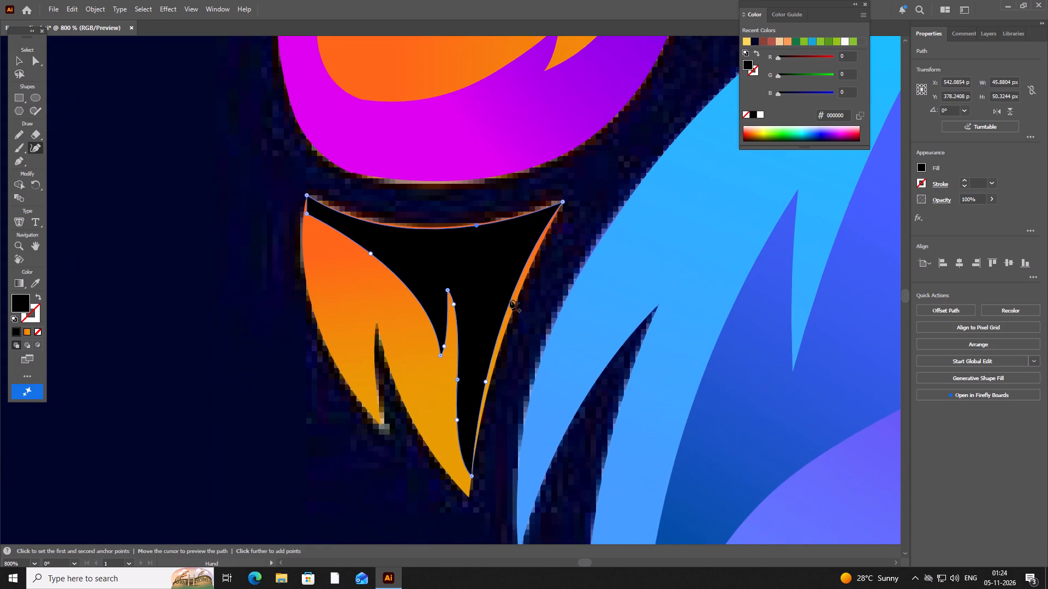
{"action": "scroll", "coordinate": [510, 300], "scroll_direction": "up", "scroll_amount": 1}
{"action": "key", "text": "space"}
{"action": "key", "text": "space"}
{"action": "key", "text": "space"}
{"action": "left_click_drag", "start_coordinate": [534, 407], "coordinate": [523, 337]}
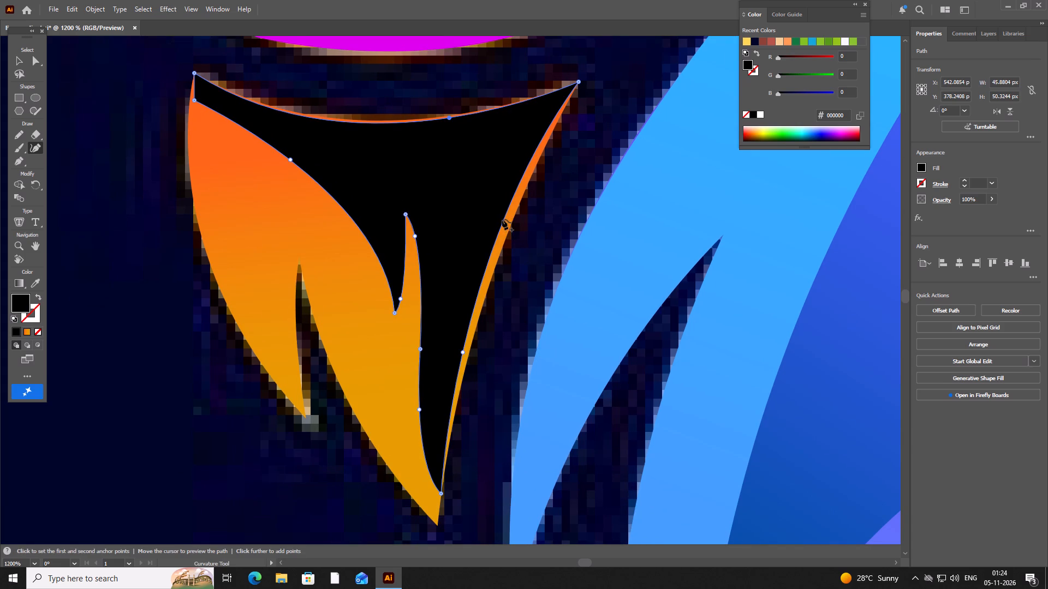
{"action": "left_click", "coordinate": [501, 226]}
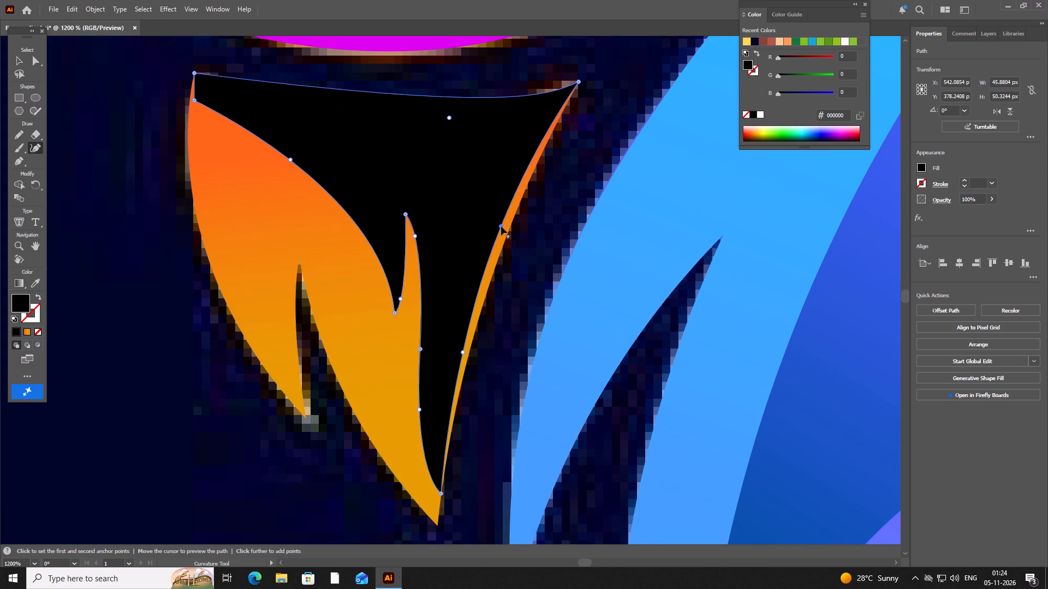
{"action": "left_click_drag", "start_coordinate": [501, 226], "coordinate": [508, 231]}
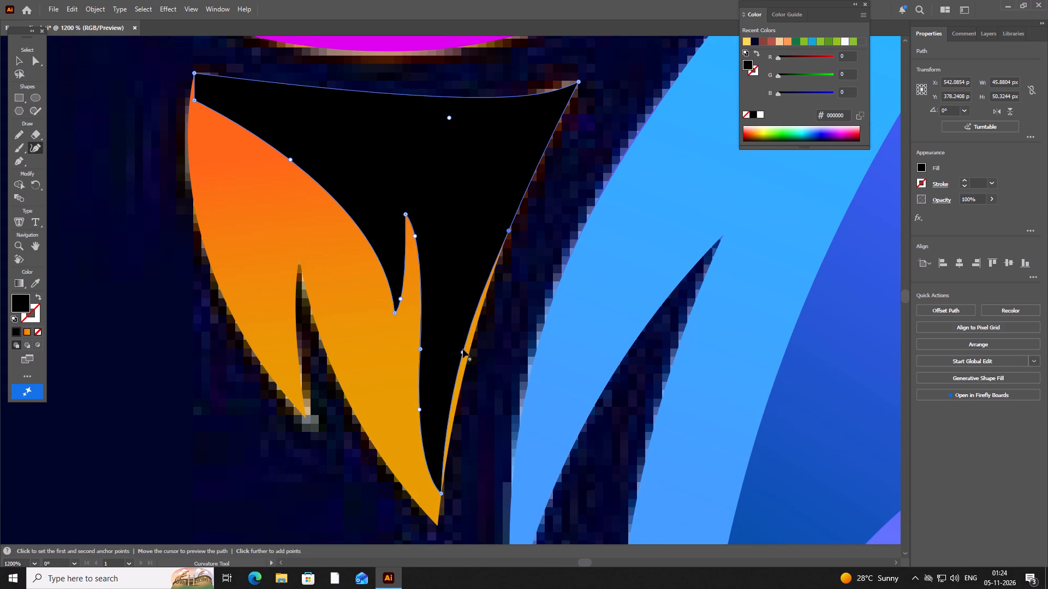
{"action": "left_click_drag", "start_coordinate": [462, 352], "coordinate": [465, 369]}
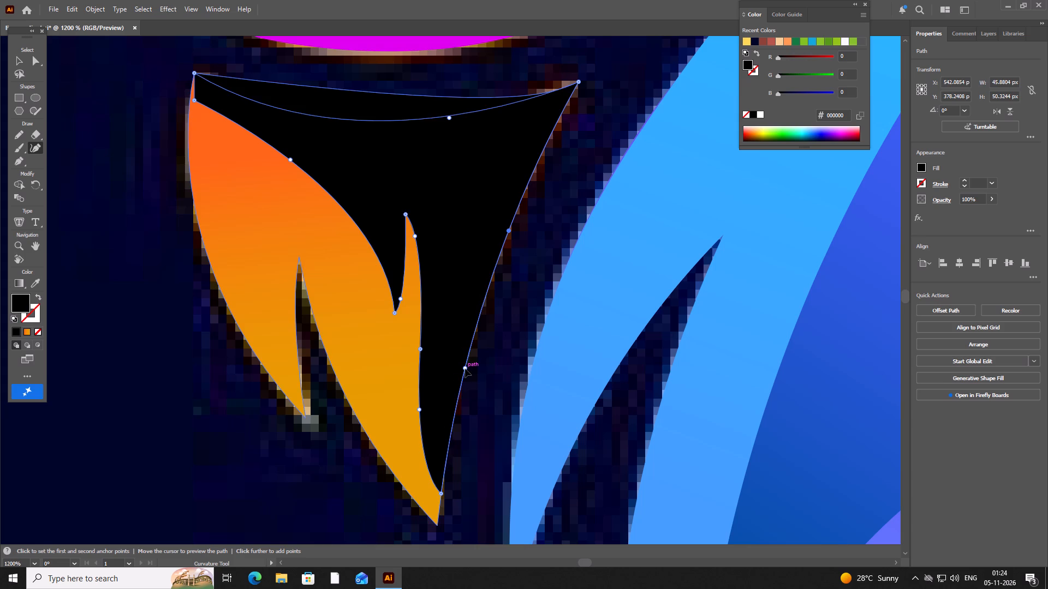
{"action": "left_click_drag", "start_coordinate": [465, 369], "coordinate": [465, 369]}
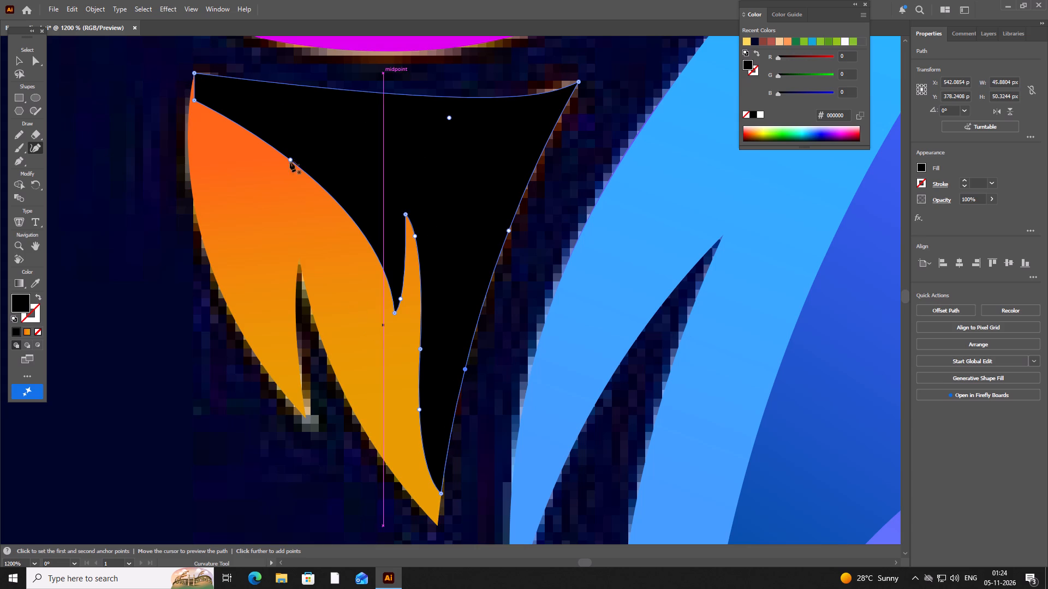
Move the black shading's front anchor, just below its upper front corner, outward onto the chin tuft's front edge.
{"action": "scroll", "coordinate": [201, 113], "scroll_direction": "up", "scroll_amount": 1}
{"action": "key", "text": "space"}
{"action": "key", "text": "space"}
{"action": "key", "text": "space"}
{"action": "key", "text": "space"}
{"action": "key", "text": "space"}
{"action": "key", "text": "space"}
{"action": "key", "text": "space"}
{"action": "key", "text": "space"}
{"action": "key", "text": "space"}
{"action": "key", "text": "space"}
{"action": "key", "text": "space"}
{"action": "key", "text": "space"}
{"action": "left_click_drag", "start_coordinate": [220, 170], "coordinate": [264, 295]}
{"action": "left_click_drag", "start_coordinate": [236, 221], "coordinate": [231, 220]}
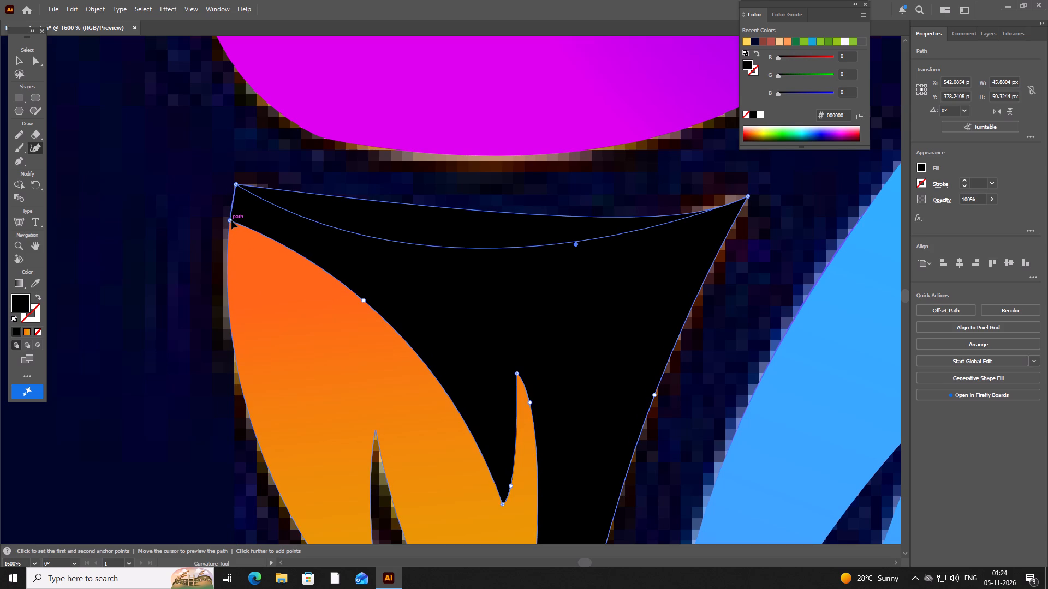
{"action": "left_click_drag", "start_coordinate": [231, 220], "coordinate": [231, 220]}
Lower the black chin tuft shading's opacity to 22% and deselect it.
{"action": "scroll", "coordinate": [675, 287], "scroll_direction": "down", "scroll_amount": 2}
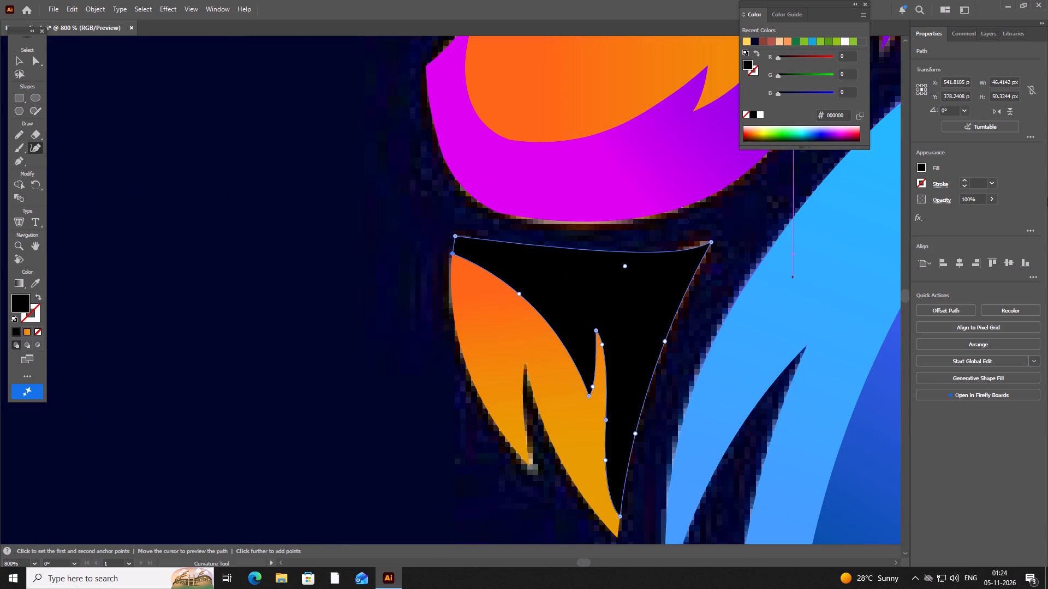
{"action": "left_click", "coordinate": [17, 65]}
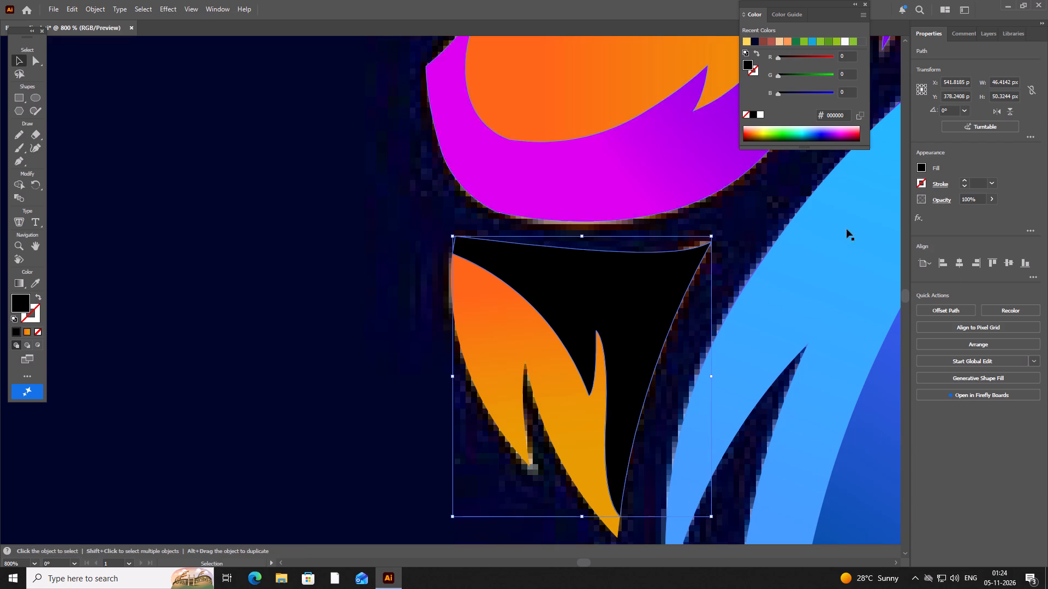
{"action": "left_click", "coordinate": [993, 200]}
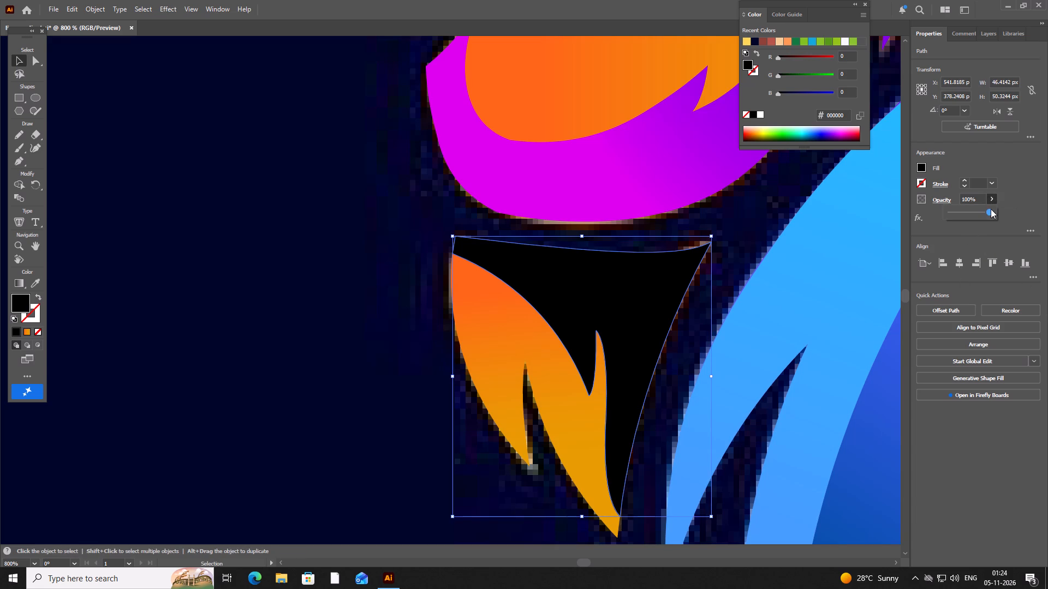
{"action": "left_click_drag", "start_coordinate": [991, 209], "coordinate": [949, 225]}
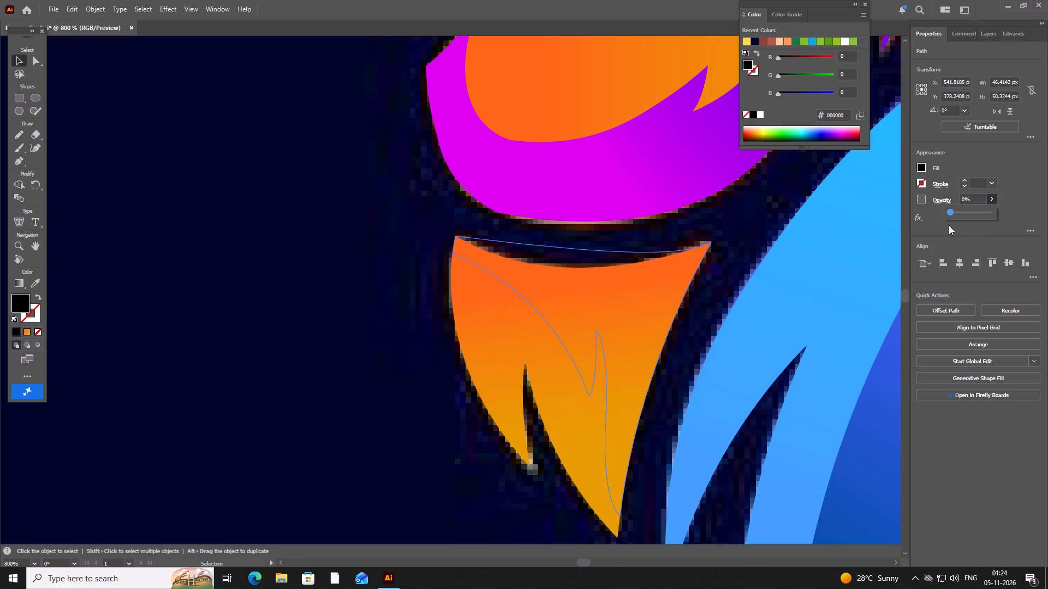
{"action": "left_click_drag", "start_coordinate": [949, 225], "coordinate": [960, 230]}
{"action": "left_click", "coordinate": [306, 303]}
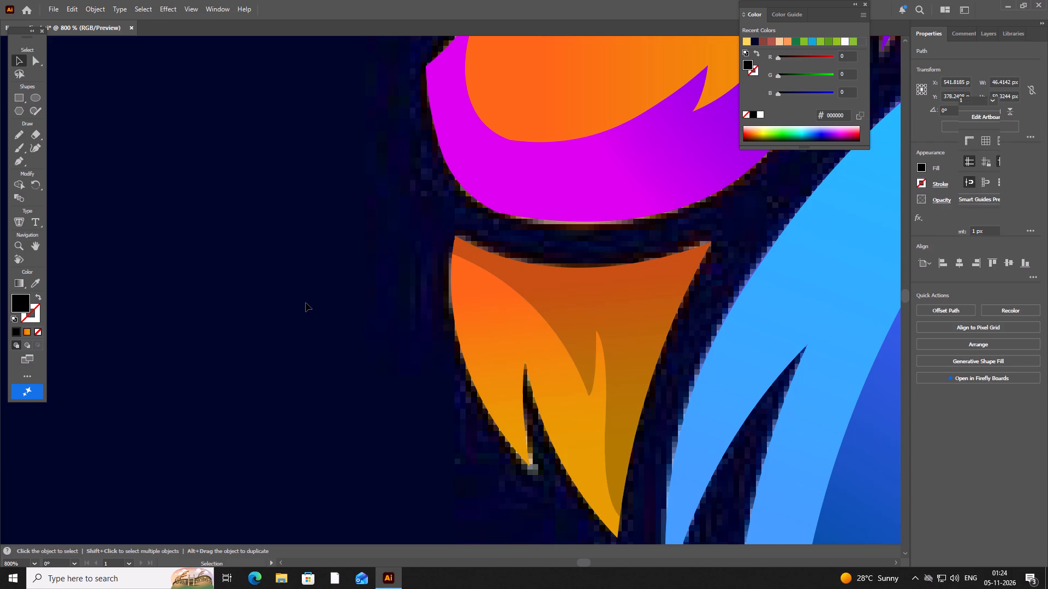
{"action": "scroll", "coordinate": [521, 287], "scroll_direction": "down", "scroll_amount": 3}
{"action": "left_click", "coordinate": [271, 360]}
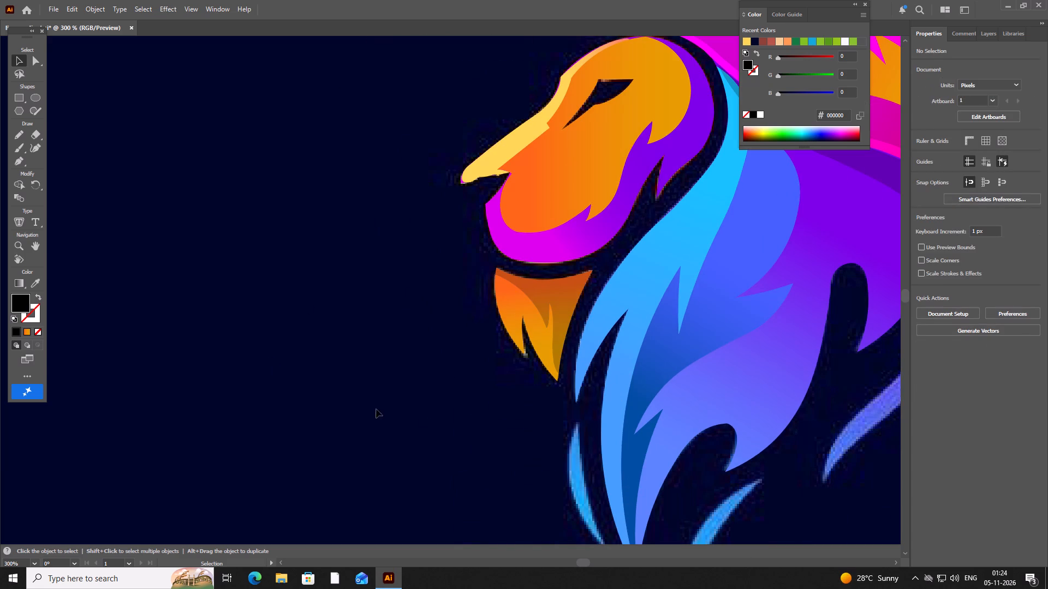
With no fill, trace the outer curve of the small blue strand before the mane's lowest tip, from upper to lower tip, ending in a corner point.
{"action": "scroll", "coordinate": [422, 417], "scroll_direction": "down", "scroll_amount": 3}
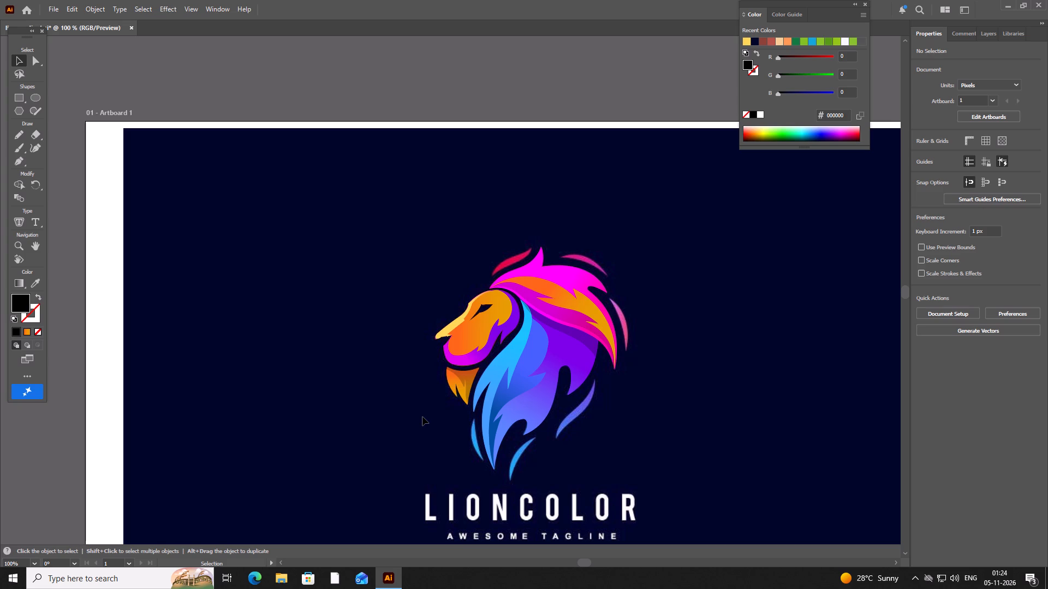
{"action": "scroll", "coordinate": [422, 417], "scroll_direction": "up", "scroll_amount": 1}
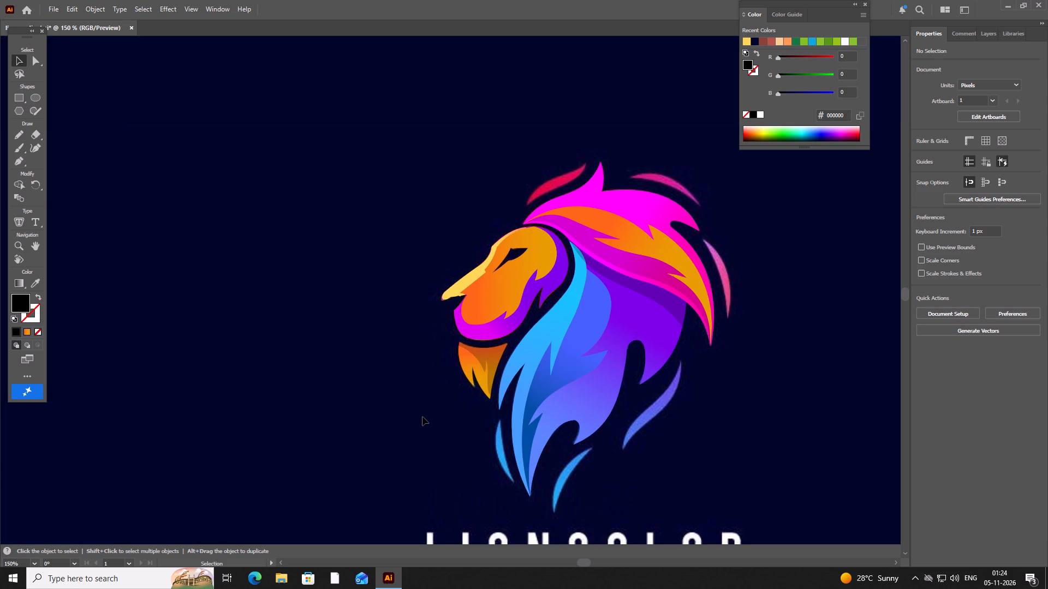
{"action": "scroll", "coordinate": [546, 483], "scroll_direction": "up", "scroll_amount": 4}
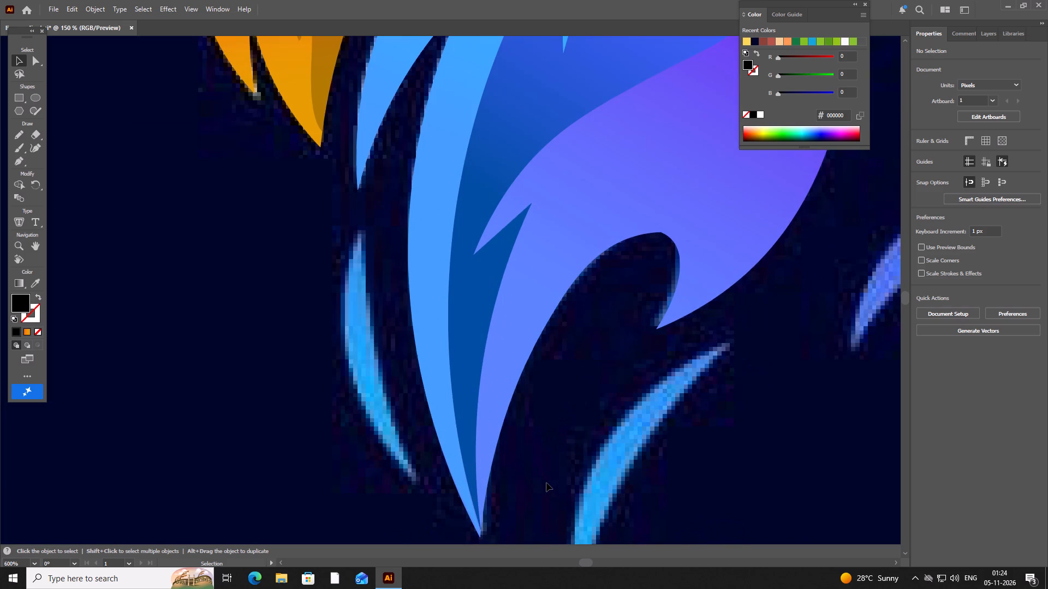
{"action": "key", "text": "space"}
{"action": "key", "text": "space"}
{"action": "key", "text": "space"}
{"action": "key", "text": "space"}
{"action": "key", "text": "space"}
{"action": "key", "text": "space"}
{"action": "key", "text": "space"}
{"action": "key", "text": "space"}
{"action": "key", "text": "space"}
{"action": "key", "text": "space"}
{"action": "key", "text": "space"}
{"action": "key", "text": "space"}
{"action": "key", "text": "space"}
{"action": "key", "text": "space"}
{"action": "key", "text": "space"}
{"action": "key", "text": "space"}
{"action": "key", "text": "space"}
{"action": "key", "text": "space"}
{"action": "key", "text": "space"}
{"action": "key", "text": "space"}
{"action": "left_click_drag", "start_coordinate": [354, 393], "coordinate": [327, 361]}
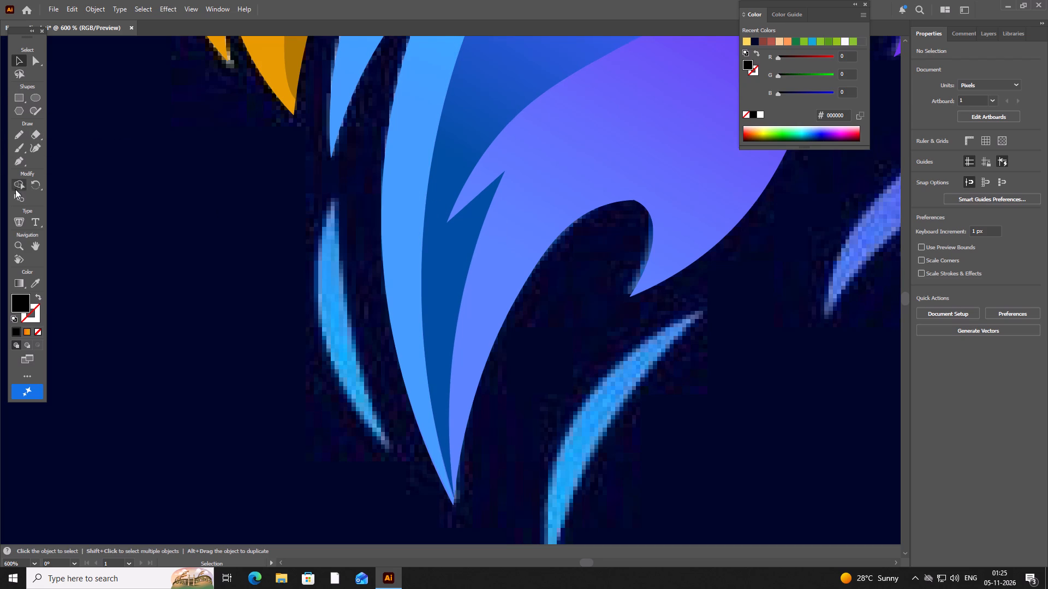
{"action": "left_click", "coordinate": [19, 159]}
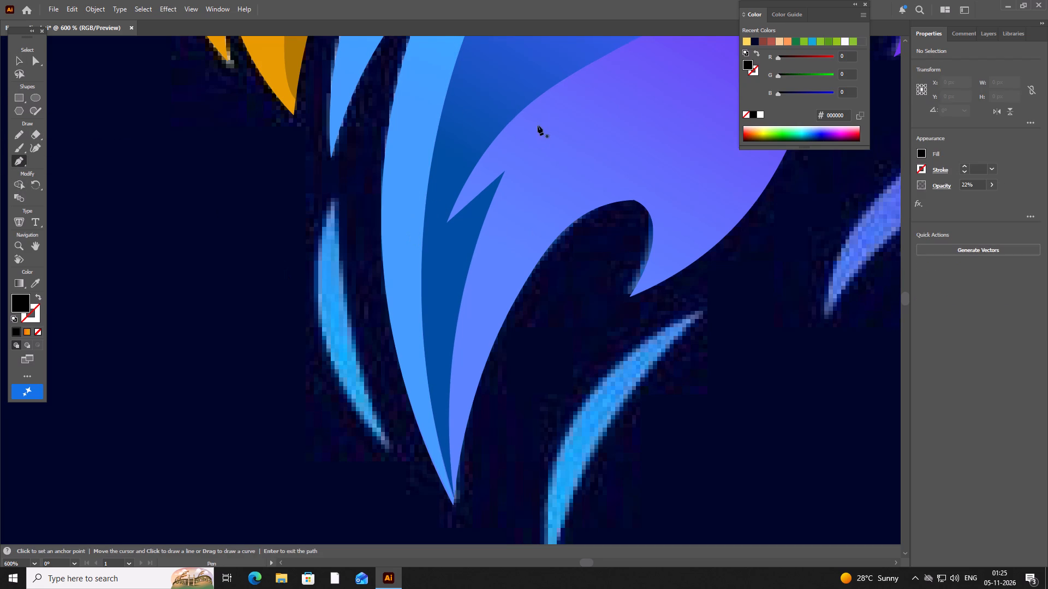
{"action": "left_click", "coordinate": [41, 334]}
{"action": "left_click", "coordinate": [334, 199]}
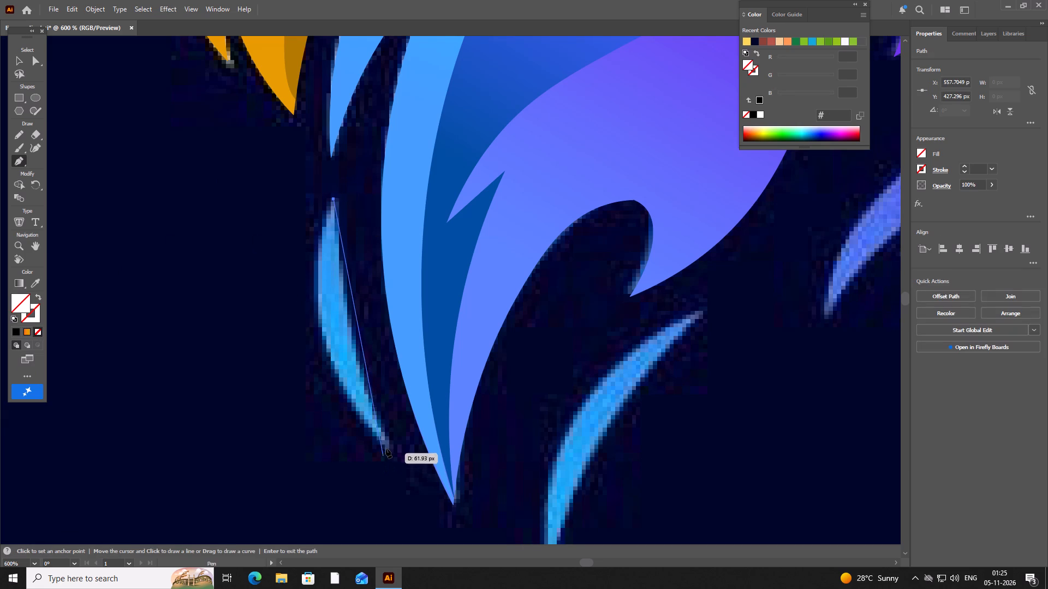
{"action": "left_click_drag", "start_coordinate": [387, 447], "coordinate": [457, 510]}
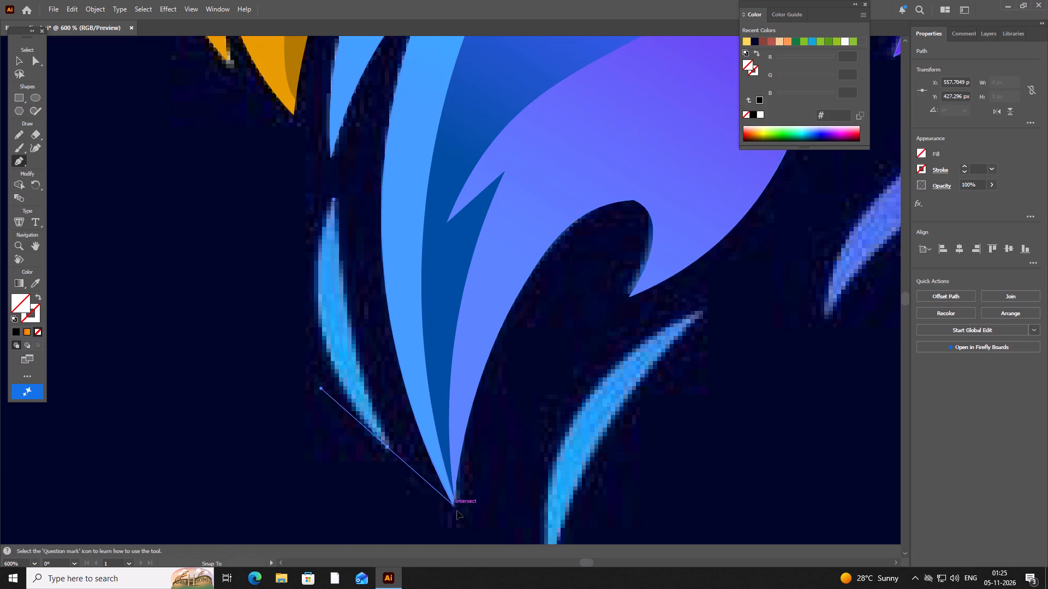
{"action": "left_click_drag", "start_coordinate": [457, 510], "coordinate": [499, 417]}
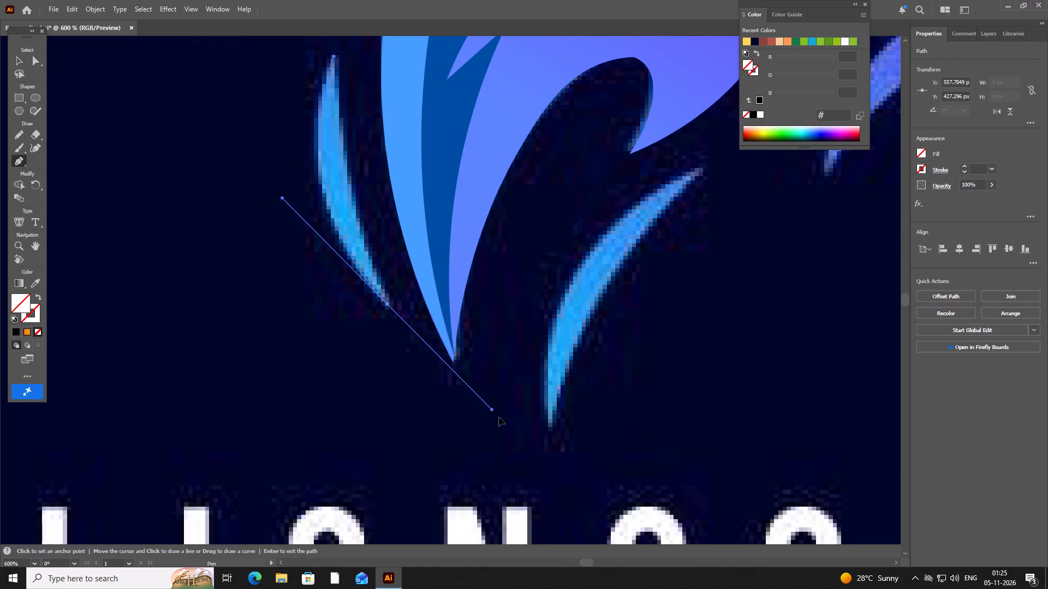
{"action": "left_click_drag", "start_coordinate": [499, 417], "coordinate": [509, 417]}
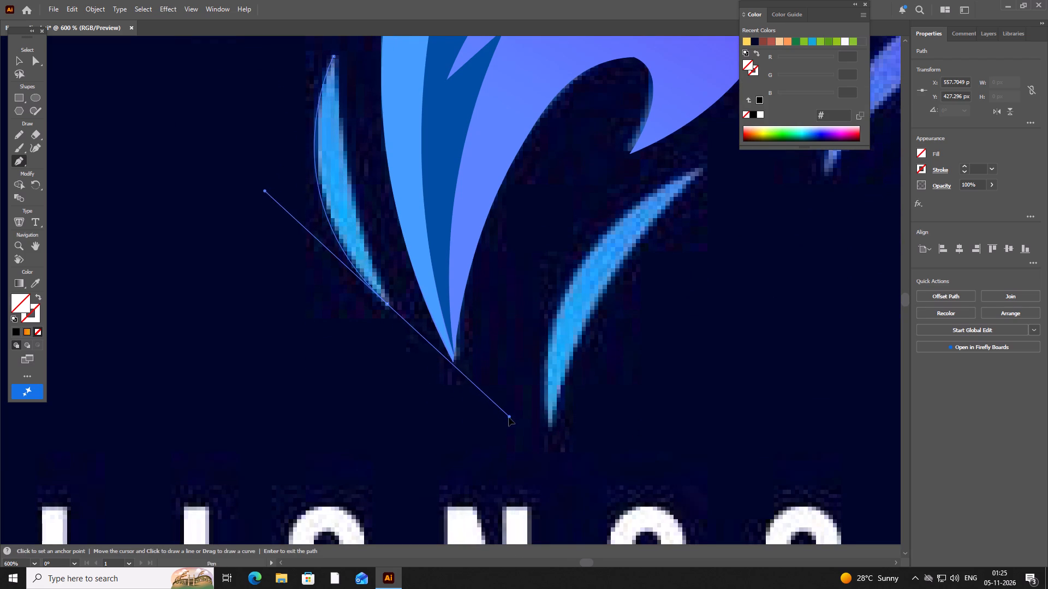
{"action": "left_click_drag", "start_coordinate": [509, 417], "coordinate": [505, 418]}
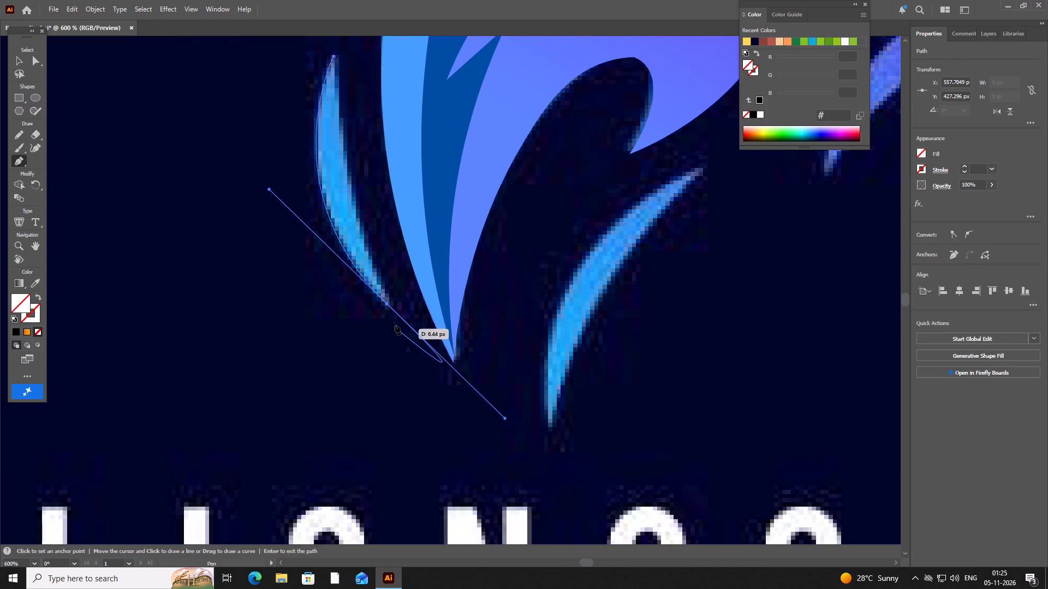
{"action": "left_click", "coordinate": [385, 304]}
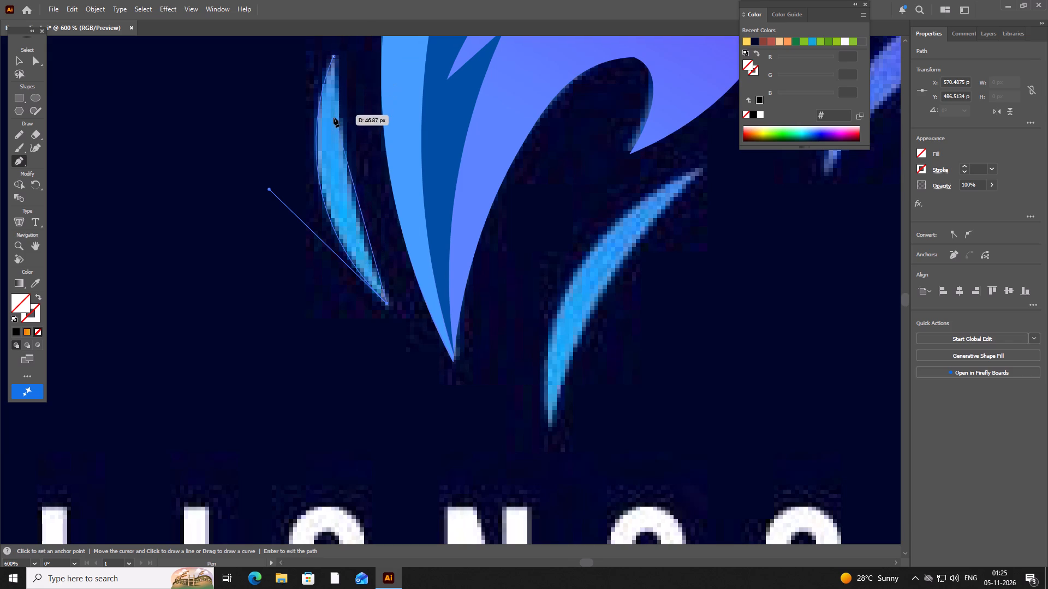
Close the small blue strand's path at its upper tip, curving the closing segment along the strand's inner edge.
{"action": "scroll", "coordinate": [334, 117], "scroll_direction": "down", "scroll_amount": 2}
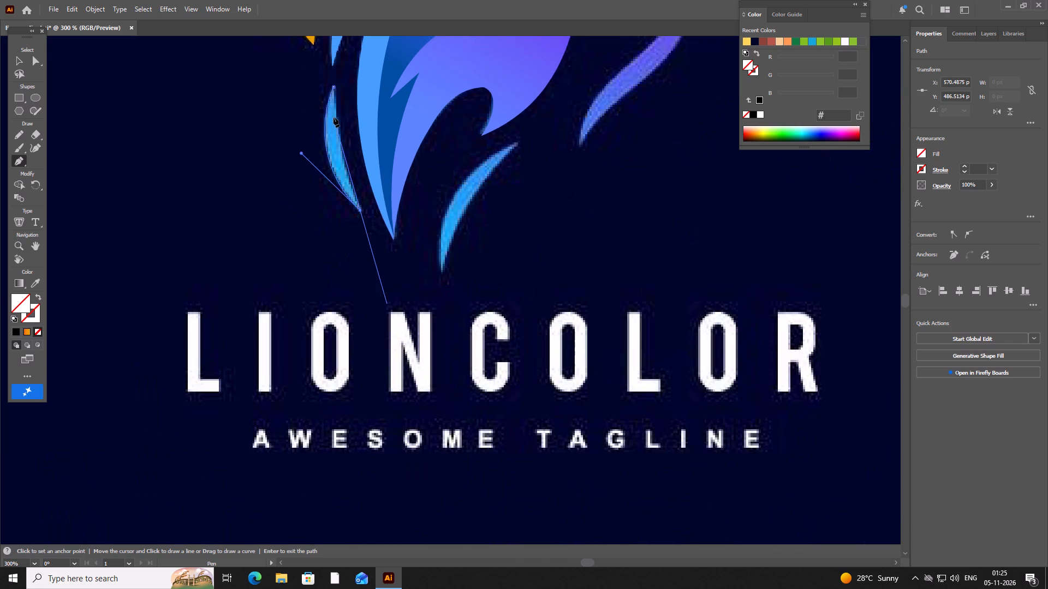
{"action": "key", "text": "space"}
{"action": "key", "text": "space"}
{"action": "key", "text": "space"}
{"action": "key", "text": "space"}
{"action": "key", "text": "space"}
{"action": "key", "text": "space"}
{"action": "key", "text": "space"}
{"action": "key", "text": "space"}
{"action": "key", "text": "space"}
{"action": "key", "text": "space"}
{"action": "key", "text": "space"}
{"action": "key", "text": "space"}
{"action": "key", "text": "space"}
{"action": "key", "text": "space"}
{"action": "key", "text": "space"}
{"action": "key", "text": "space"}
{"action": "key", "text": "space"}
{"action": "key", "text": "space"}
{"action": "key", "text": "space"}
{"action": "key", "text": "space"}
{"action": "left_click_drag", "start_coordinate": [334, 117], "coordinate": [338, 395]}
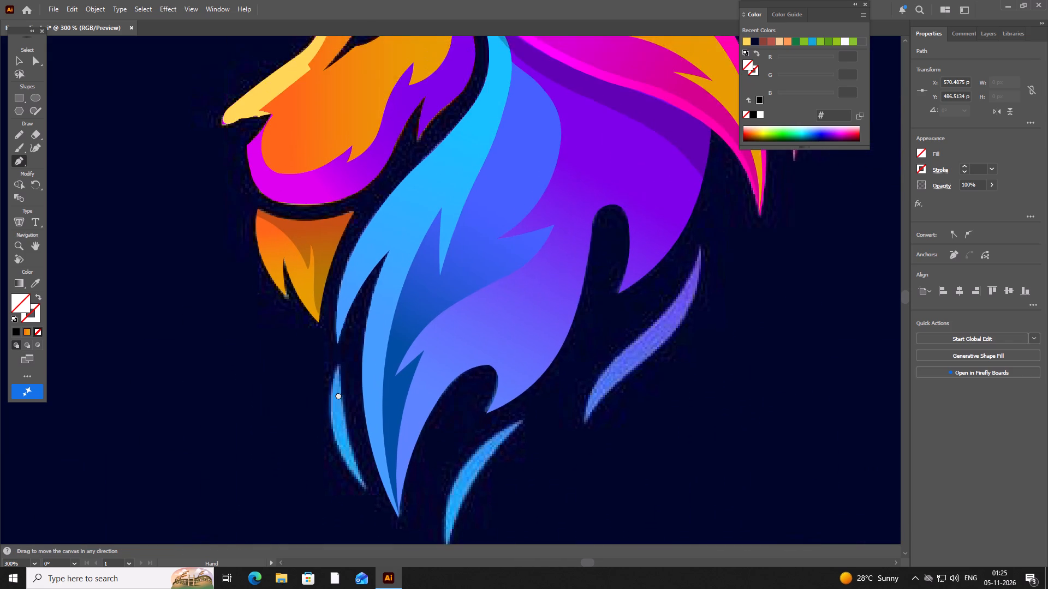
{"action": "left_click_drag", "start_coordinate": [338, 395], "coordinate": [364, 303]}
{"action": "scroll", "coordinate": [363, 303], "scroll_direction": "up", "scroll_amount": 3}
{"action": "scroll", "coordinate": [363, 303], "scroll_direction": "down", "scroll_amount": 1}
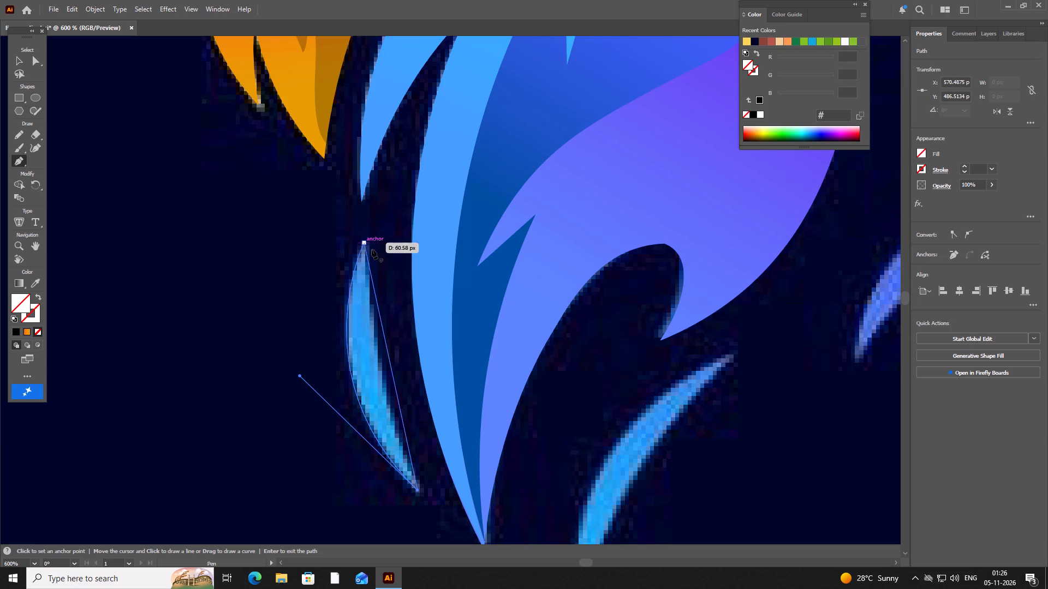
{"action": "left_click_drag", "start_coordinate": [365, 243], "coordinate": [358, 129]}
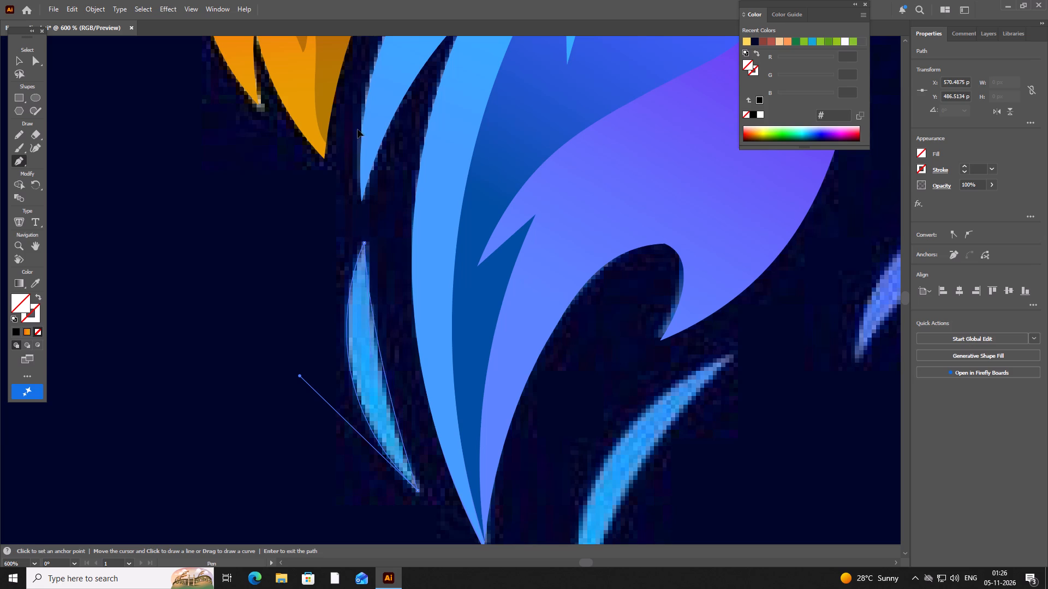
{"action": "left_click_drag", "start_coordinate": [358, 129], "coordinate": [352, 161]}
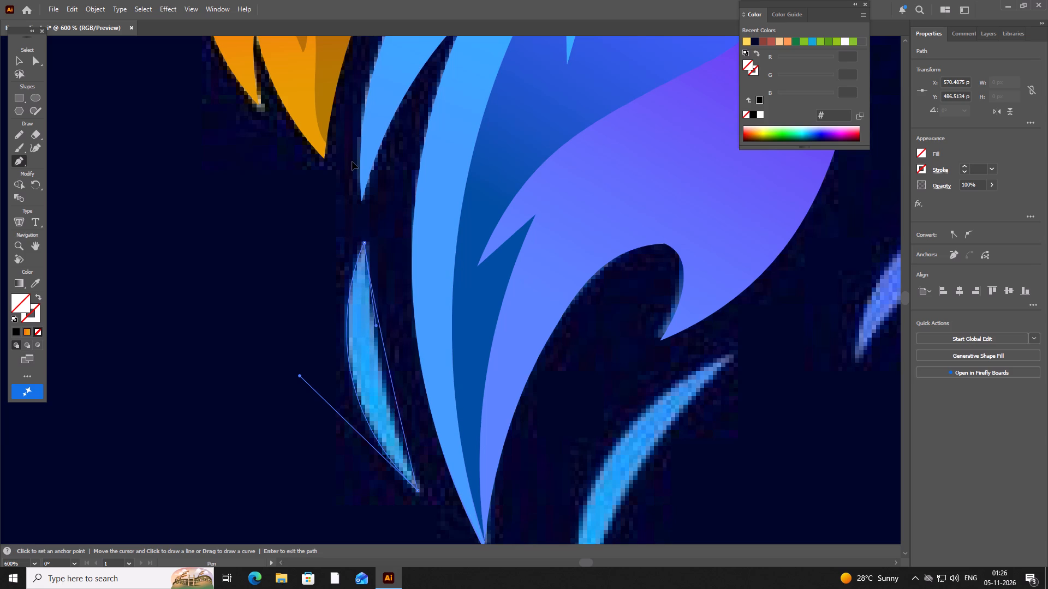
{"action": "left_click_drag", "start_coordinate": [352, 161], "coordinate": [379, 103]}
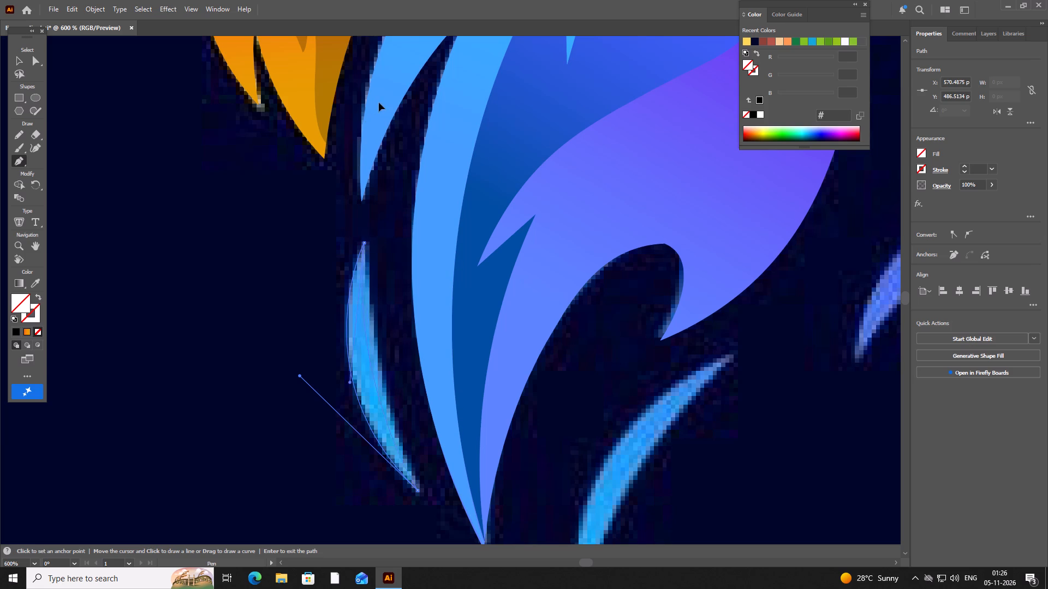
{"action": "left_click_drag", "start_coordinate": [379, 103], "coordinate": [361, 135]}
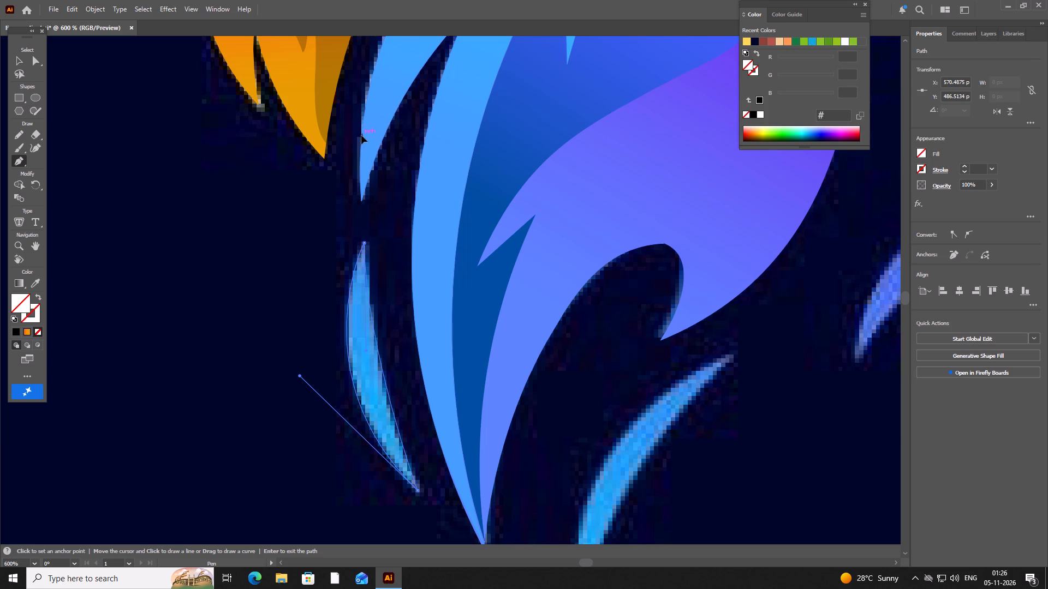
{"action": "left_click_drag", "start_coordinate": [361, 135], "coordinate": [365, 137]}
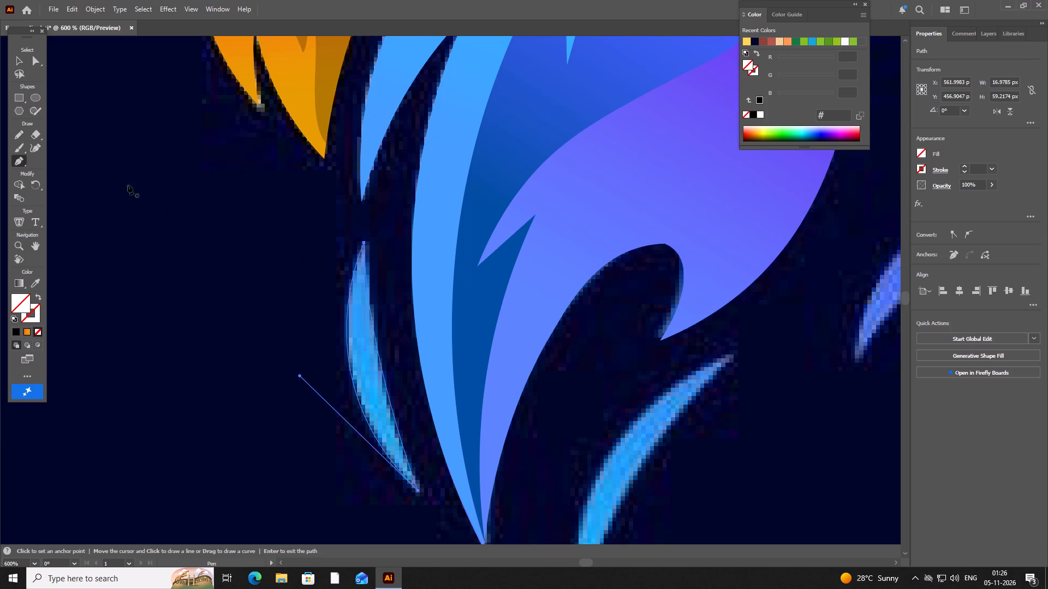
With the Curvature tool, adjust the strand's upper tip anchor and slide its outer-edge anchor up toward that tip to fit the outer contour.
{"action": "left_click", "coordinate": [40, 147]}
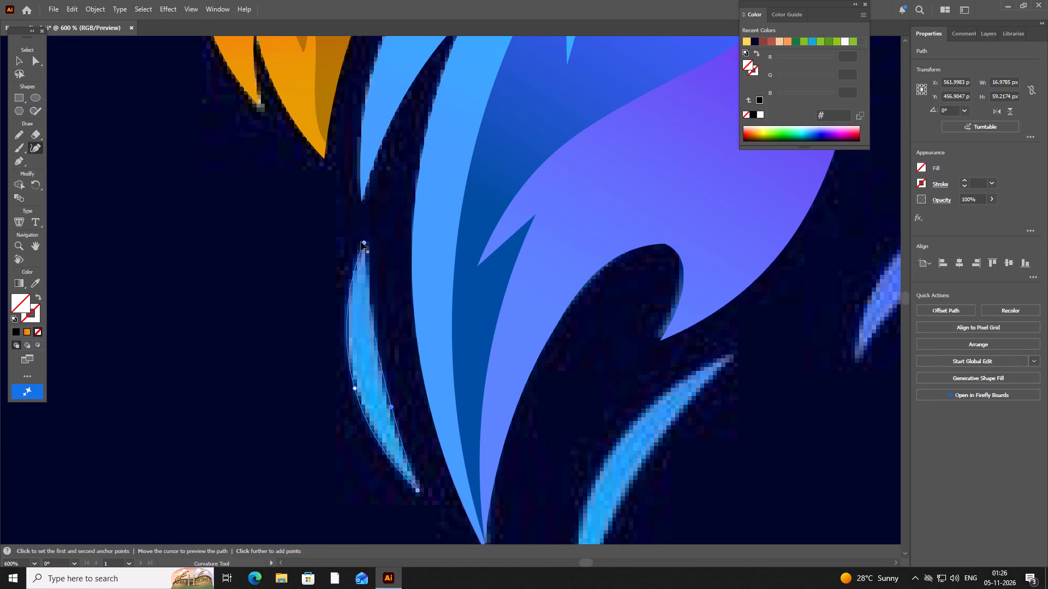
{"action": "left_click", "coordinate": [365, 242]}
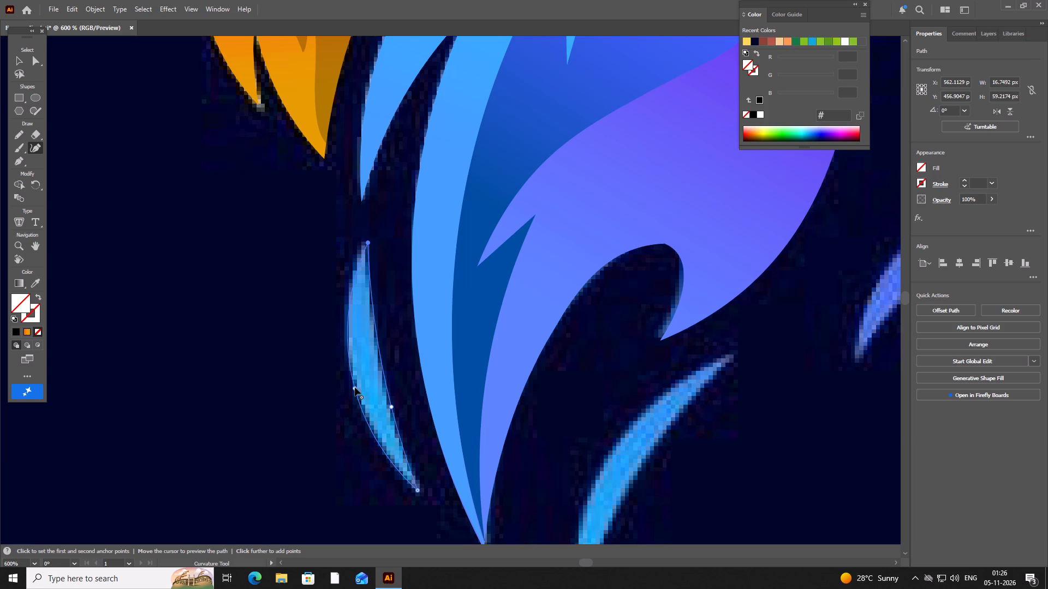
{"action": "left_click", "coordinate": [355, 387]}
{"action": "left_click_drag", "start_coordinate": [355, 387], "coordinate": [349, 363]}
{"action": "left_click_drag", "start_coordinate": [349, 363], "coordinate": [343, 330]}
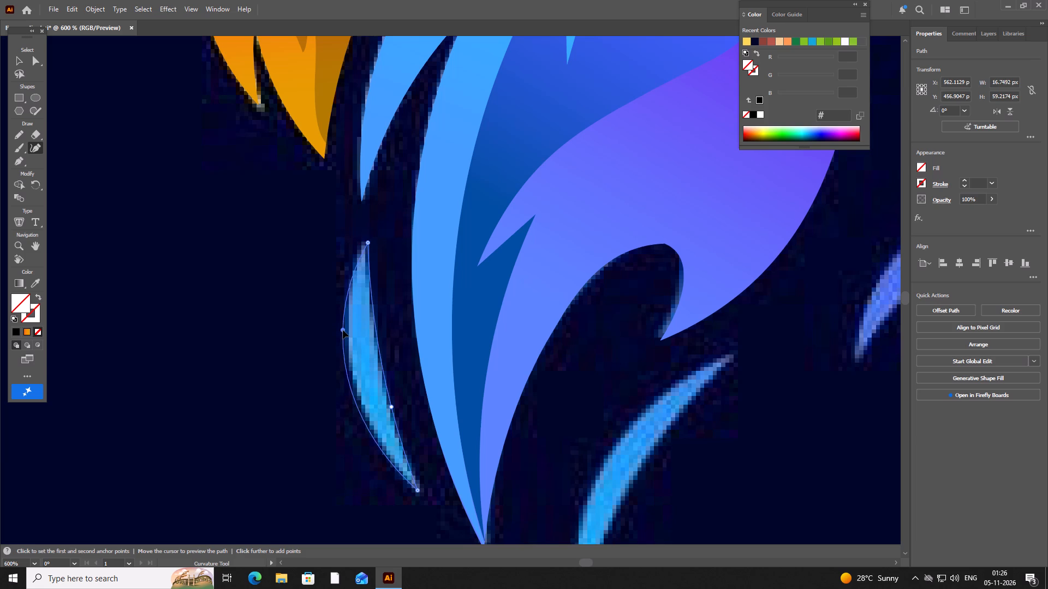
{"action": "left_click_drag", "start_coordinate": [343, 330], "coordinate": [344, 329]}
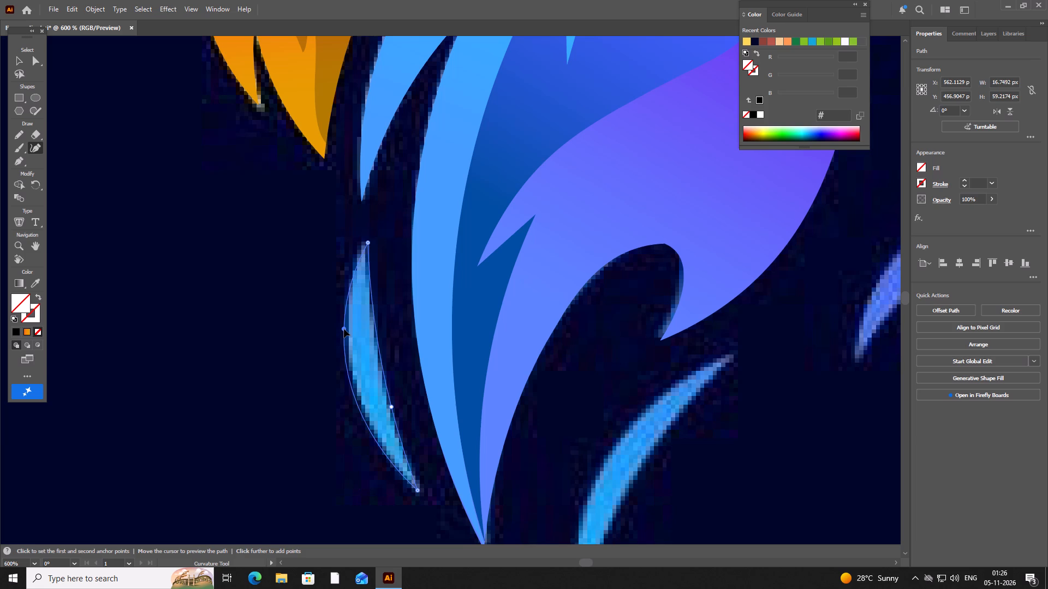
{"action": "left_click_drag", "start_coordinate": [344, 329], "coordinate": [346, 332]}
{"action": "left_click", "coordinate": [346, 332]}
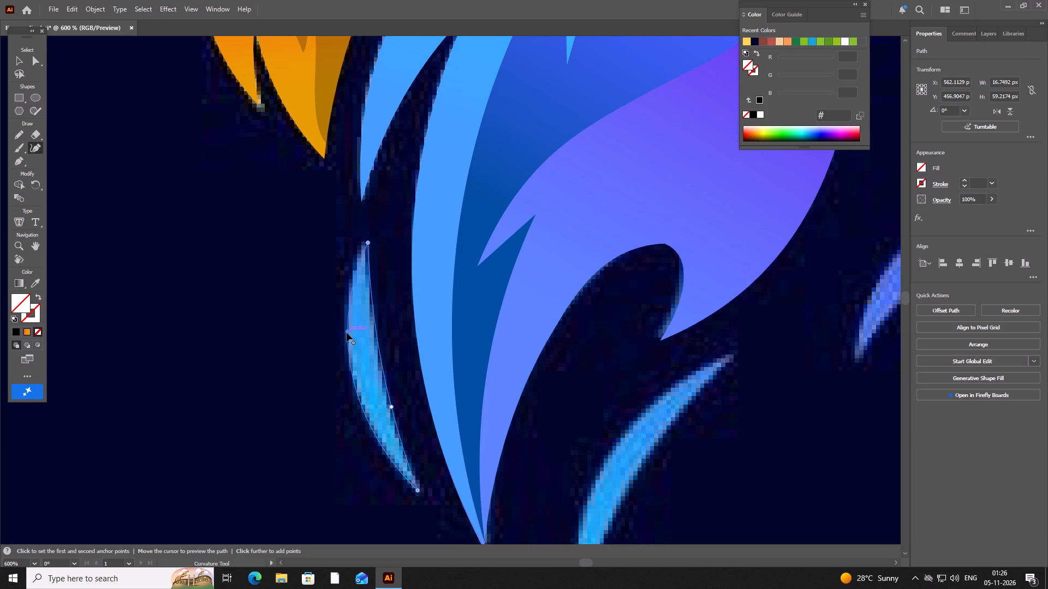
{"action": "left_click_drag", "start_coordinate": [347, 333], "coordinate": [348, 343]}
{"action": "left_click_drag", "start_coordinate": [348, 343], "coordinate": [352, 278]}
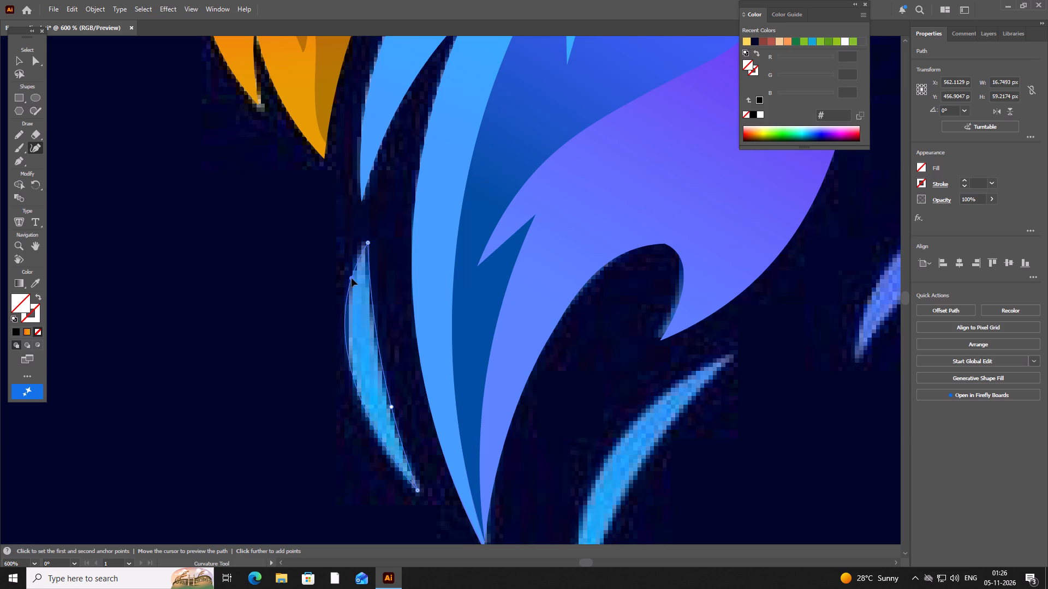
{"action": "left_click_drag", "start_coordinate": [352, 278], "coordinate": [349, 291]}
{"action": "left_click_drag", "start_coordinate": [349, 291], "coordinate": [350, 302]}
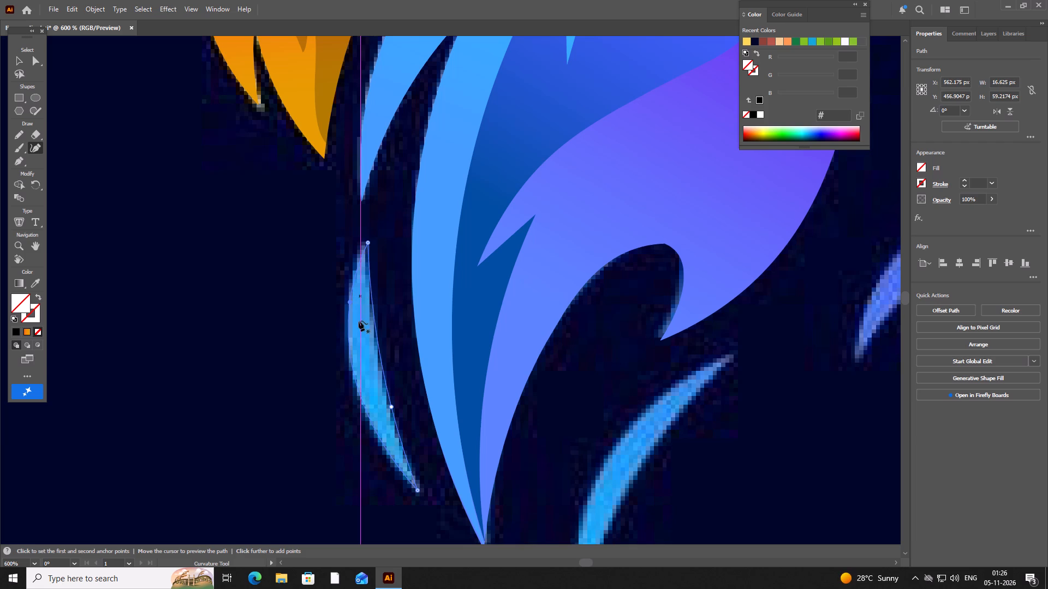
Move the strand's inner-edge anchor up to about mid-length so the curve follows the reference's inner contour.
{"action": "scroll", "coordinate": [418, 417], "scroll_direction": "down", "scroll_amount": 3}
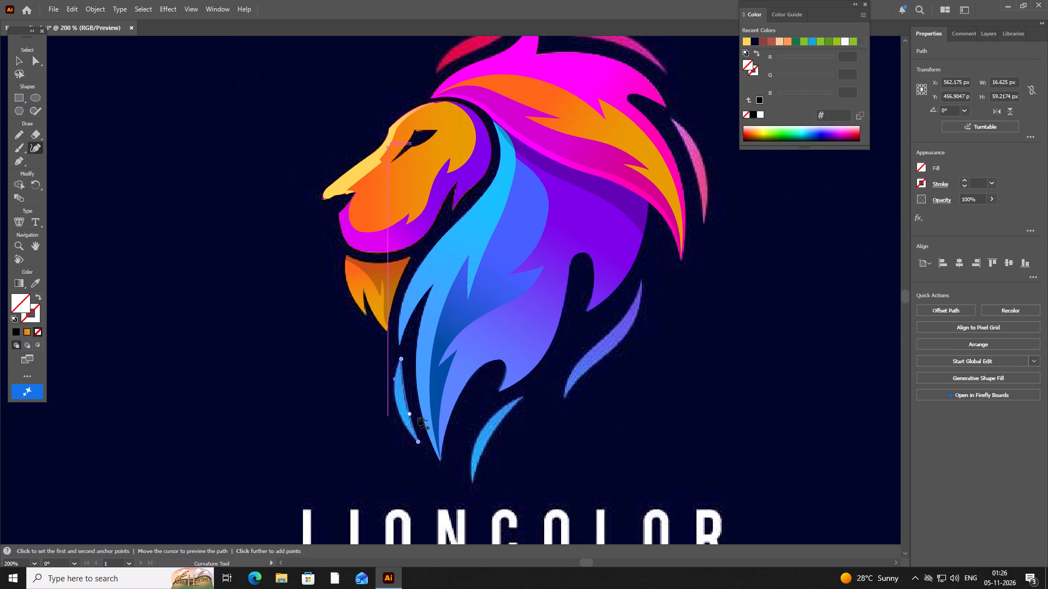
{"action": "scroll", "coordinate": [418, 417], "scroll_direction": "up", "scroll_amount": 5}
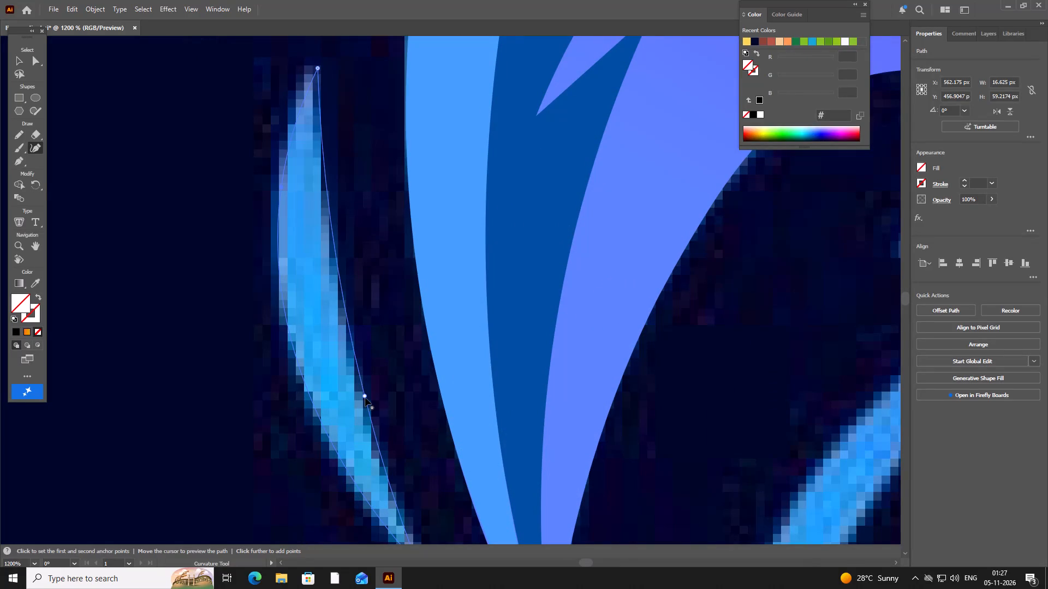
{"action": "left_click_drag", "start_coordinate": [365, 398], "coordinate": [347, 316]}
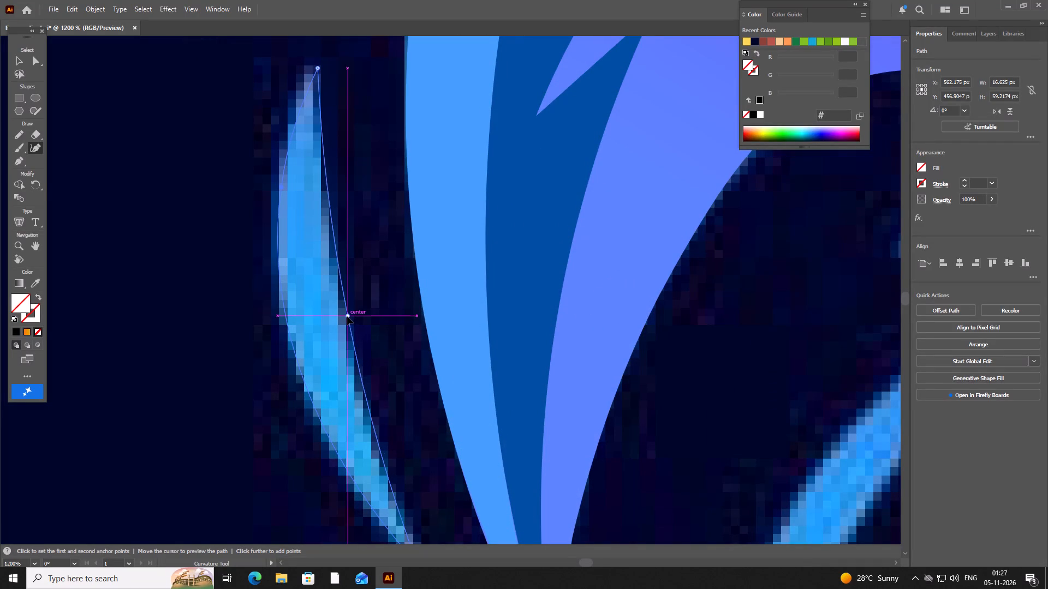
{"action": "left_click_drag", "start_coordinate": [347, 316], "coordinate": [344, 322]}
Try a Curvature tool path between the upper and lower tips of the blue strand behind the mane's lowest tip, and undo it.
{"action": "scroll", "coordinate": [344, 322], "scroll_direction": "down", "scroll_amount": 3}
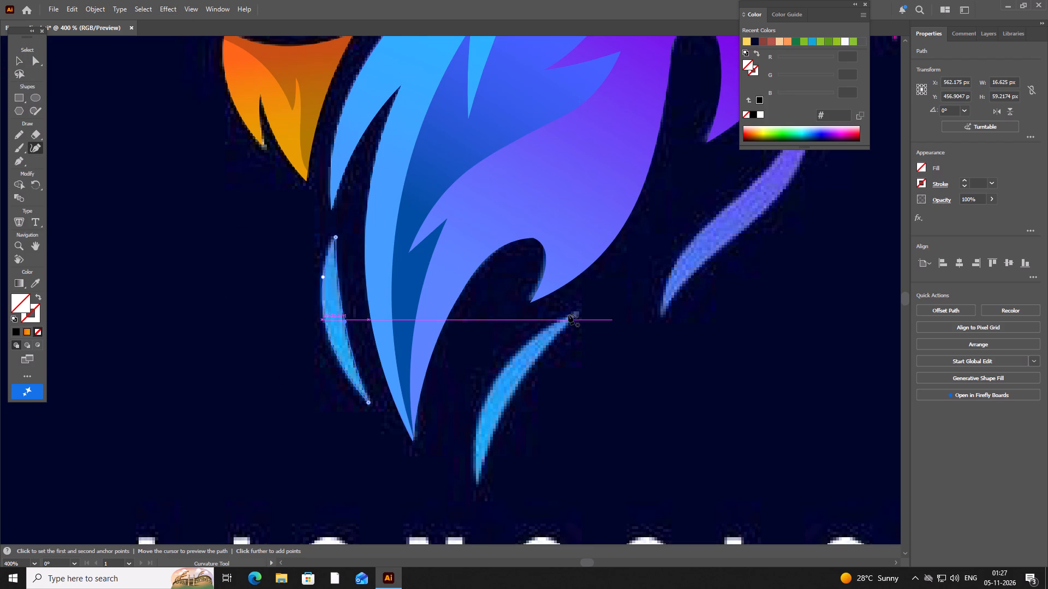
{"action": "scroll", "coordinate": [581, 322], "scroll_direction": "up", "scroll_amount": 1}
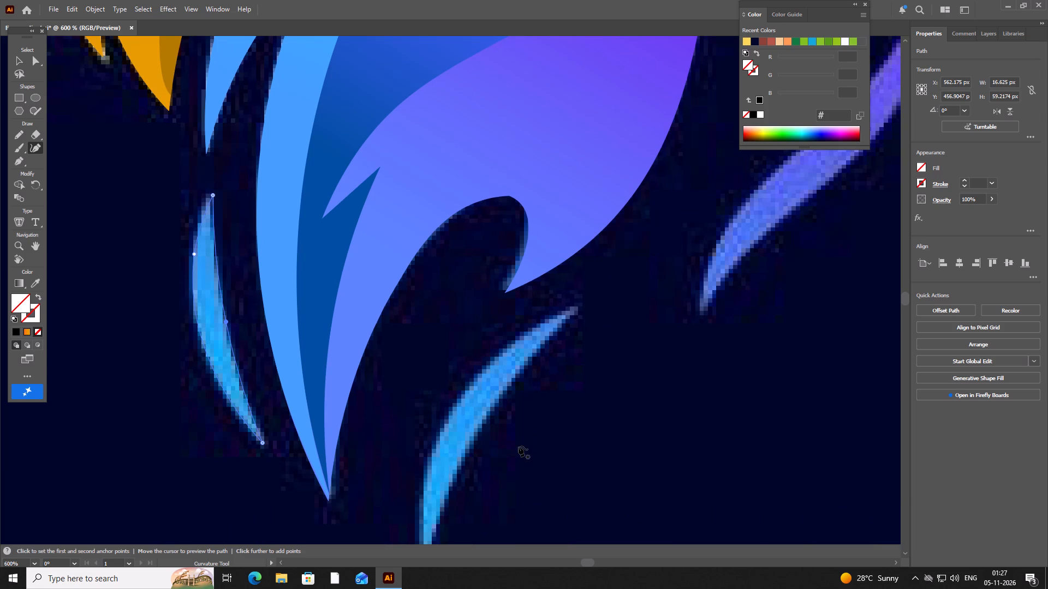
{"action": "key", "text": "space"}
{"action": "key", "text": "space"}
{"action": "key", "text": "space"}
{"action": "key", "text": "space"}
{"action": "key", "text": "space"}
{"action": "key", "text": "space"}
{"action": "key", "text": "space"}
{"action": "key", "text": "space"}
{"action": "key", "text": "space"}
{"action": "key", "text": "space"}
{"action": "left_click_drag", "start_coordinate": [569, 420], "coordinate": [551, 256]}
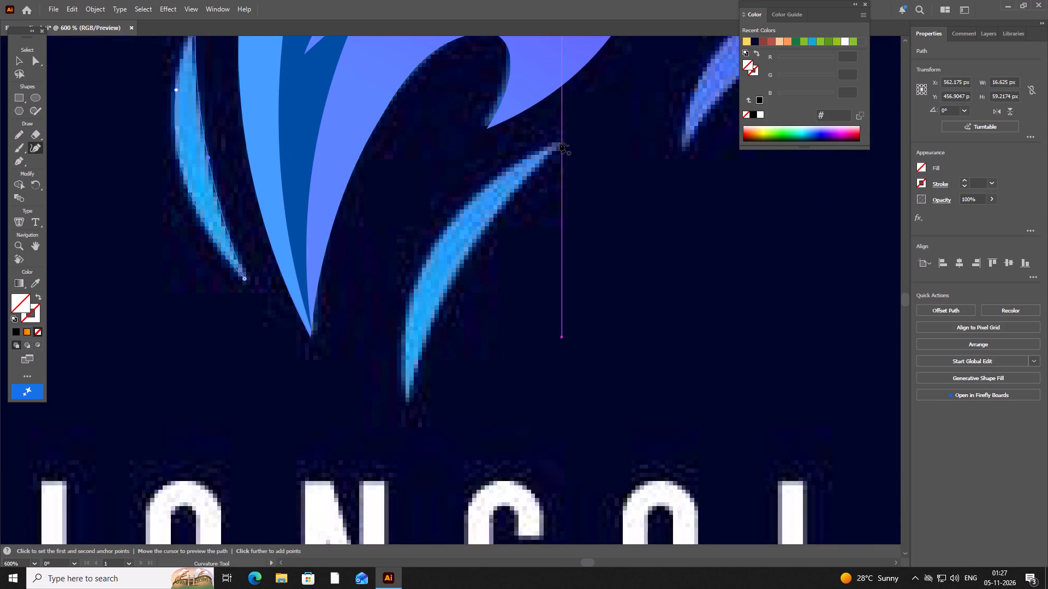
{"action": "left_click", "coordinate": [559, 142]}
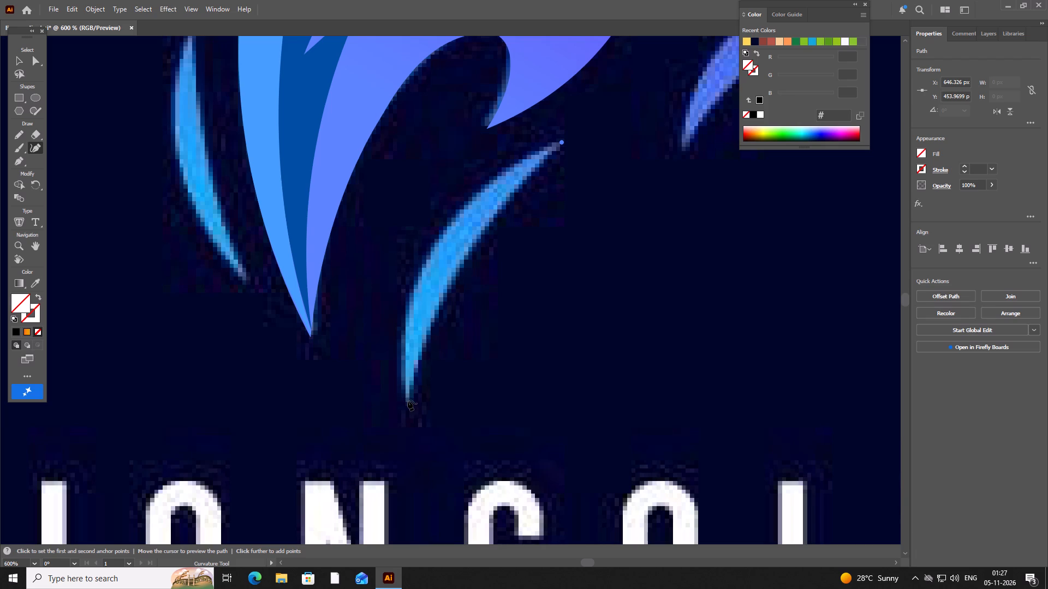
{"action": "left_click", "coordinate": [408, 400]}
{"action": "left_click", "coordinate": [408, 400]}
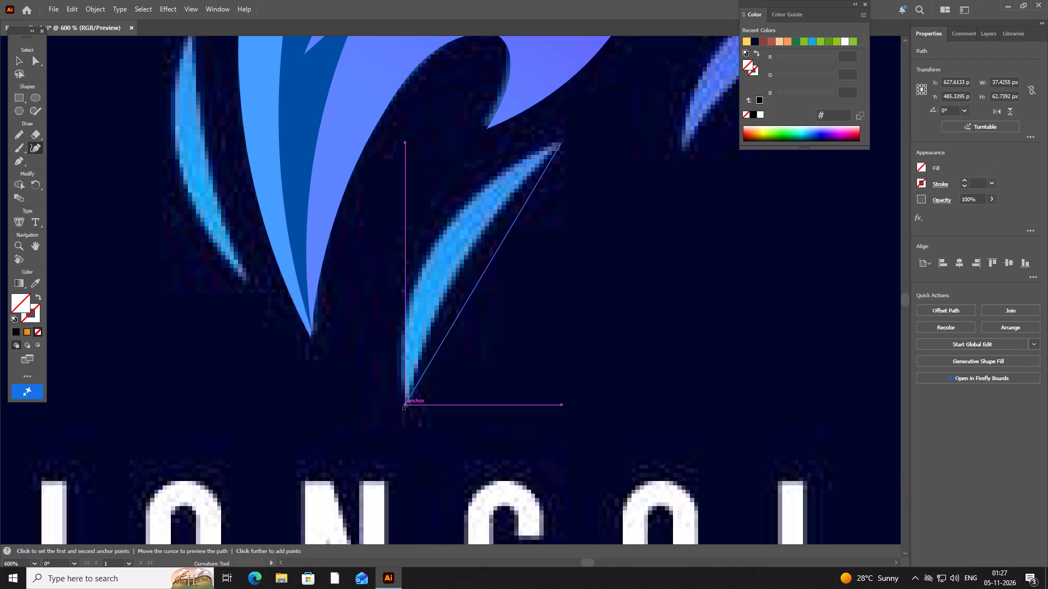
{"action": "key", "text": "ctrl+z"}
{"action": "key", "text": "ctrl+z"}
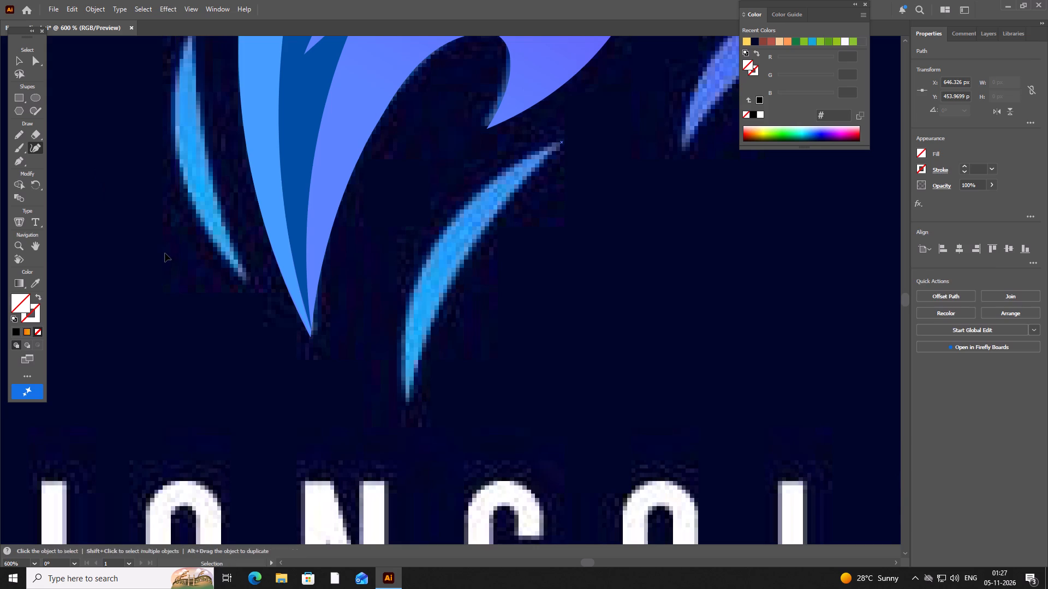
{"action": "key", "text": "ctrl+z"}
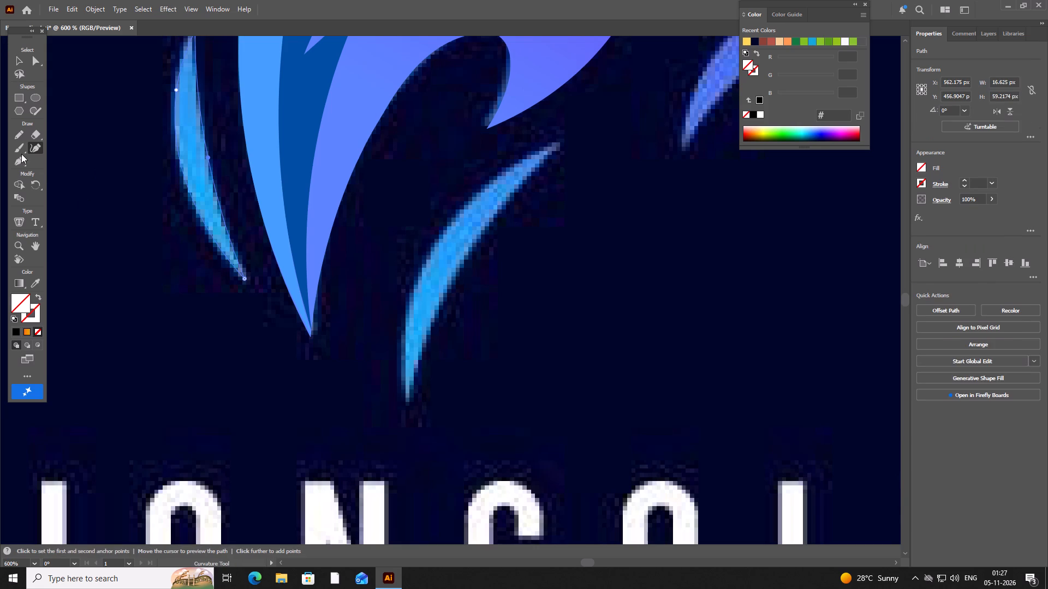
Start a Pen path with no fill at the upper tip of the blue strand behind the mane's lowest tip.
{"action": "left_click", "coordinate": [18, 155]}
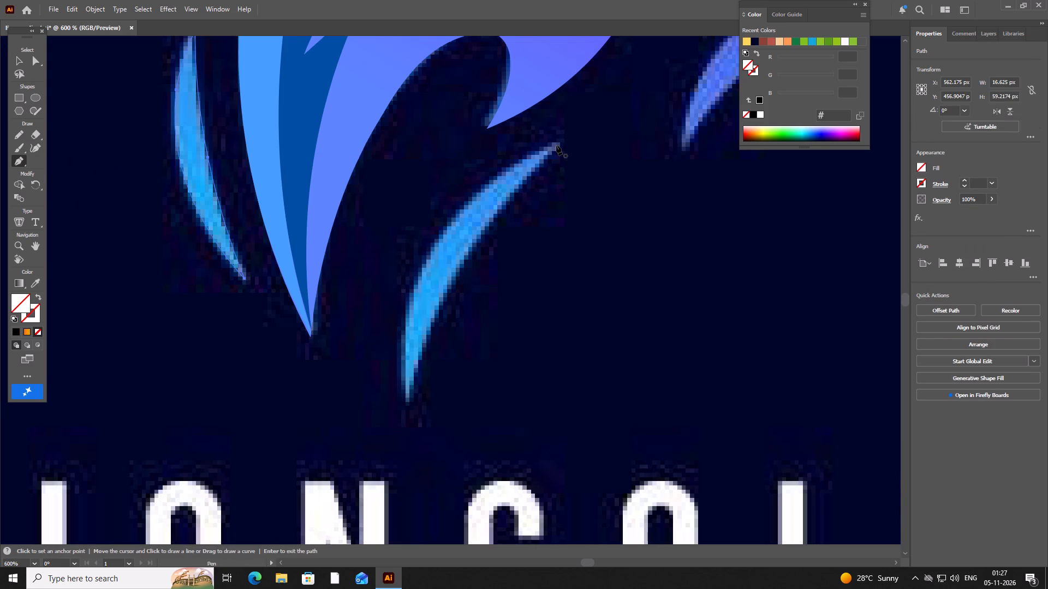
{"action": "left_click", "coordinate": [559, 143]}
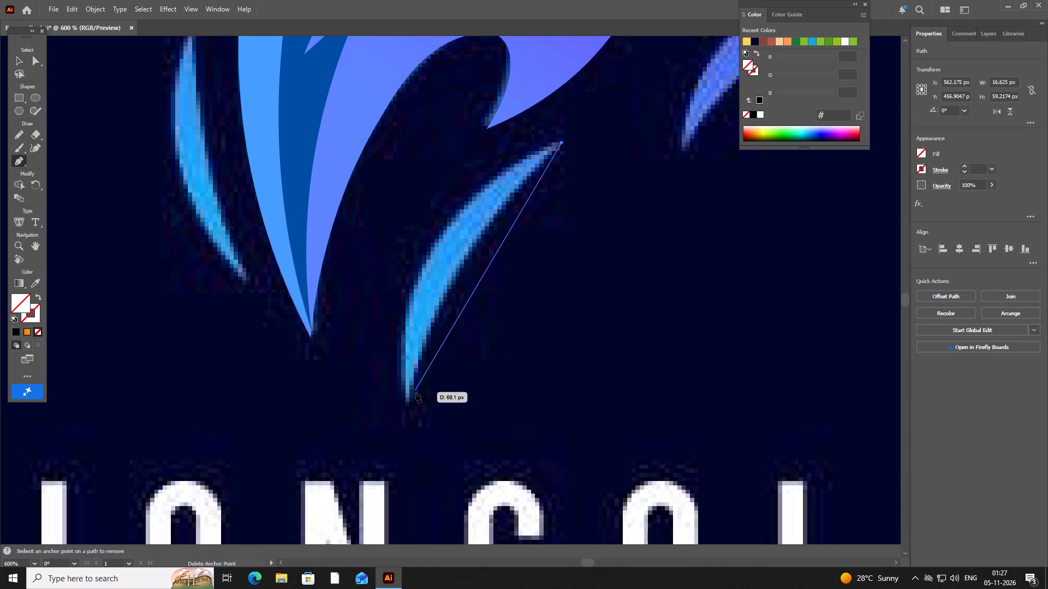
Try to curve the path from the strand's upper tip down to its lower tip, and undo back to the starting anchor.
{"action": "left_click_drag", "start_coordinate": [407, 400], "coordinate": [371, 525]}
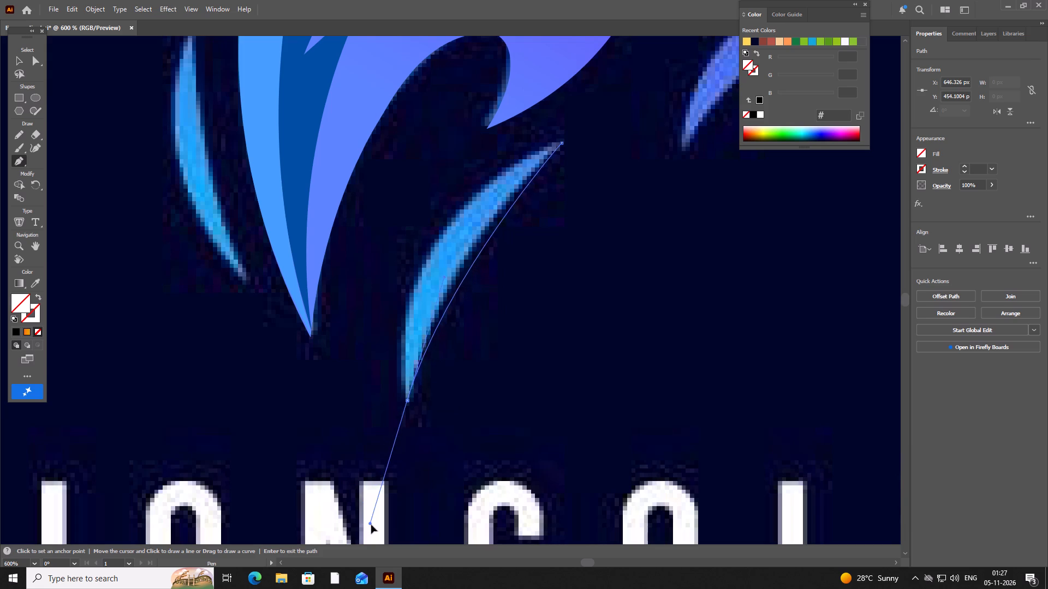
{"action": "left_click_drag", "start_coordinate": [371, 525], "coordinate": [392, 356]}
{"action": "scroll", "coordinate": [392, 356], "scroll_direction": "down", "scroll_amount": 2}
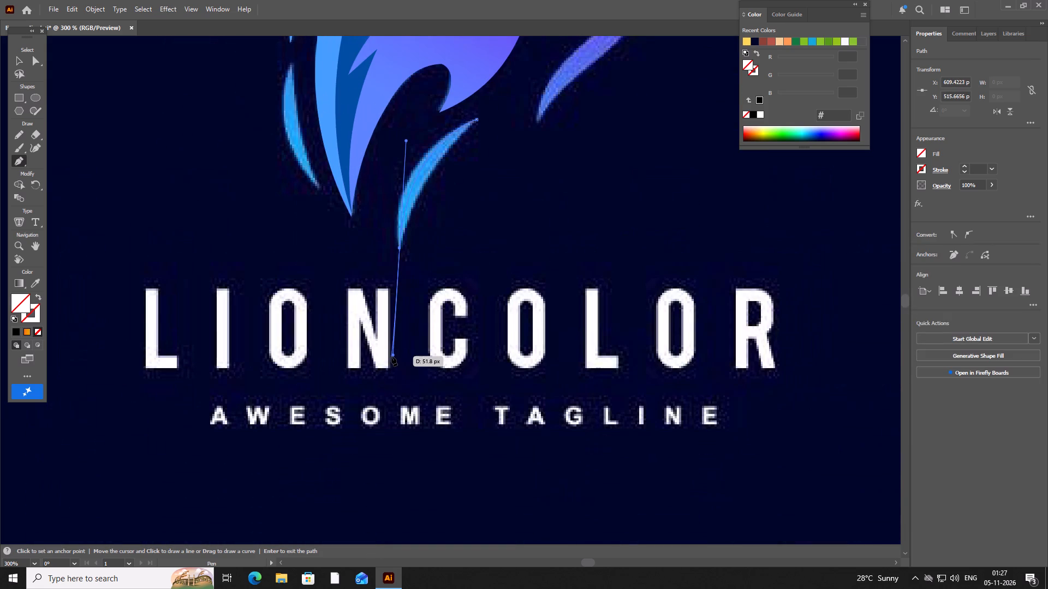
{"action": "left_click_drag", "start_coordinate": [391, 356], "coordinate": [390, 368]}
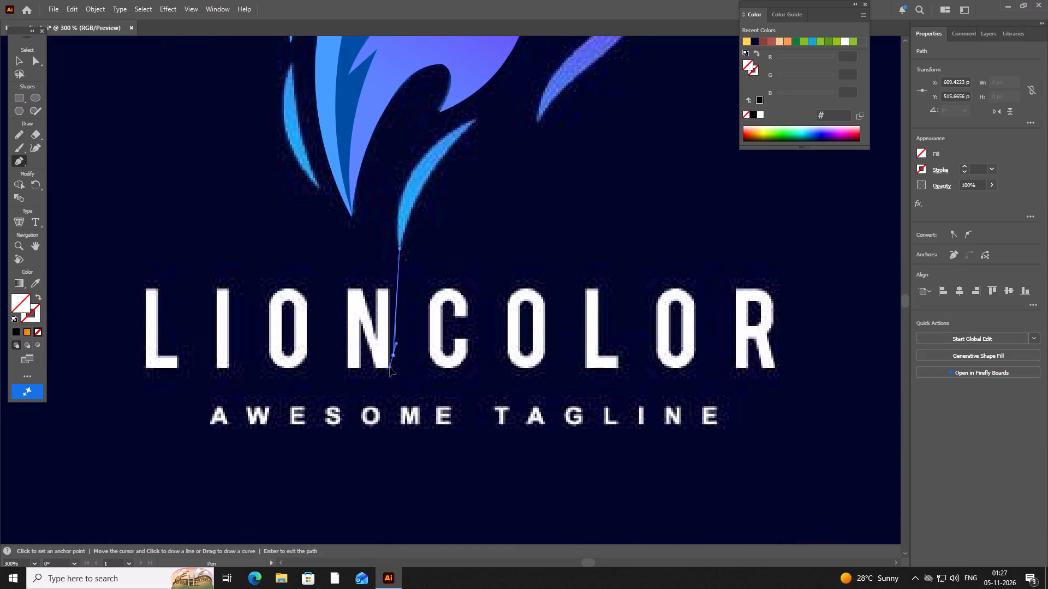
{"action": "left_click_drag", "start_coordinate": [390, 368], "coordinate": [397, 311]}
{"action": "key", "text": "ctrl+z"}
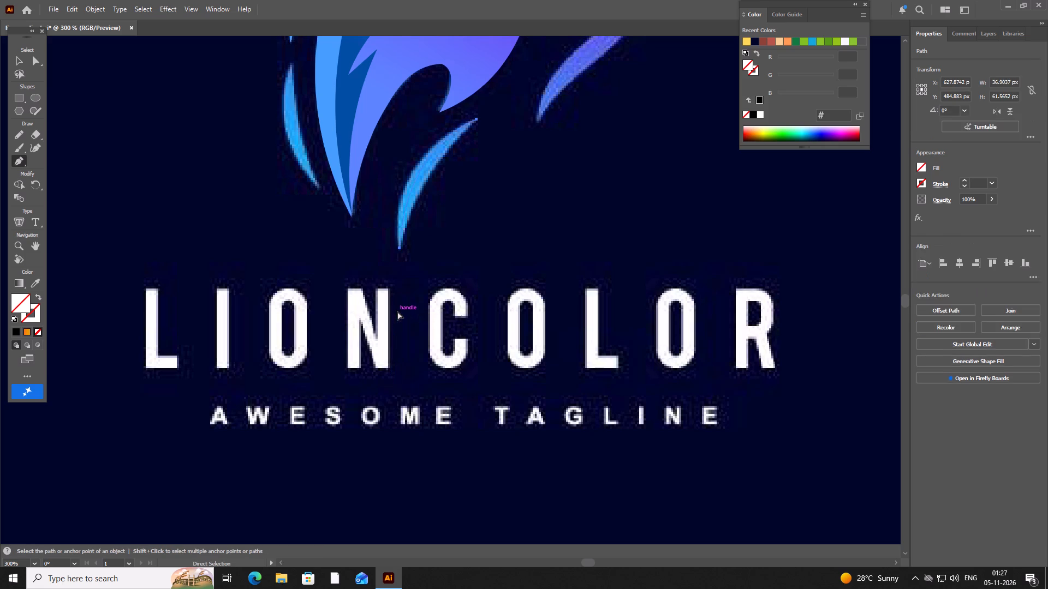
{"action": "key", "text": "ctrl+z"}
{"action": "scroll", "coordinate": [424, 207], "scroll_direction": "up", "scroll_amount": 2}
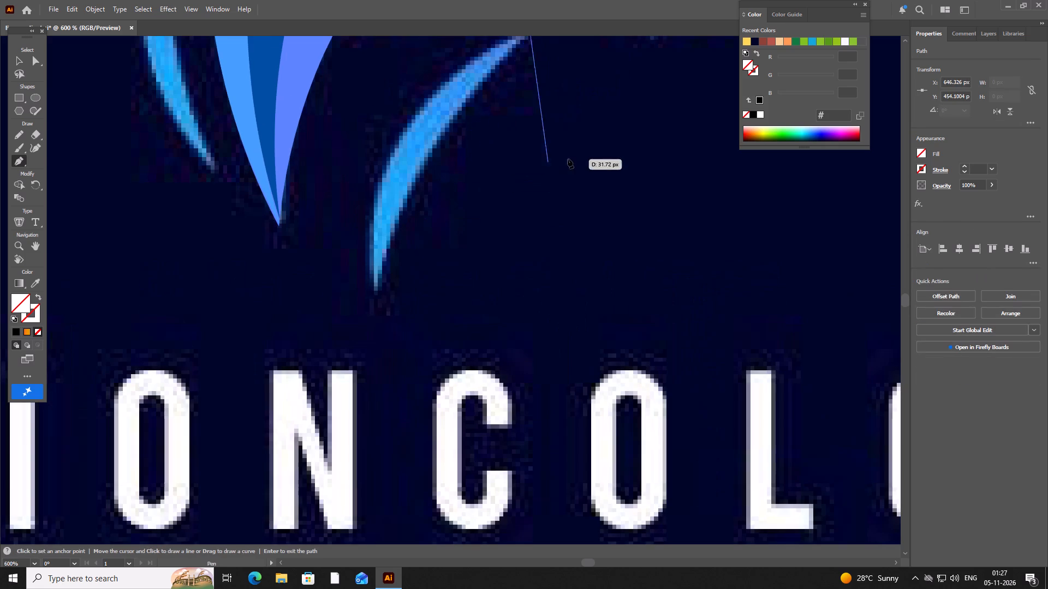
Curve the Pen path from the blue strand's upper tip down to its lower tip, making the lower tip a corner.
{"action": "key", "text": "space"}
{"action": "key", "text": "space"}
{"action": "key", "text": "space"}
{"action": "key", "text": "space"}
{"action": "key", "text": "space"}
{"action": "key", "text": "space"}
{"action": "key", "text": "space"}
{"action": "key", "text": "space"}
{"action": "key", "text": "space"}
{"action": "key", "text": "space"}
{"action": "key", "text": "space"}
{"action": "key", "text": "space"}
{"action": "left_click_drag", "start_coordinate": [549, 163], "coordinate": [521, 314]}
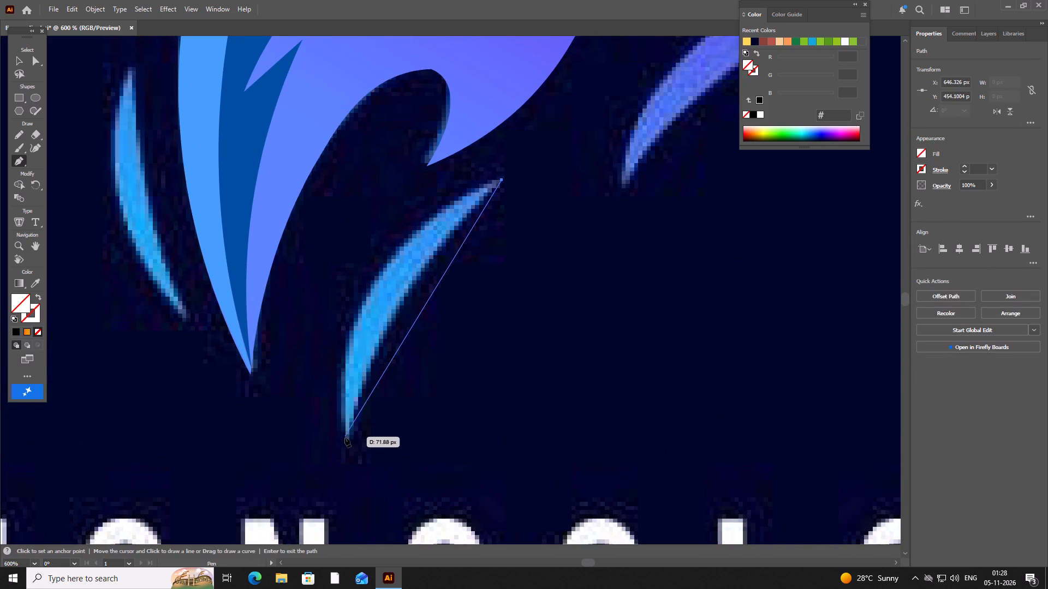
{"action": "scroll", "coordinate": [359, 422], "scroll_direction": "down", "scroll_amount": 2}
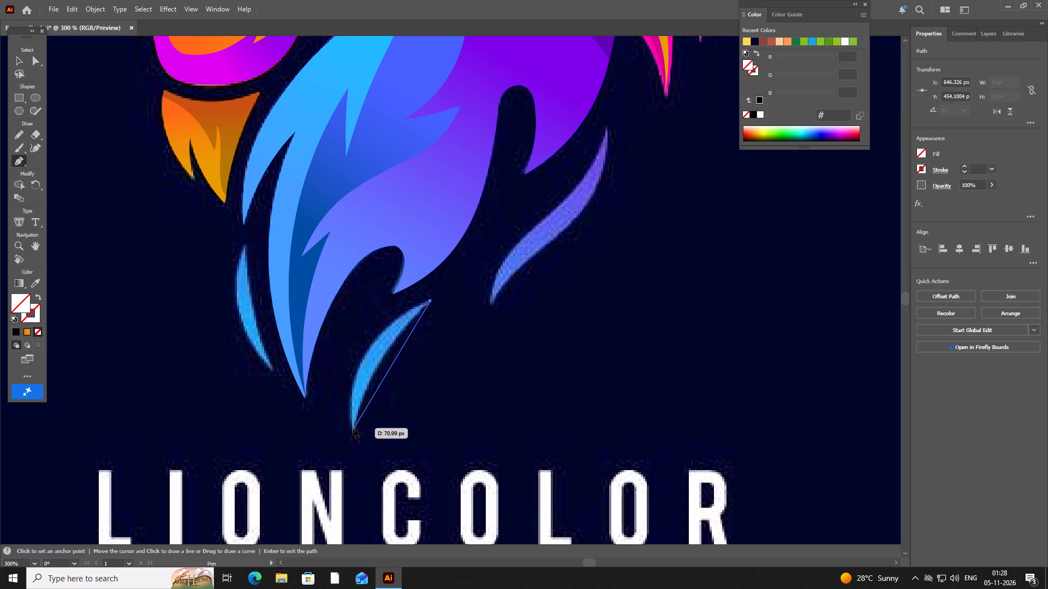
{"action": "left_click_drag", "start_coordinate": [353, 431], "coordinate": [331, 473]}
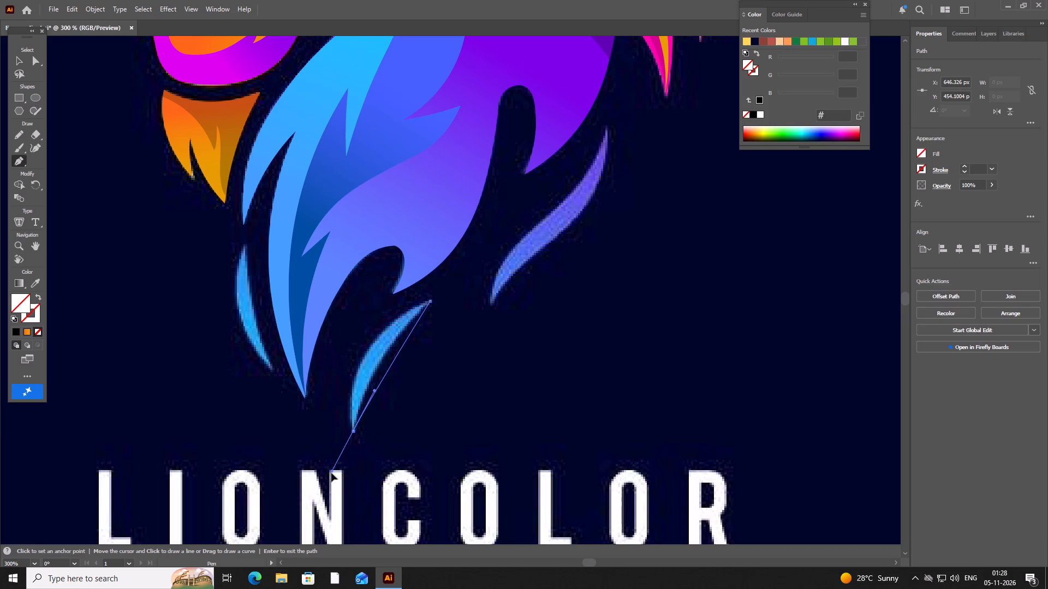
{"action": "left_click_drag", "start_coordinate": [331, 473], "coordinate": [341, 498]}
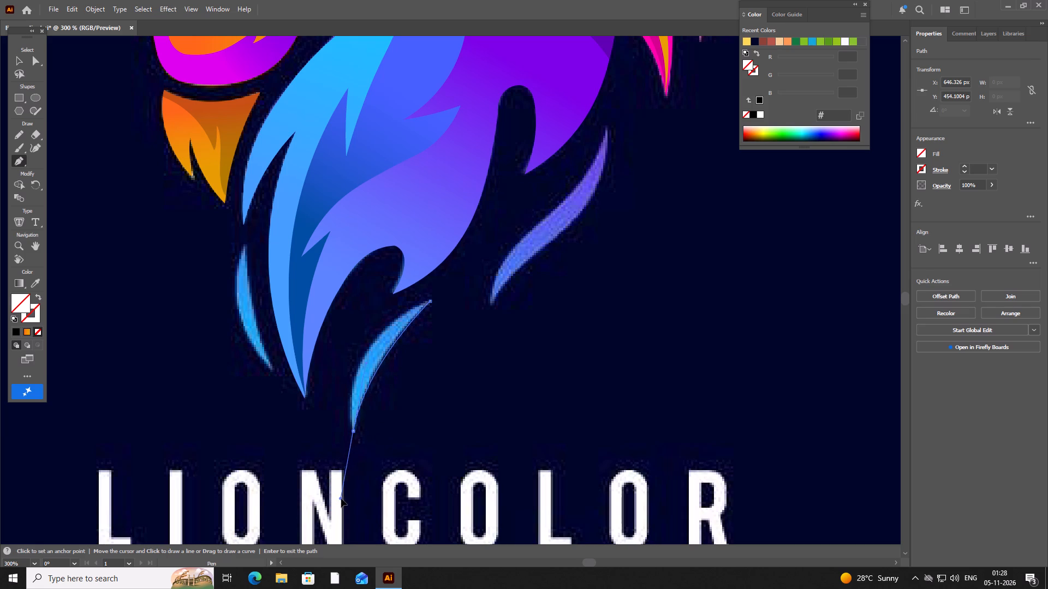
{"action": "left_click_drag", "start_coordinate": [341, 498], "coordinate": [345, 503]}
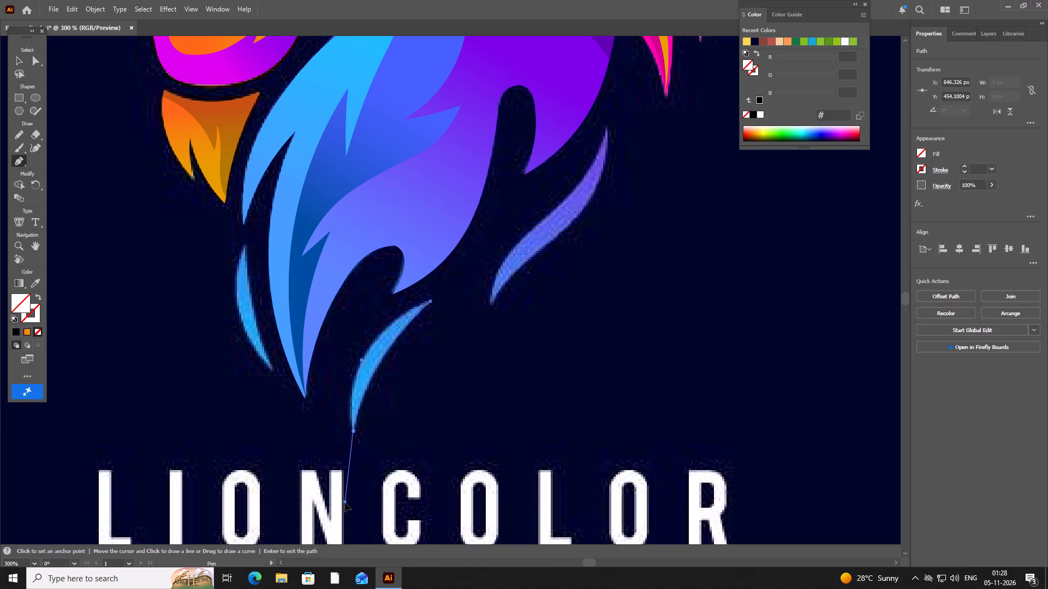
{"action": "left_click_drag", "start_coordinate": [345, 503], "coordinate": [339, 505]}
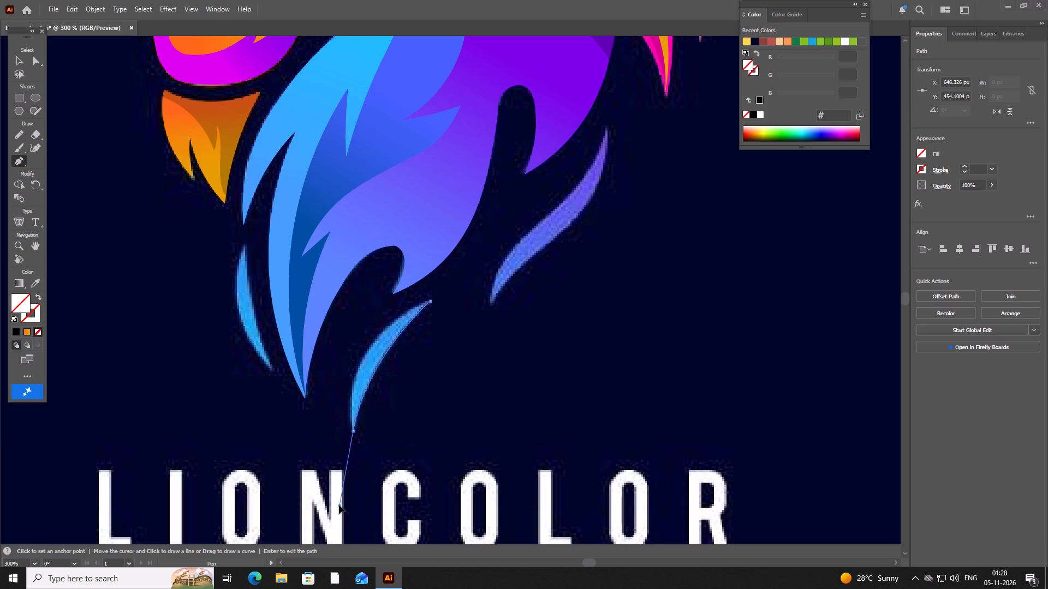
{"action": "left_click_drag", "start_coordinate": [339, 505], "coordinate": [336, 519]}
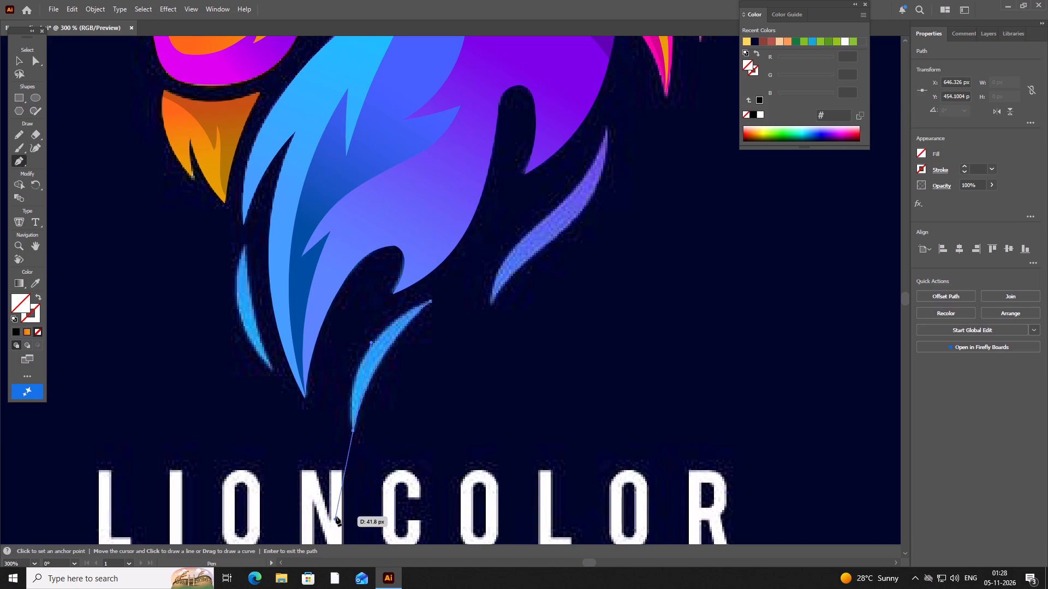
{"action": "left_click", "coordinate": [352, 432]}
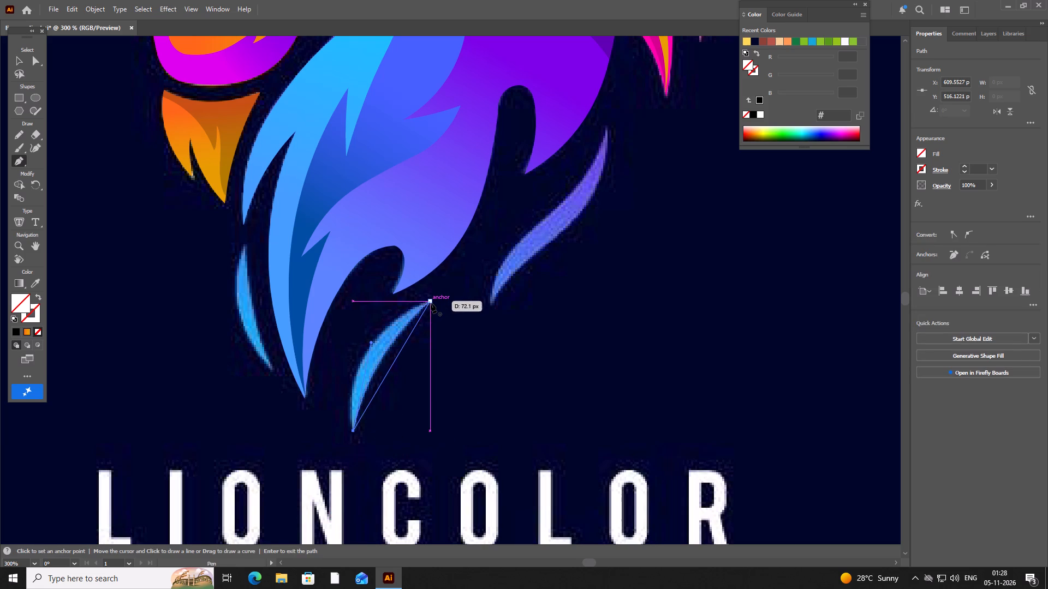
Close the blue strand's path at its upper tip with a curve following the outer contour, and deselect it.
{"action": "left_click_drag", "start_coordinate": [431, 302], "coordinate": [504, 253]}
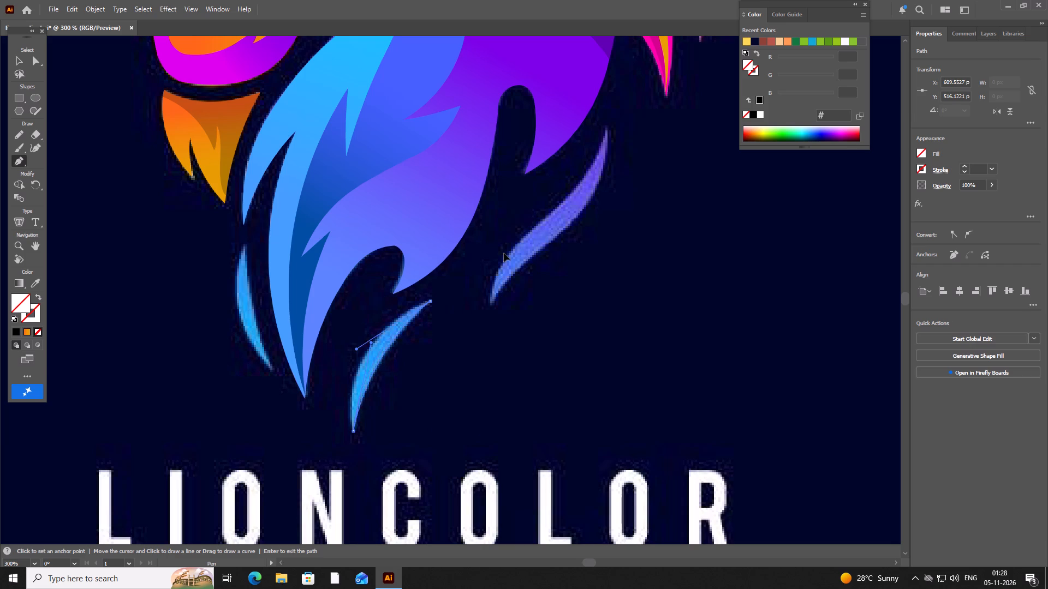
{"action": "left_click_drag", "start_coordinate": [504, 253], "coordinate": [528, 262]}
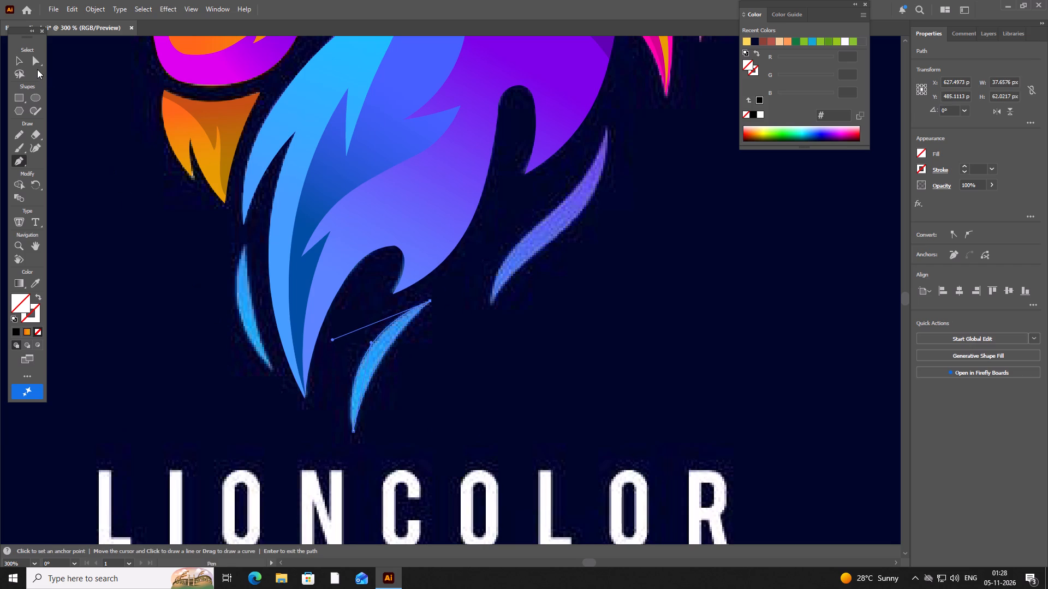
{"action": "left_click", "coordinate": [19, 60]}
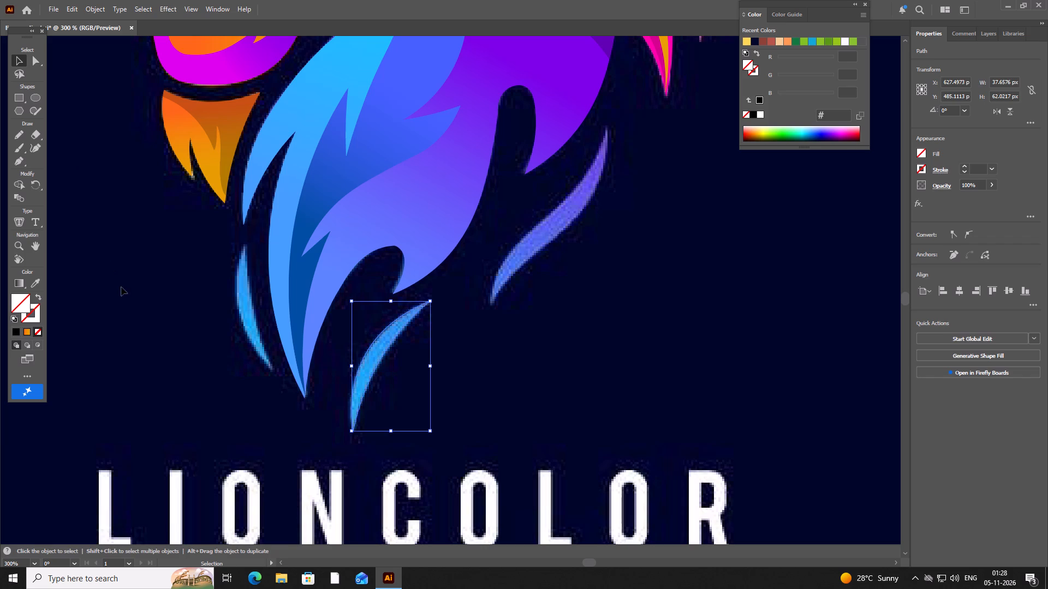
{"action": "left_click", "coordinate": [127, 299]}
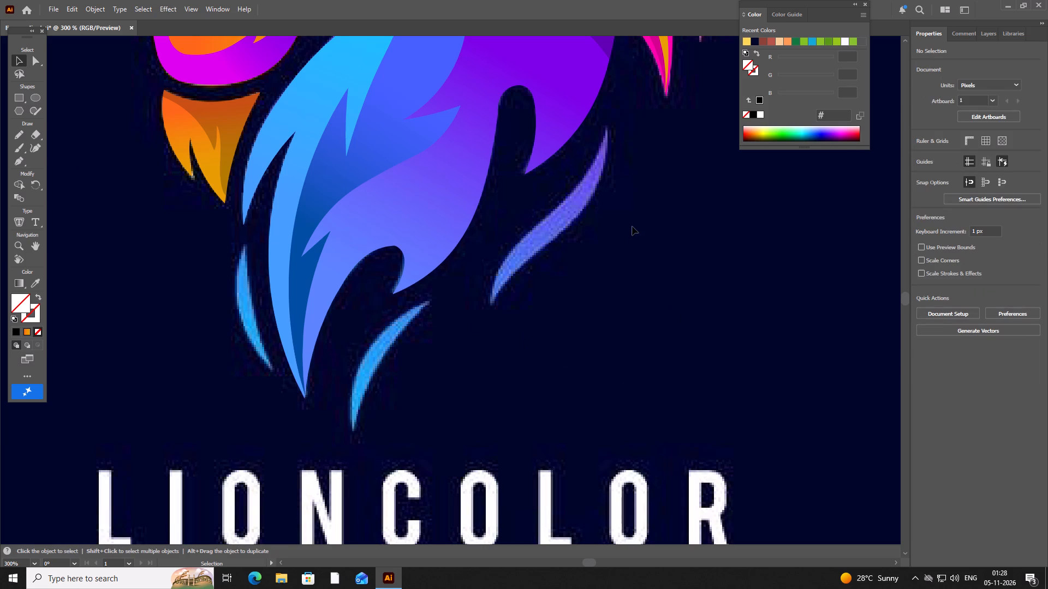
Start a Pen path at the upper tip of the violet-blue S-shaped strand and add a straight segment to its lower tip.
{"action": "left_click", "coordinate": [16, 160]}
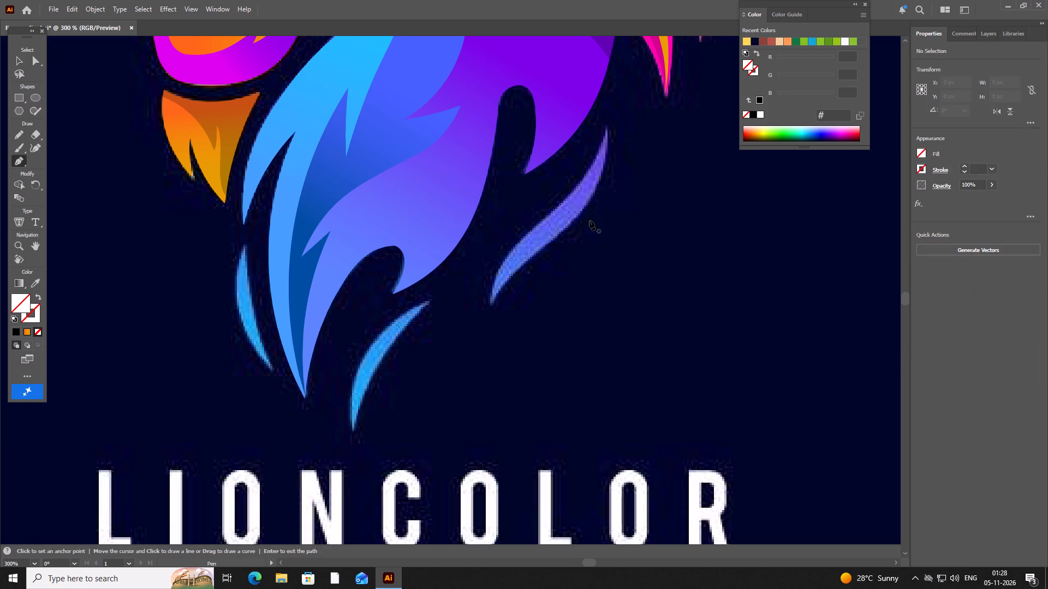
{"action": "key", "text": "space"}
{"action": "key", "text": "space"}
{"action": "key", "text": "space"}
{"action": "key", "text": "space"}
{"action": "key", "text": "space"}
{"action": "key", "text": "space"}
{"action": "key", "text": "space"}
{"action": "key", "text": "space"}
{"action": "key", "text": "space"}
{"action": "key", "text": "space"}
{"action": "key", "text": "space"}
{"action": "key", "text": "space"}
{"action": "key", "text": "space"}
{"action": "key", "text": "space"}
{"action": "key", "text": "space"}
{"action": "key", "text": "space"}
{"action": "key", "text": "space"}
{"action": "key", "text": "space"}
{"action": "key", "text": "space"}
{"action": "key", "text": "space"}
{"action": "left_click_drag", "start_coordinate": [672, 199], "coordinate": [627, 293]}
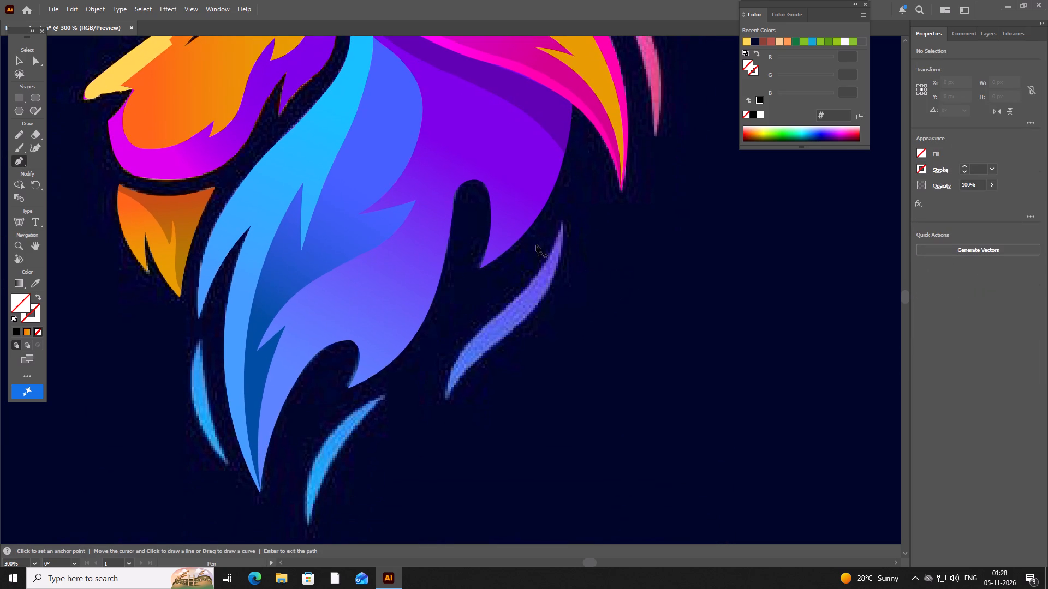
{"action": "left_click", "coordinate": [562, 223]}
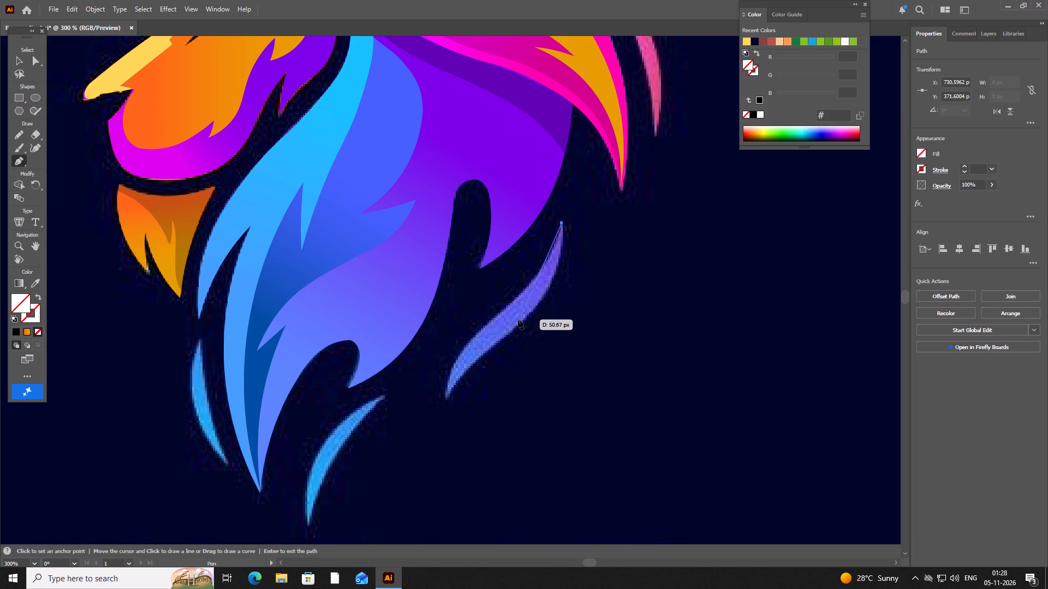
{"action": "left_click", "coordinate": [447, 398]}
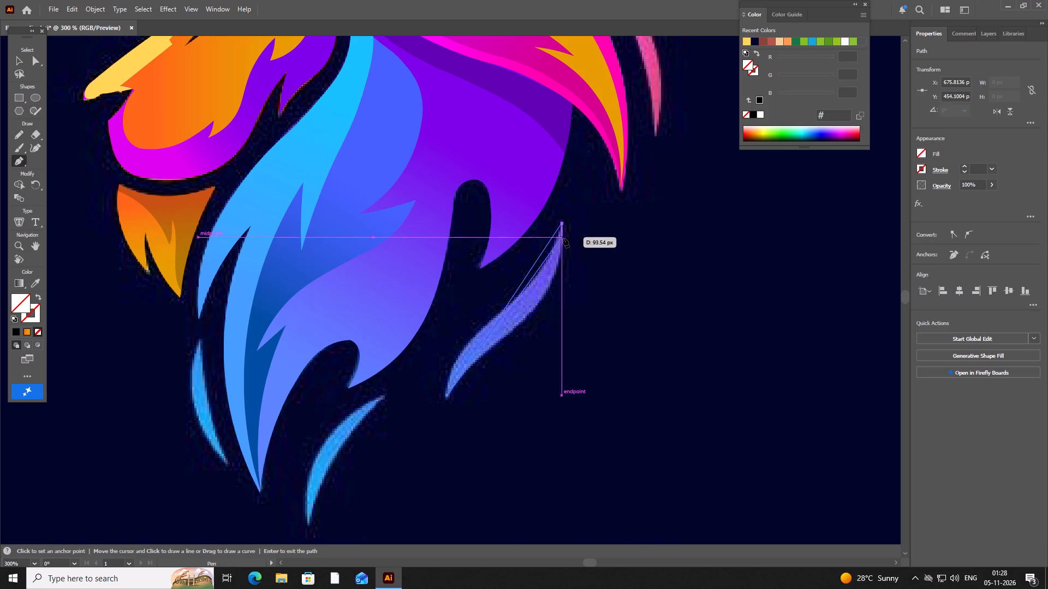
Add an anchor on the strand's outer edge just below the upper tip, and close the path at the tip with a short curve.
{"action": "left_click", "coordinate": [563, 238]}
{"action": "scroll", "coordinate": [575, 231], "scroll_direction": "up", "scroll_amount": 2}
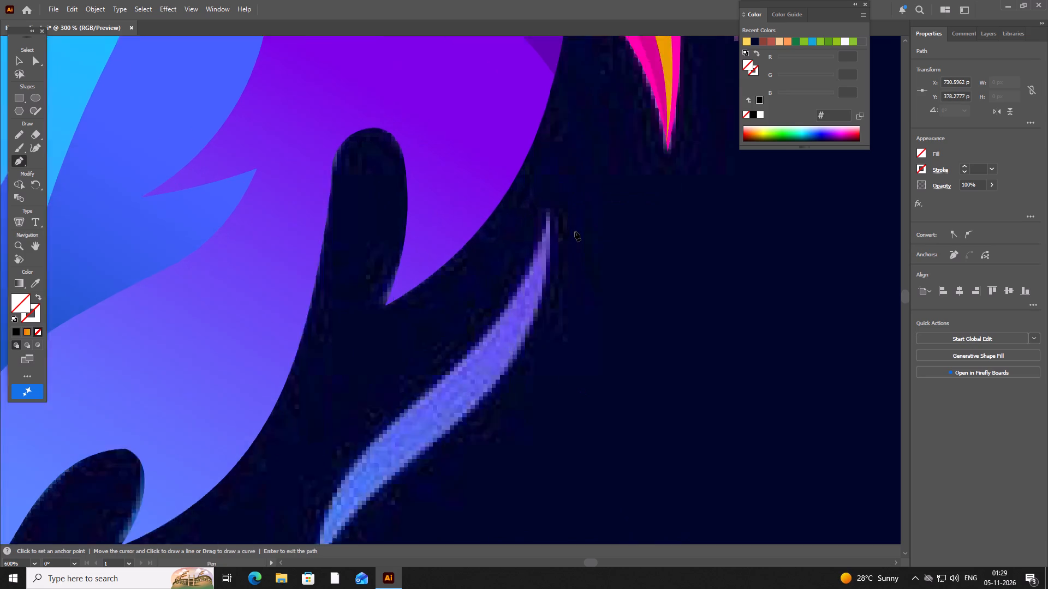
{"action": "scroll", "coordinate": [575, 231], "scroll_direction": "up", "scroll_amount": 2}
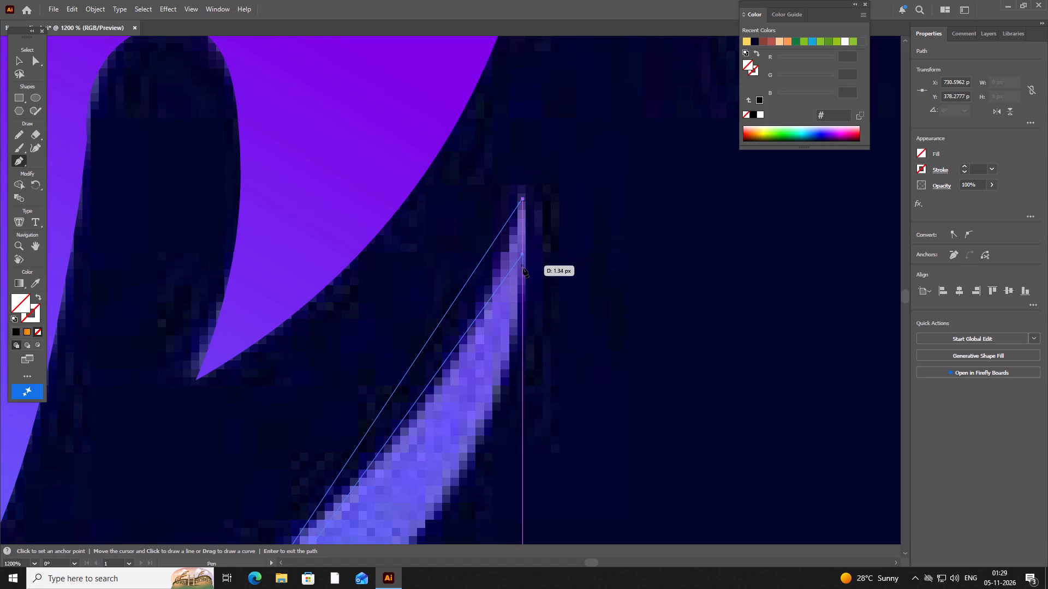
{"action": "key", "text": "ctrl+z"}
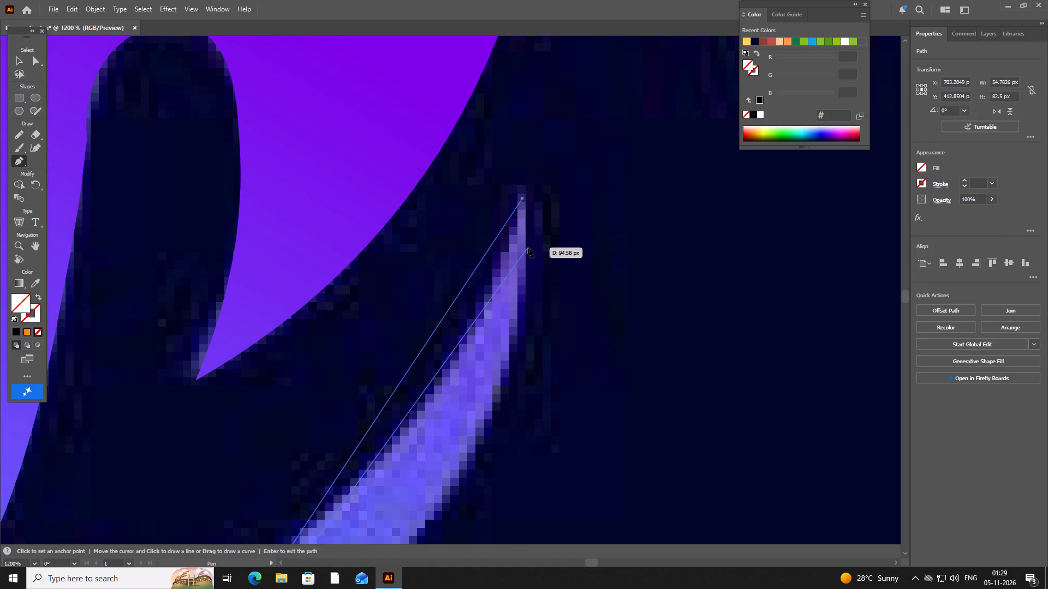
{"action": "left_click", "coordinate": [528, 248]}
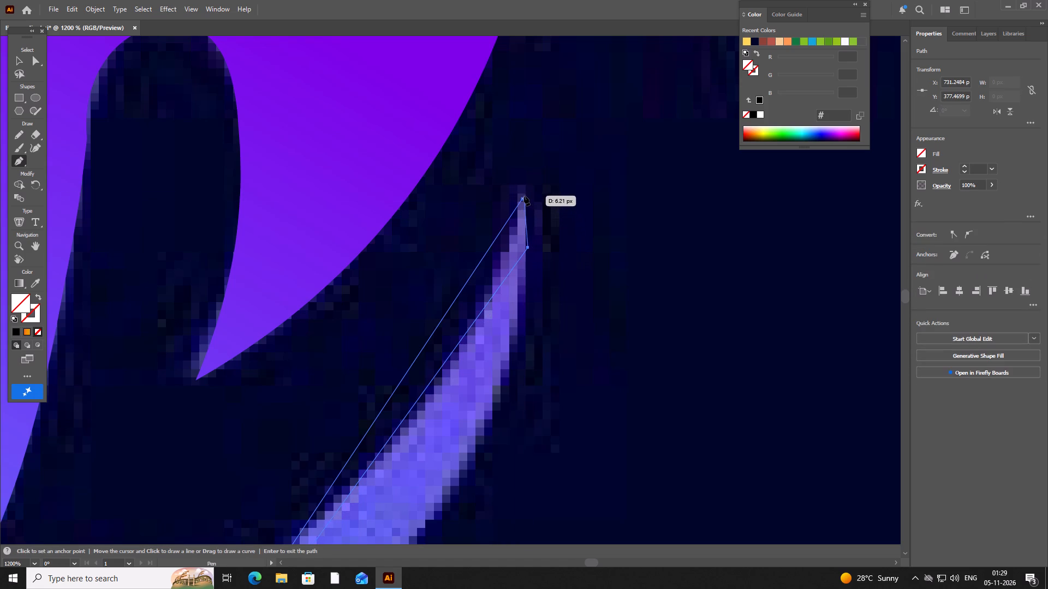
{"action": "left_click_drag", "start_coordinate": [524, 201], "coordinate": [522, 196]}
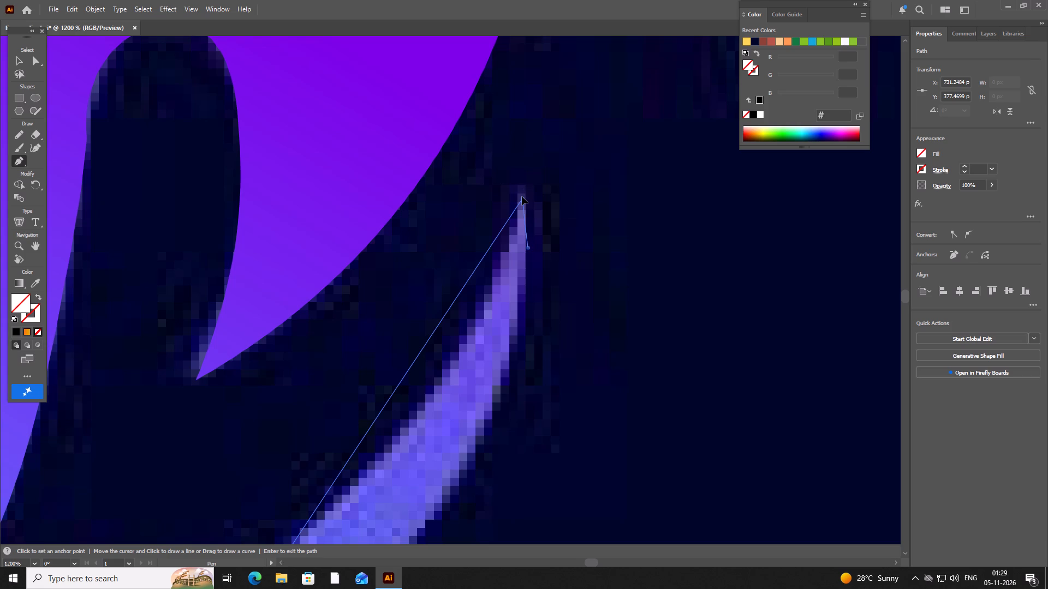
{"action": "left_click_drag", "start_coordinate": [522, 196], "coordinate": [515, 174]}
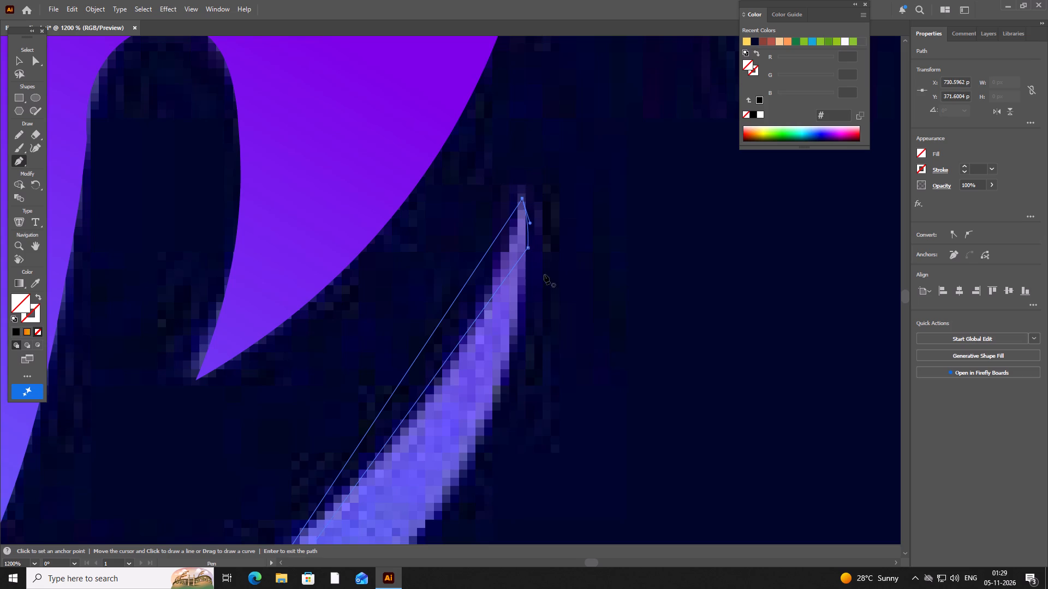
Add two Curvature tool points along the strand's outer-edge segment, one in the upper part and one in the lower part.
{"action": "scroll", "coordinate": [548, 306], "scroll_direction": "down", "scroll_amount": 2}
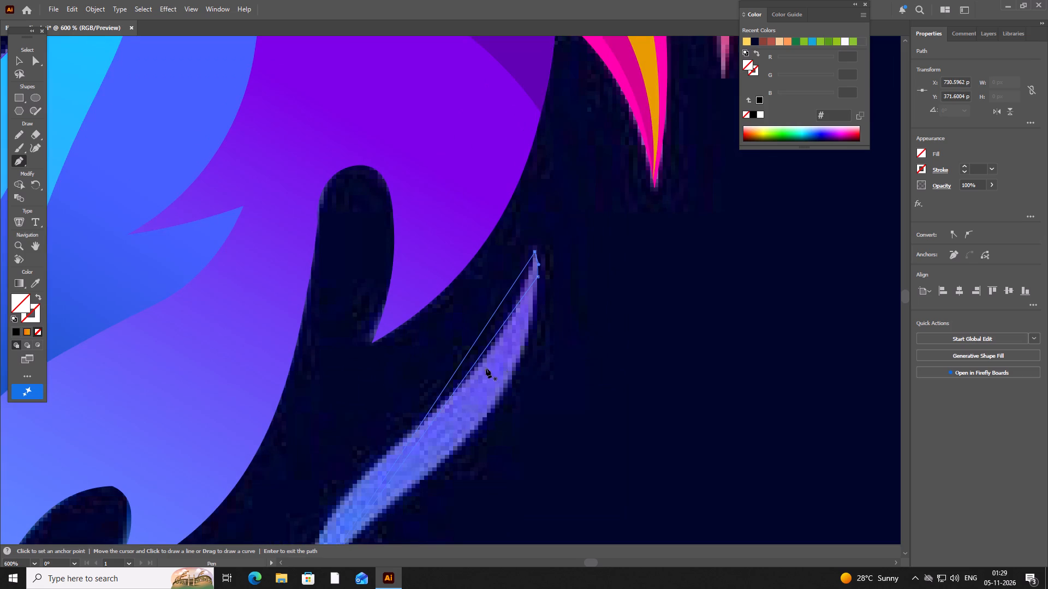
{"action": "key", "text": "space"}
{"action": "key", "text": "space"}
{"action": "key", "text": "space"}
{"action": "key", "text": "space"}
{"action": "key", "text": "space"}
{"action": "key", "text": "space"}
{"action": "key", "text": "space"}
{"action": "key", "text": "space"}
{"action": "key", "text": "space"}
{"action": "key", "text": "space"}
{"action": "key", "text": "space"}
{"action": "key", "text": "space"}
{"action": "left_click_drag", "start_coordinate": [498, 447], "coordinate": [496, 344]}
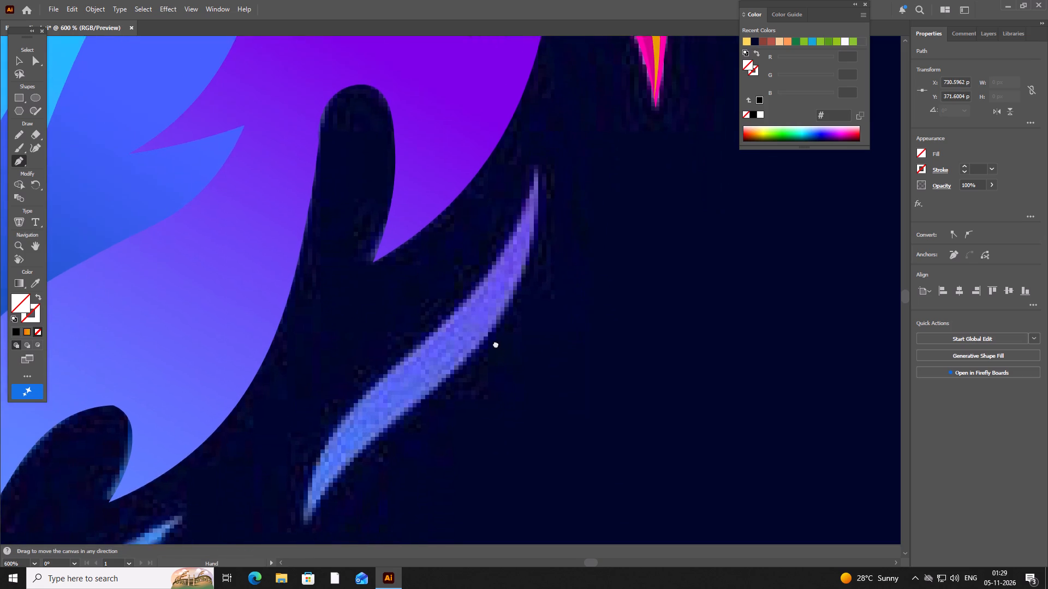
{"action": "left_click_drag", "start_coordinate": [496, 344], "coordinate": [492, 307]}
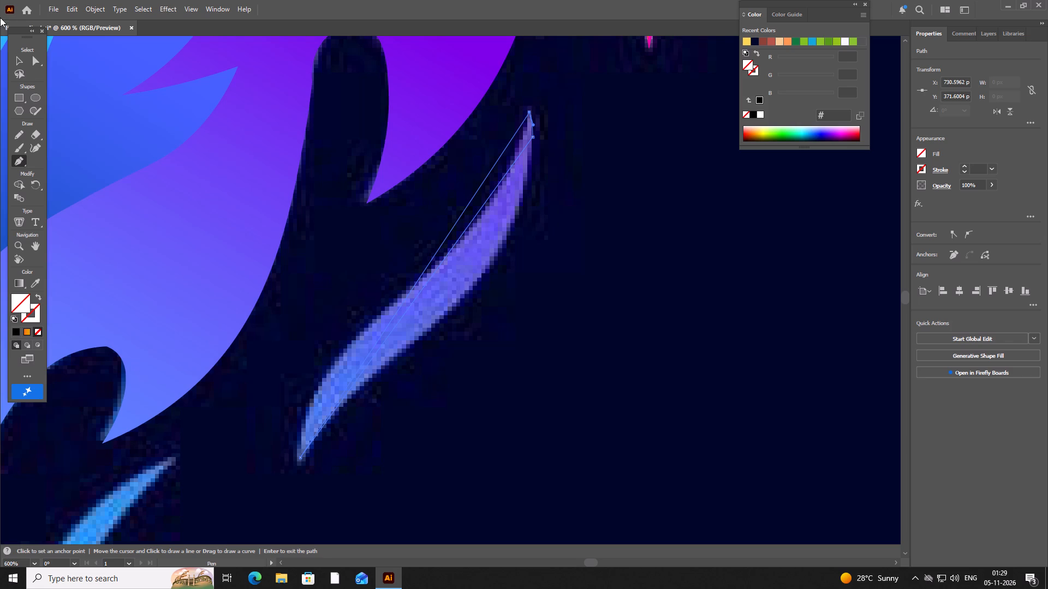
{"action": "left_click", "coordinate": [42, 146]}
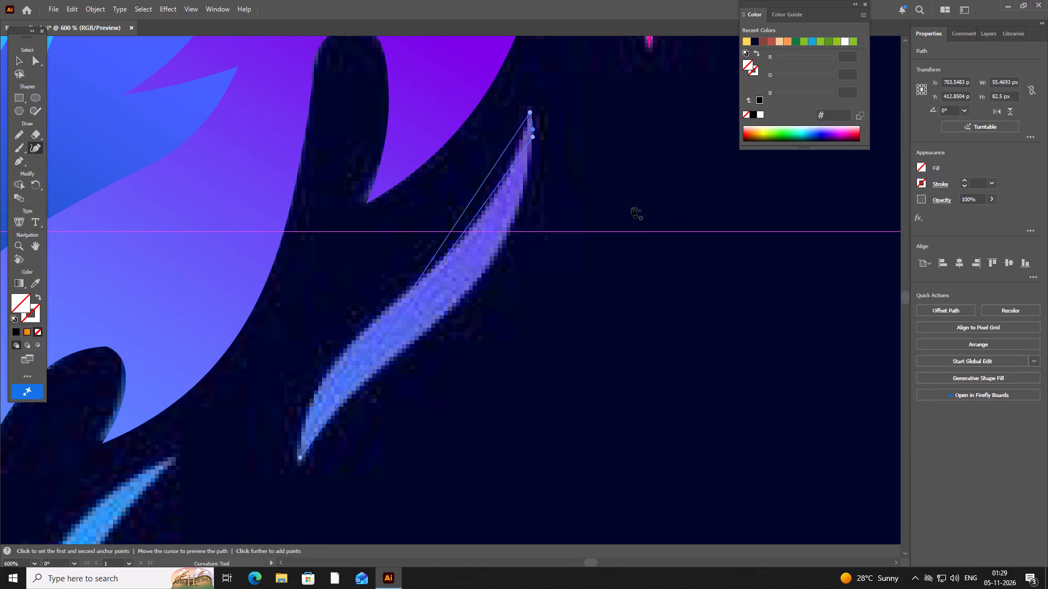
{"action": "left_click", "coordinate": [479, 211]}
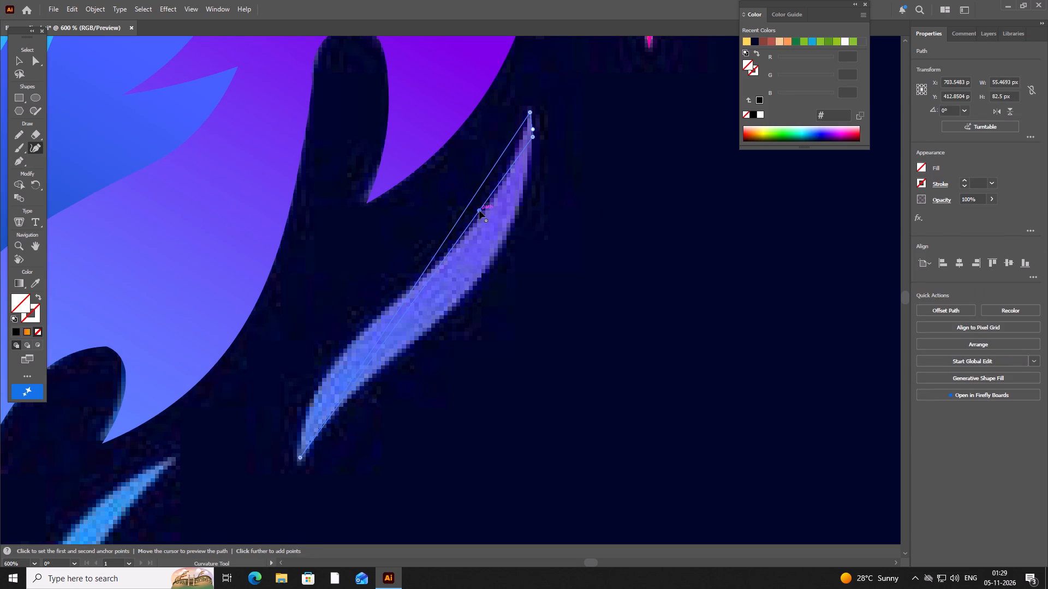
{"action": "left_click", "coordinate": [380, 346]}
Shift the two outer-edge points onto the reference's lower contour so the segment follows the strand's S-curve.
{"action": "left_click_drag", "start_coordinate": [480, 210], "coordinate": [492, 262]}
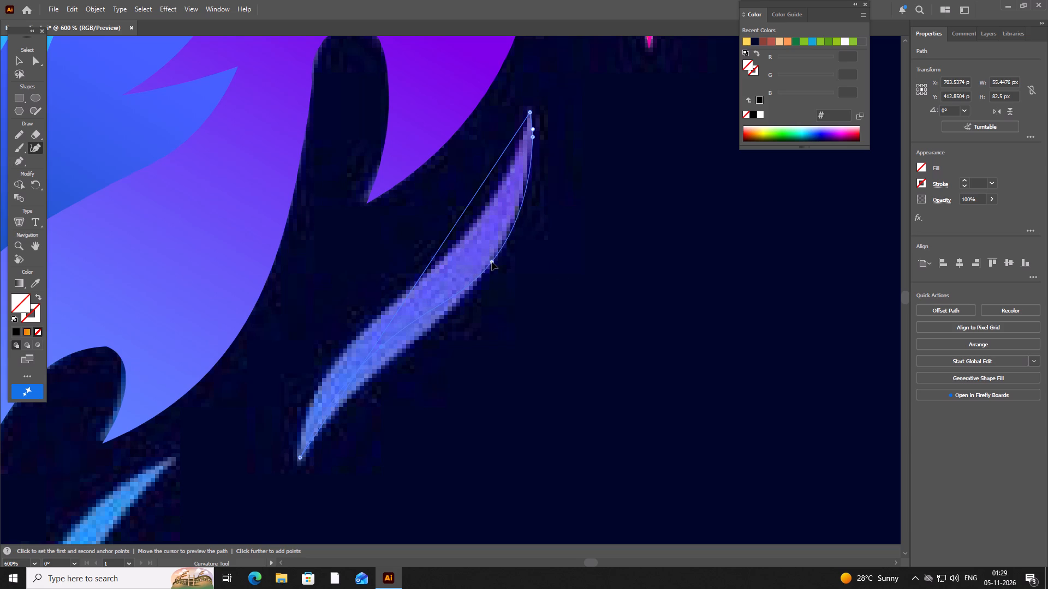
{"action": "left_click_drag", "start_coordinate": [492, 262], "coordinate": [489, 266]}
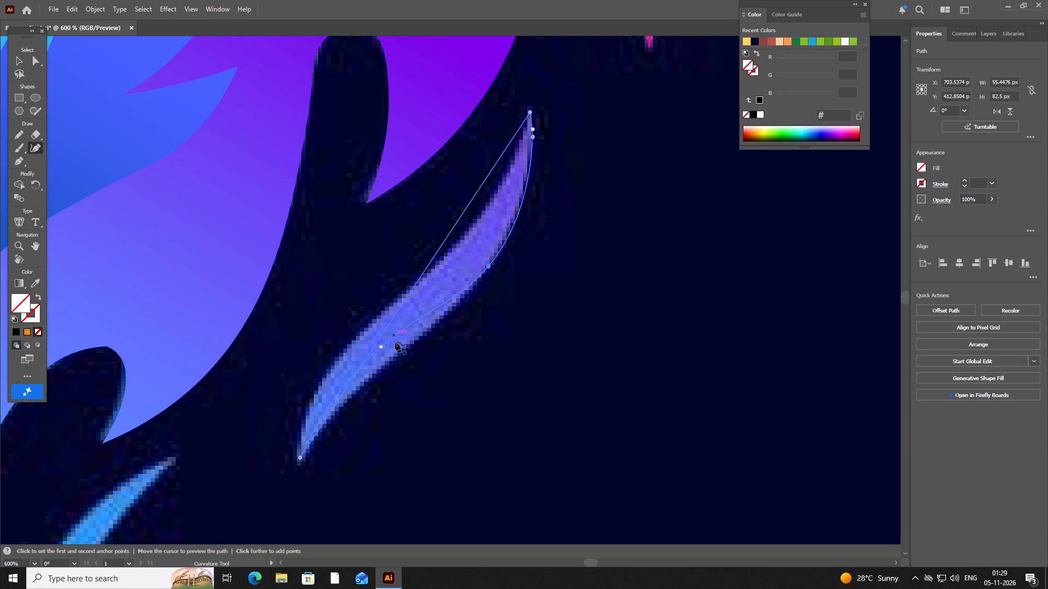
{"action": "left_click_drag", "start_coordinate": [382, 347], "coordinate": [385, 363]}
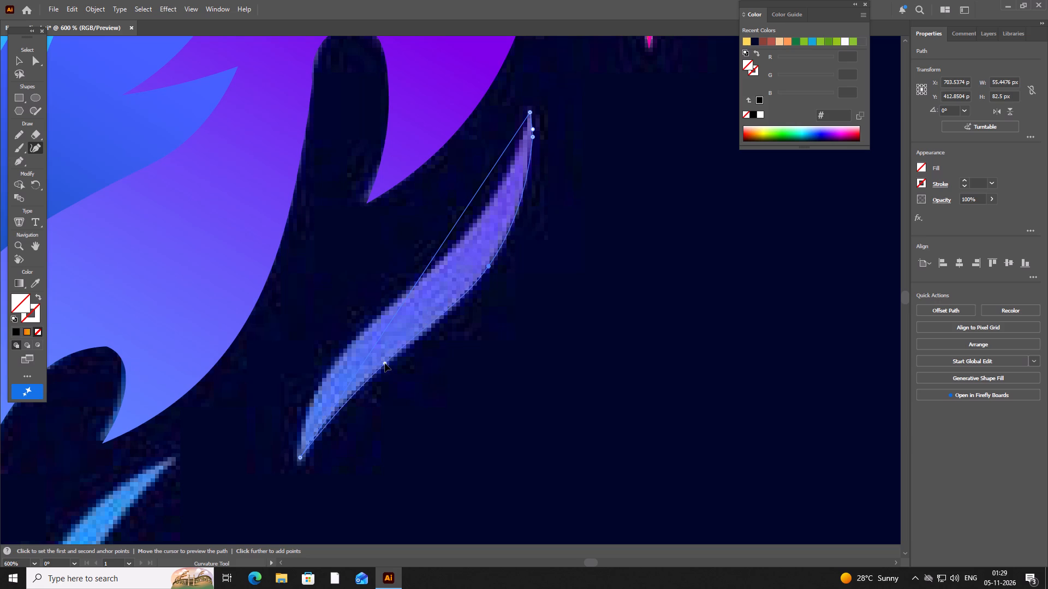
{"action": "left_click_drag", "start_coordinate": [385, 363], "coordinate": [363, 383]}
{"action": "left_click_drag", "start_coordinate": [489, 266], "coordinate": [479, 287]}
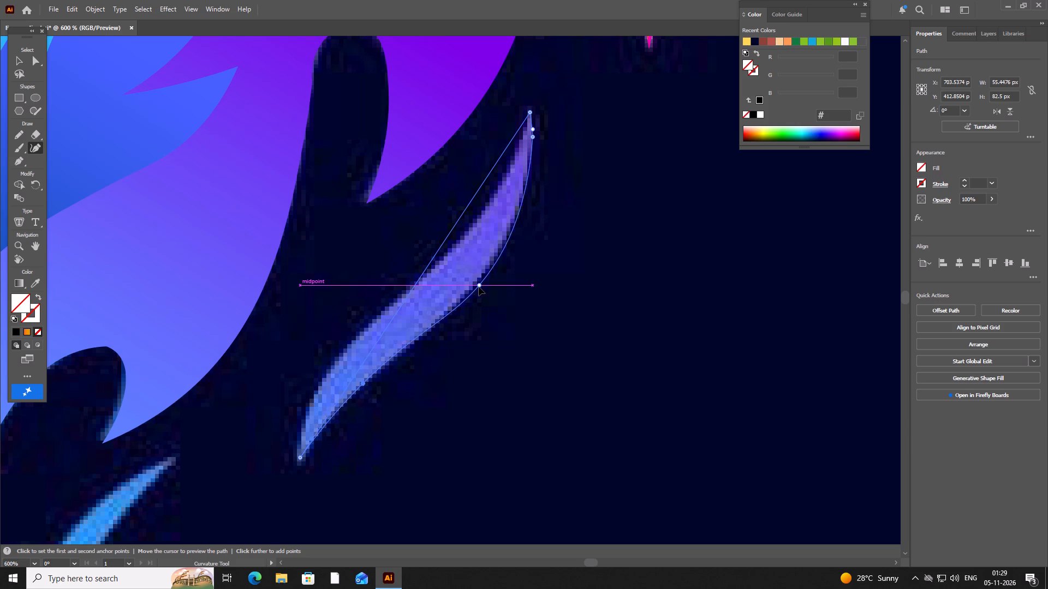
{"action": "left_click_drag", "start_coordinate": [479, 287], "coordinate": [474, 288]}
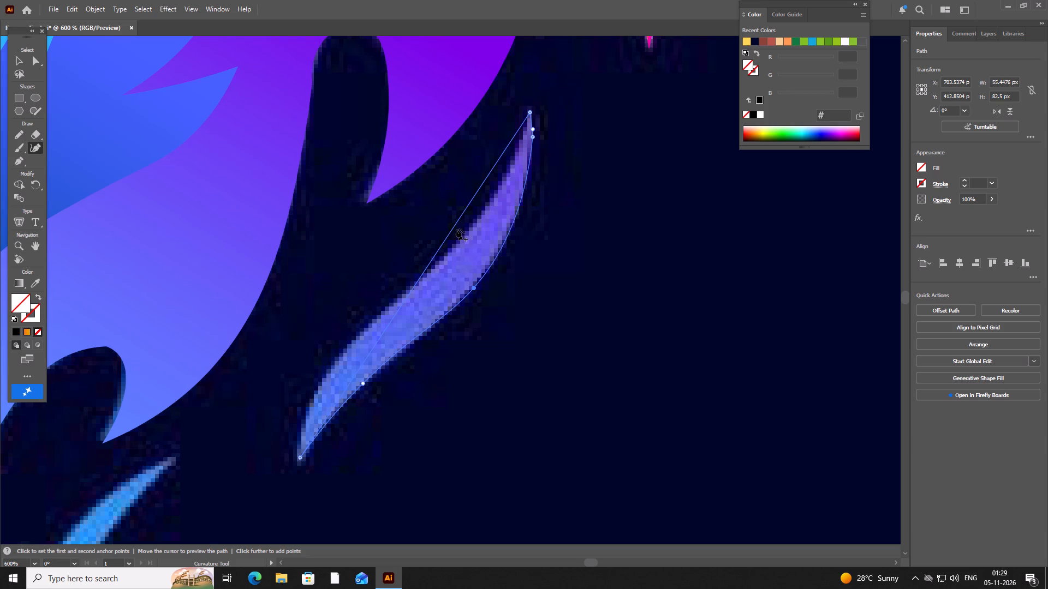
Add two Curvature tool points on the S-shaped strand's inner edge and shift them until the edge follows the reference's upper contour.
{"action": "left_click", "coordinate": [471, 200]}
{"action": "left_click", "coordinate": [372, 352]}
{"action": "left_click_drag", "start_coordinate": [372, 352], "coordinate": [346, 352]}
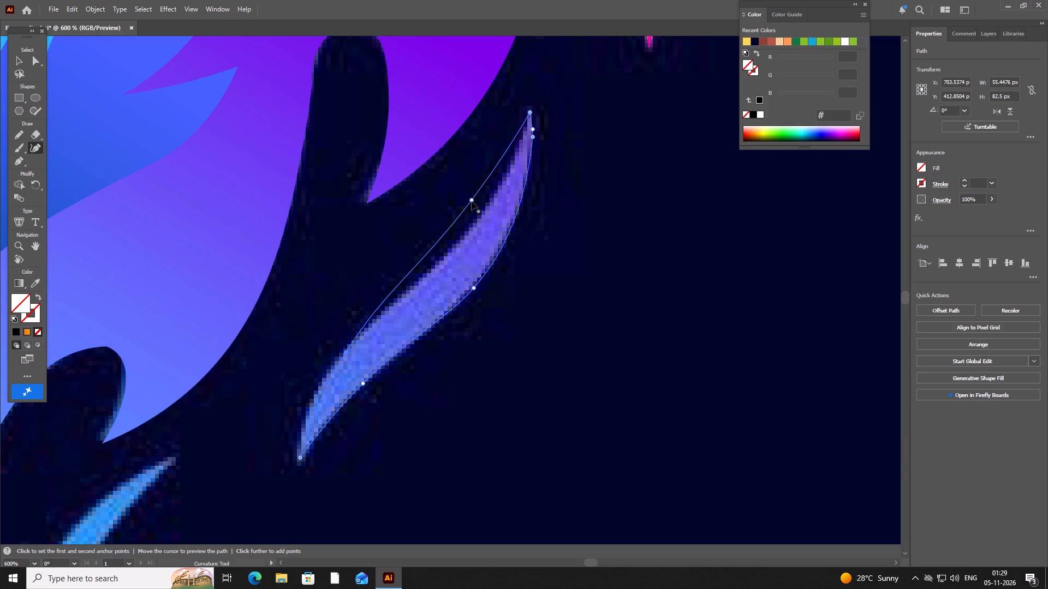
{"action": "left_click_drag", "start_coordinate": [472, 201], "coordinate": [482, 214]}
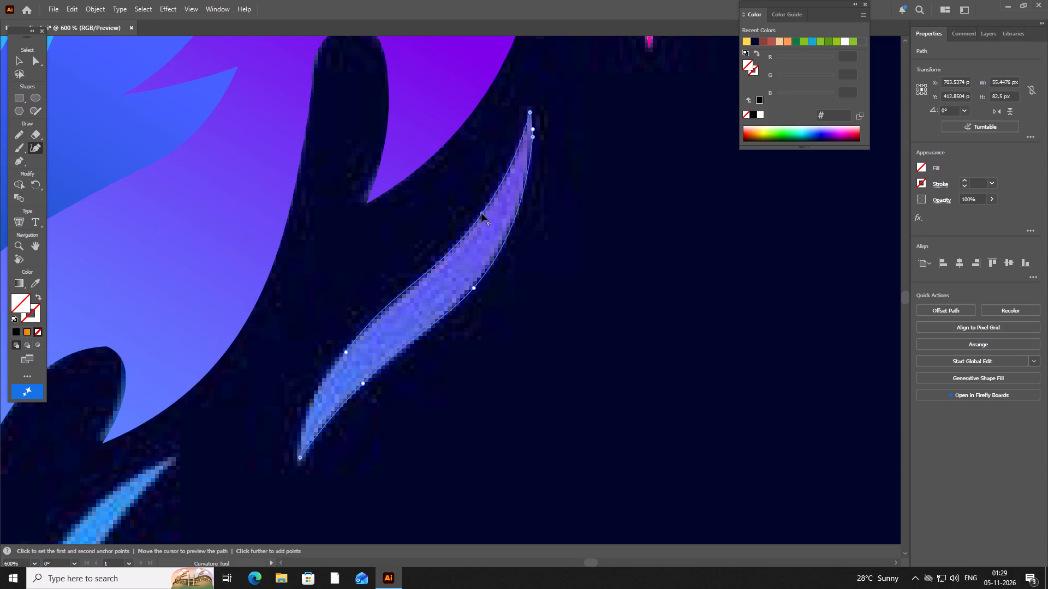
{"action": "left_click_drag", "start_coordinate": [481, 213], "coordinate": [452, 251]}
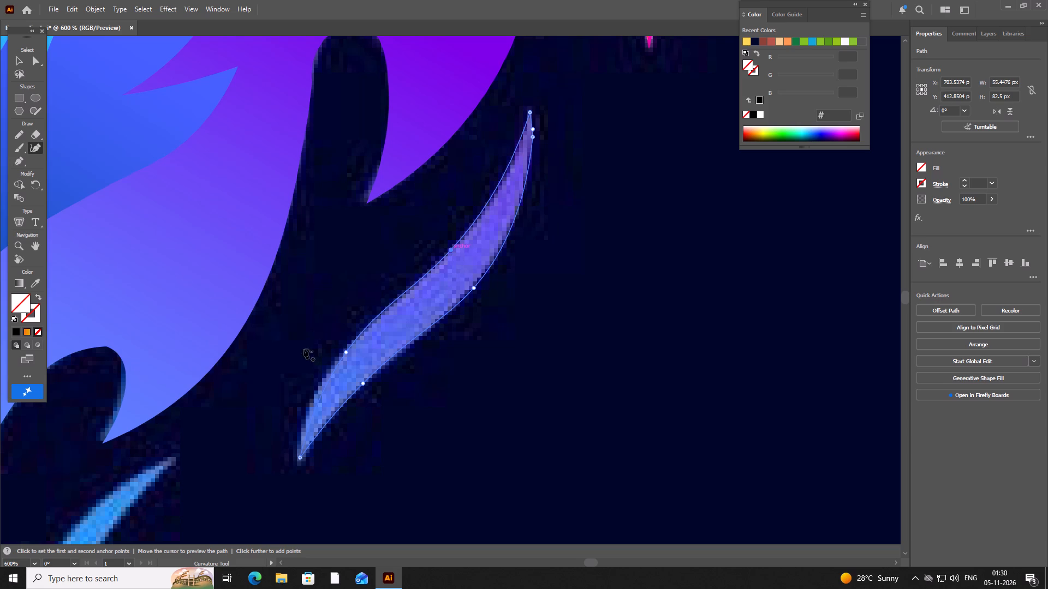
{"action": "left_click_drag", "start_coordinate": [347, 352], "coordinate": [346, 358]}
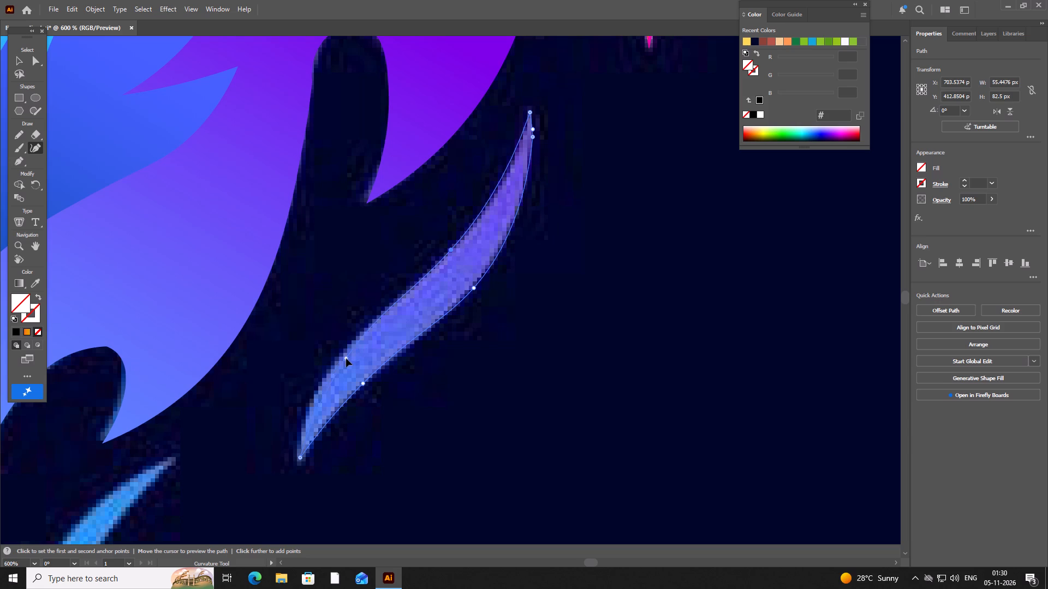
{"action": "left_click_drag", "start_coordinate": [346, 358], "coordinate": [317, 394]}
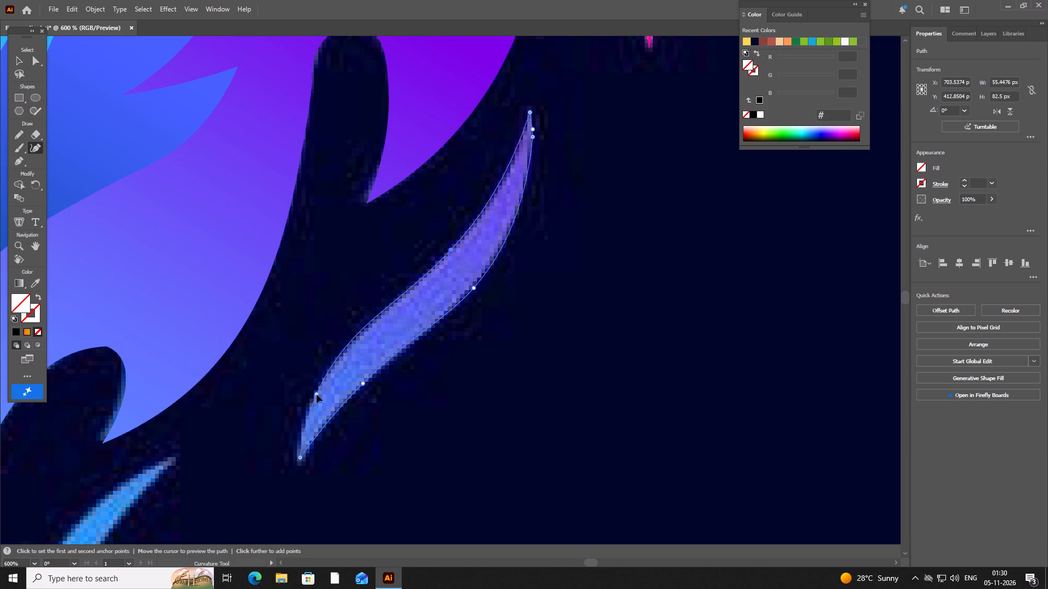
{"action": "left_click_drag", "start_coordinate": [317, 394], "coordinate": [314, 402]}
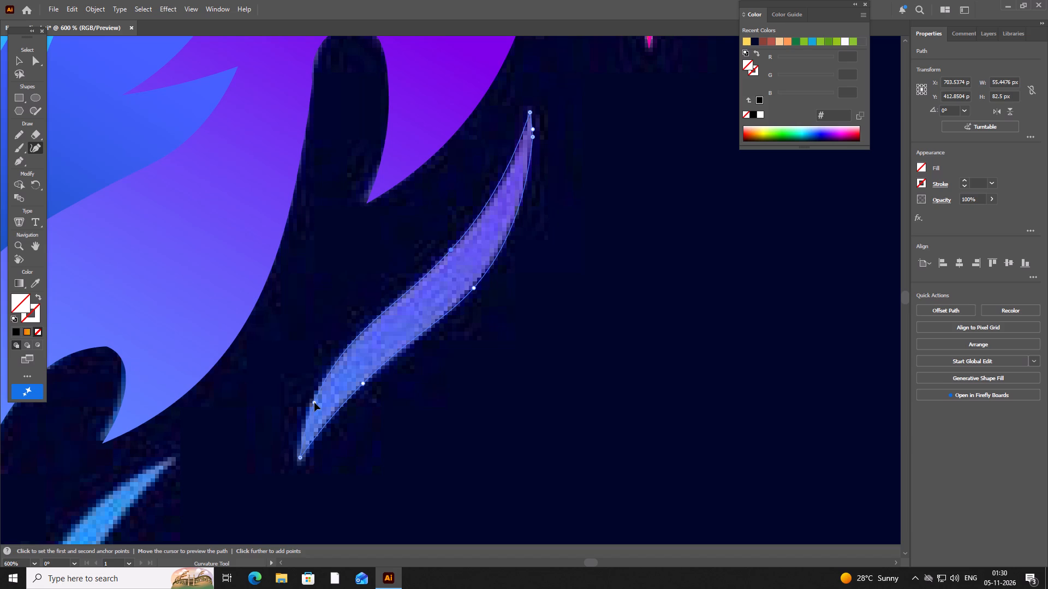
{"action": "left_click_drag", "start_coordinate": [314, 402], "coordinate": [313, 404]}
{"action": "scroll", "coordinate": [525, 232], "scroll_direction": "down", "scroll_amount": 3}
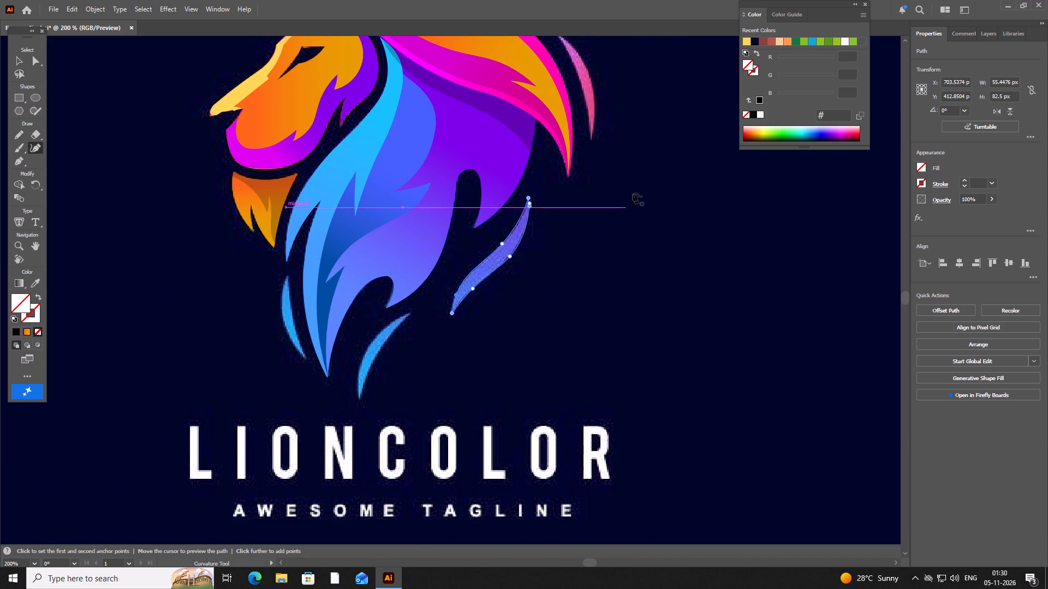
{"action": "left_click", "coordinate": [20, 61]}
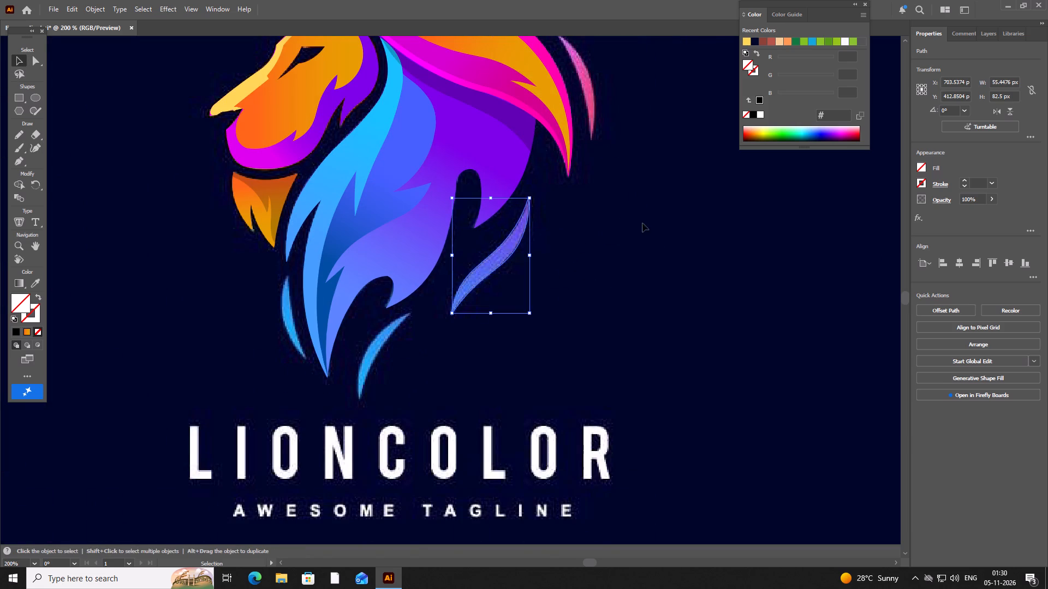
{"action": "left_click", "coordinate": [693, 262]}
Fill the small blue strand beside the mane's lower tip, below the beard, with a linear gradient sampled from the adjacent light-blue lock.
{"action": "key", "text": "space"}
{"action": "key", "text": "space"}
{"action": "key", "text": "space"}
{"action": "key", "text": "space"}
{"action": "key", "text": "space"}
{"action": "key", "text": "space"}
{"action": "key", "text": "space"}
{"action": "key", "text": "space"}
{"action": "key", "text": "space"}
{"action": "key", "text": "space"}
{"action": "key", "text": "space"}
{"action": "key", "text": "space"}
{"action": "key", "text": "space"}
{"action": "key", "text": "space"}
{"action": "key", "text": "space"}
{"action": "key", "text": "space"}
{"action": "key", "text": "space"}
{"action": "key", "text": "space"}
{"action": "key", "text": "space"}
{"action": "key", "text": "space"}
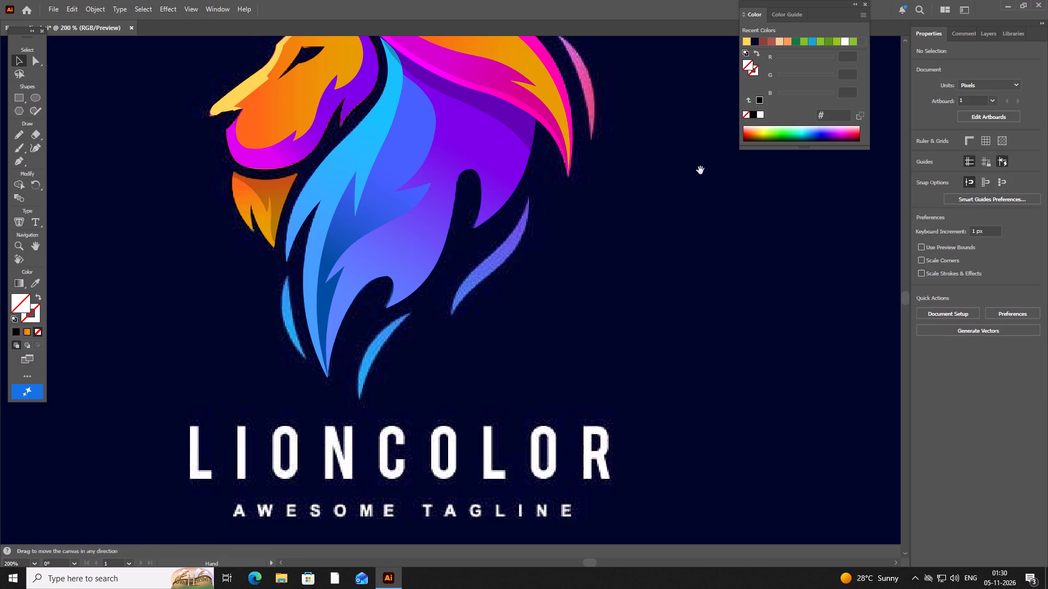
{"action": "left_click_drag", "start_coordinate": [698, 169], "coordinate": [699, 232]}
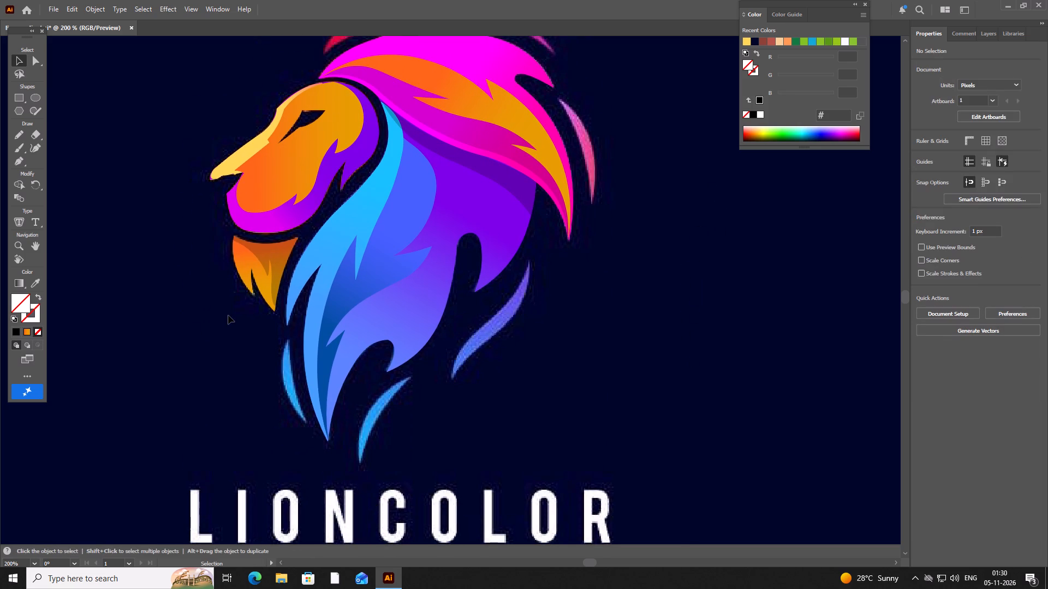
{"action": "scroll", "coordinate": [256, 368], "scroll_direction": "up", "scroll_amount": 1}
{"action": "key", "text": "space"}
{"action": "key", "text": "space"}
{"action": "key", "text": "space"}
{"action": "key", "text": "space"}
{"action": "key", "text": "space"}
{"action": "key", "text": "space"}
{"action": "key", "text": "space"}
{"action": "key", "text": "space"}
{"action": "key", "text": "space"}
{"action": "key", "text": "space"}
{"action": "key", "text": "space"}
{"action": "key", "text": "space"}
{"action": "key", "text": "space"}
{"action": "key", "text": "space"}
{"action": "key", "text": "space"}
{"action": "key", "text": "space"}
{"action": "key", "text": "space"}
{"action": "key", "text": "space"}
{"action": "key", "text": "space"}
{"action": "key", "text": "space"}
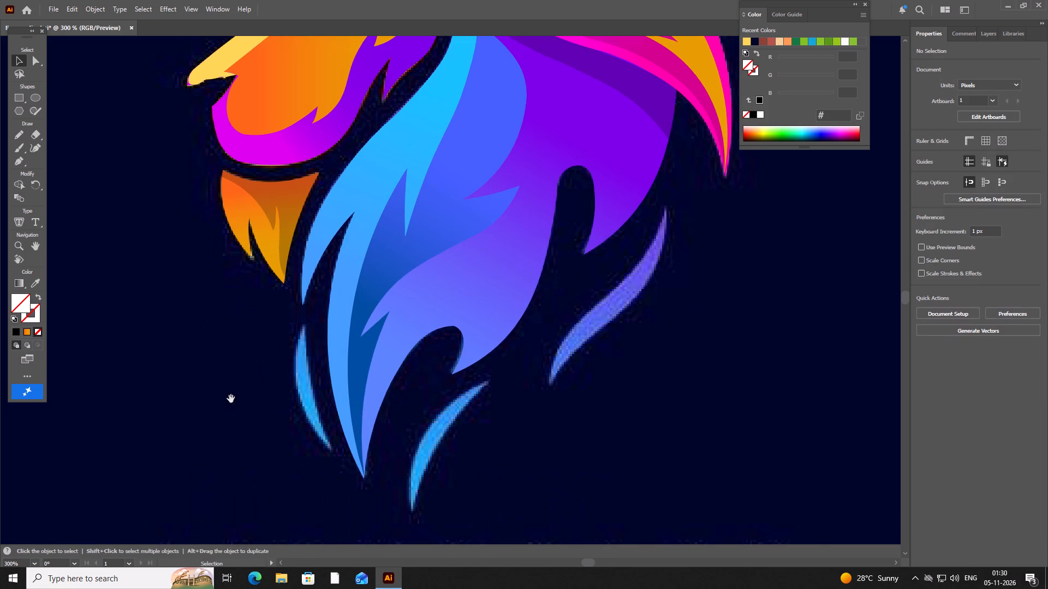
{"action": "left_click_drag", "start_coordinate": [239, 353], "coordinate": [302, 210]}
{"action": "left_click_drag", "start_coordinate": [296, 241], "coordinate": [269, 300]}
{"action": "scroll", "coordinate": [340, 347], "scroll_direction": "up", "scroll_amount": 1}
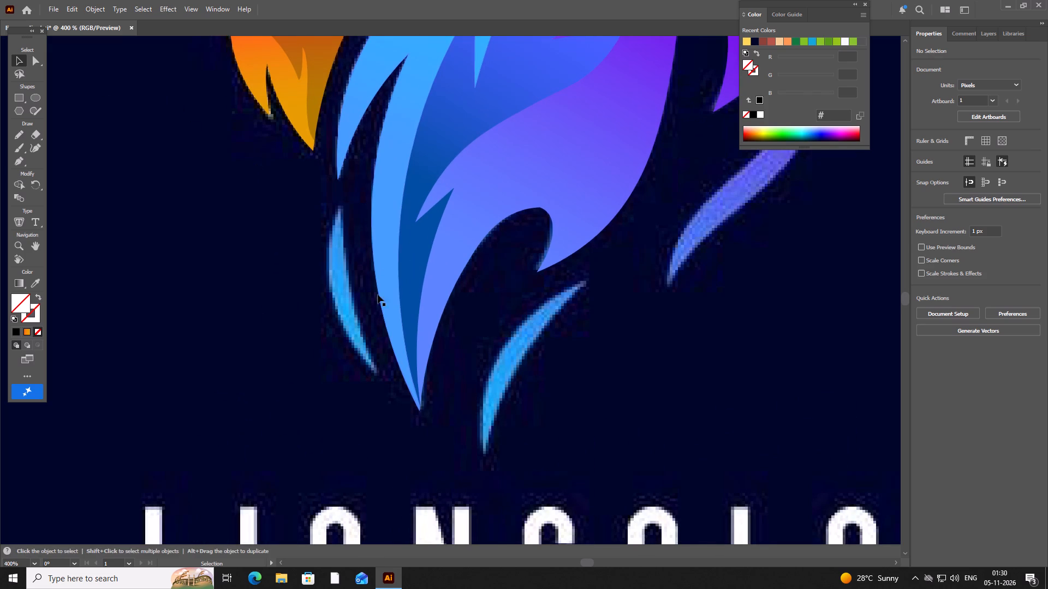
{"action": "left_click", "coordinate": [354, 305]}
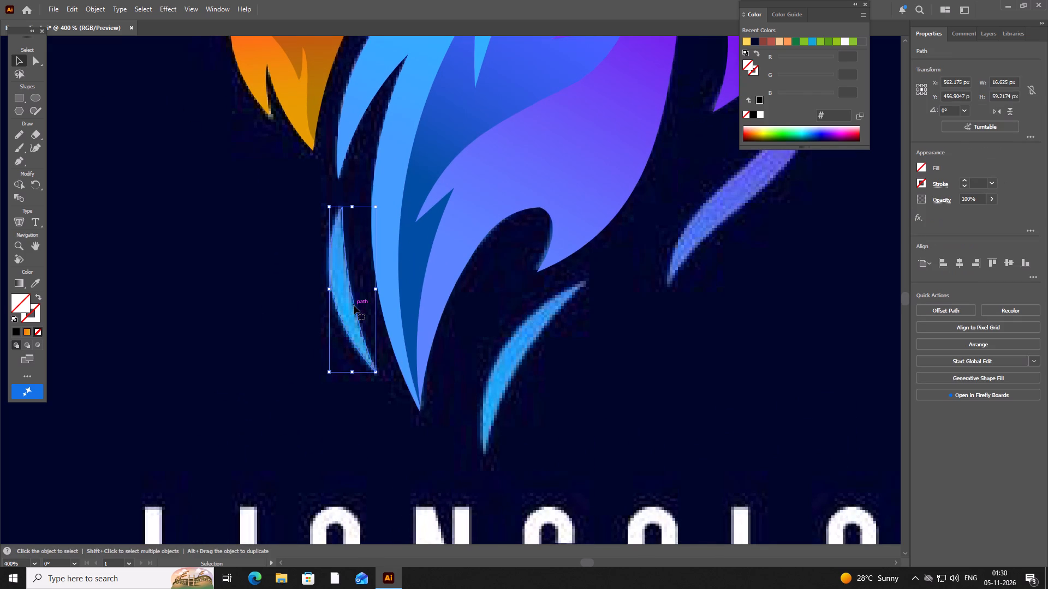
{"action": "left_click", "coordinate": [14, 333]}
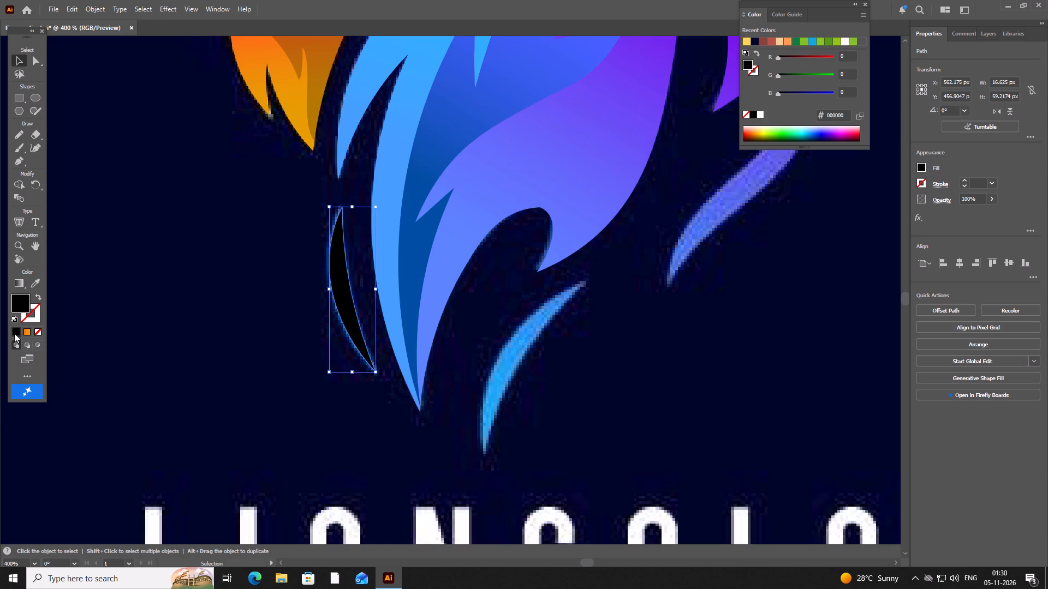
{"action": "left_click", "coordinate": [14, 279]}
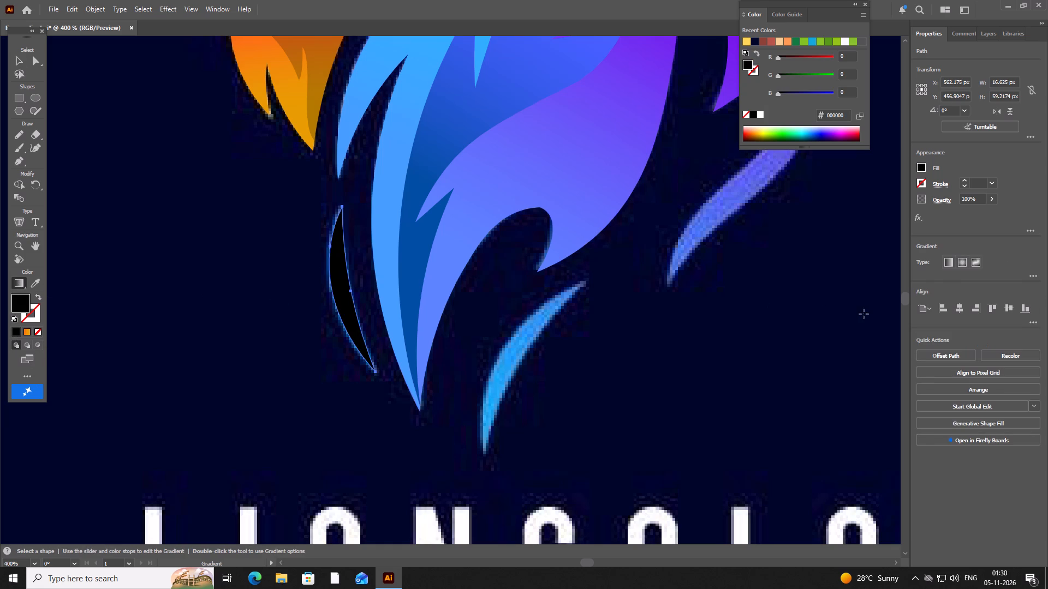
{"action": "left_click", "coordinate": [943, 265]}
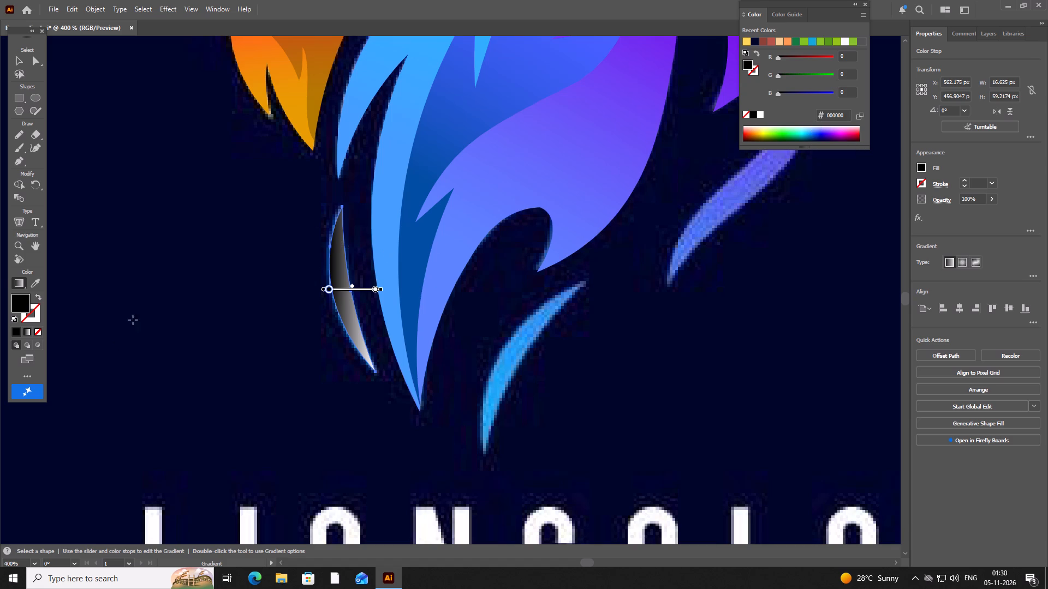
{"action": "left_click", "coordinate": [35, 280]}
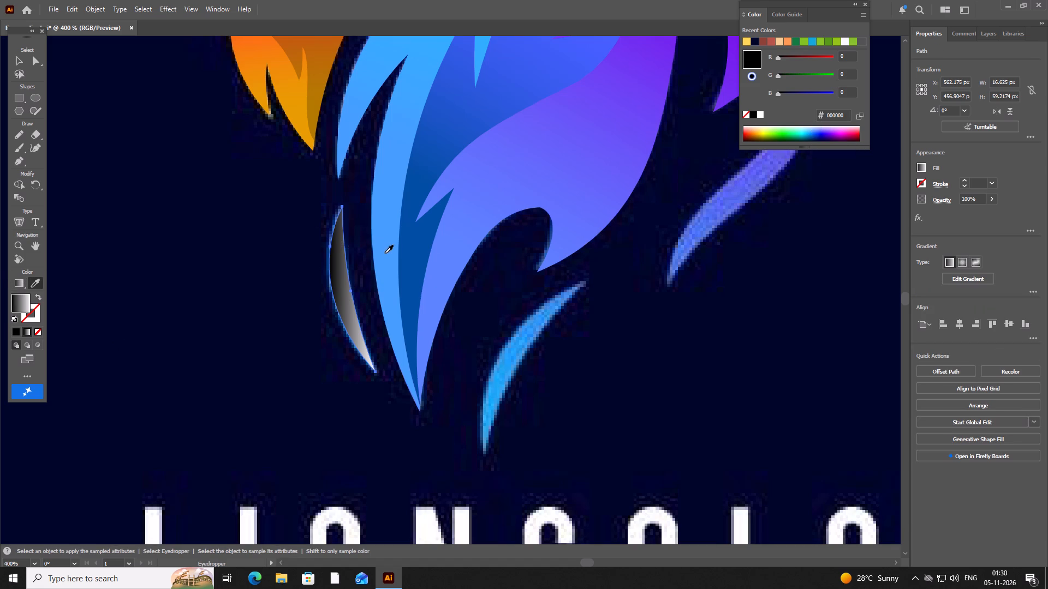
{"action": "left_click", "coordinate": [388, 262]}
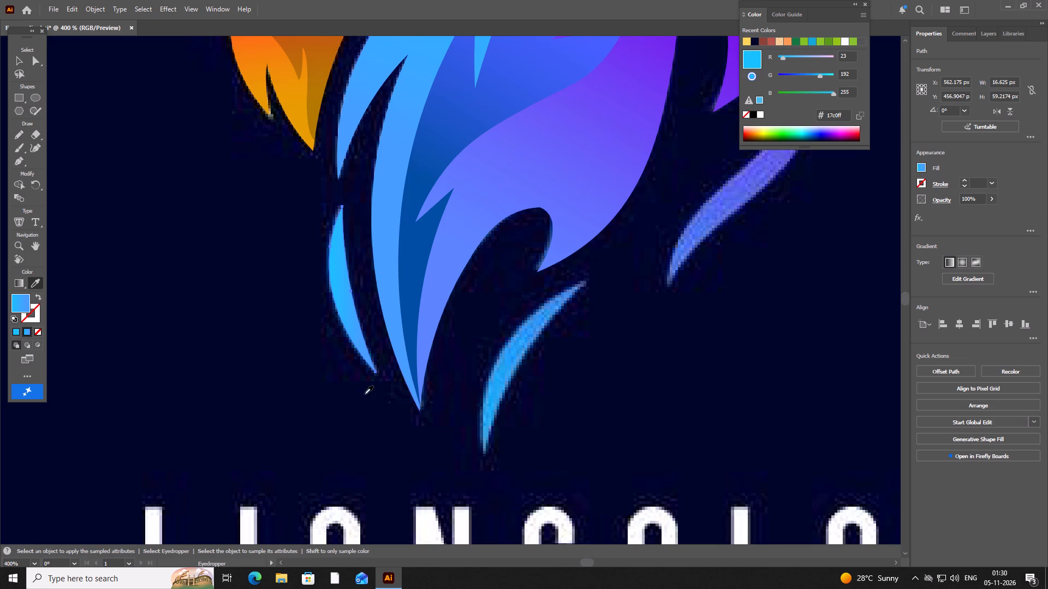
Redirect the small strand's gradient down along its length and slide the 459eff stop closer to the cyan start.
{"action": "left_click", "coordinate": [17, 280]}
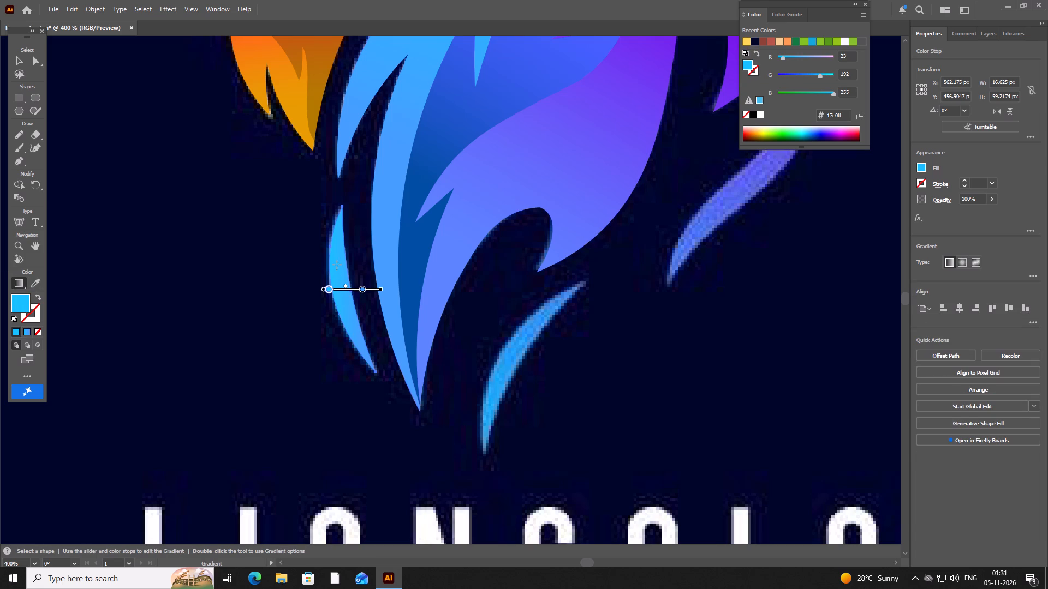
{"action": "left_click_drag", "start_coordinate": [337, 265], "coordinate": [356, 335]}
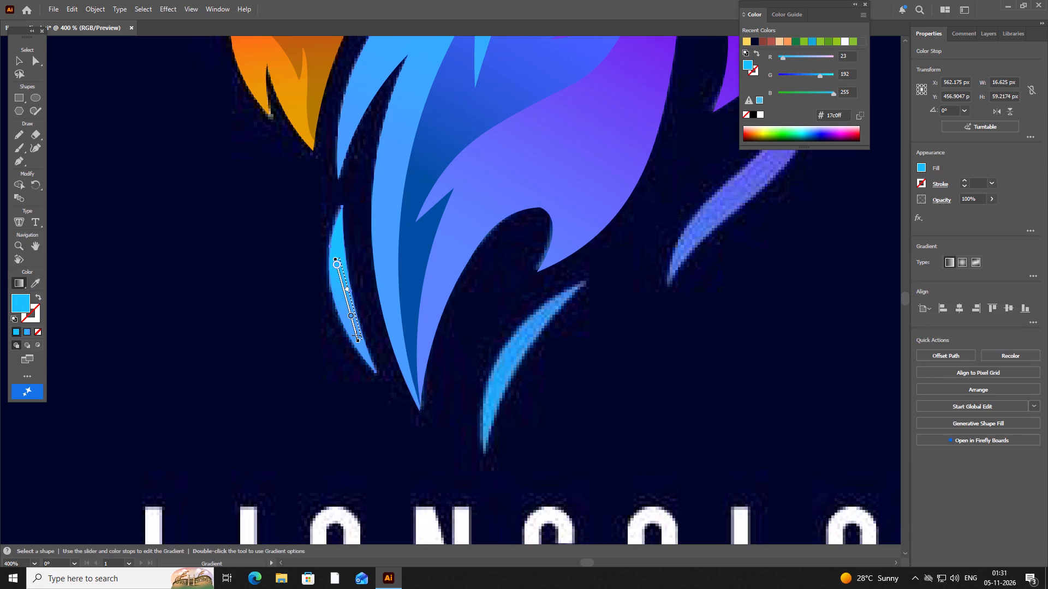
{"action": "left_click_drag", "start_coordinate": [356, 335], "coordinate": [356, 336]}
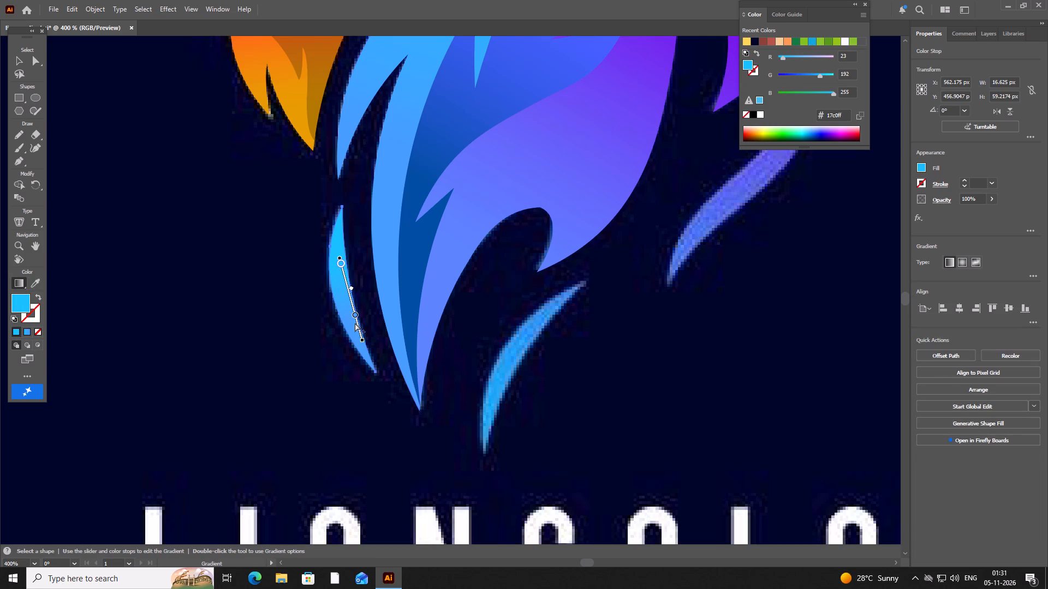
{"action": "left_click_drag", "start_coordinate": [355, 314], "coordinate": [341, 300]}
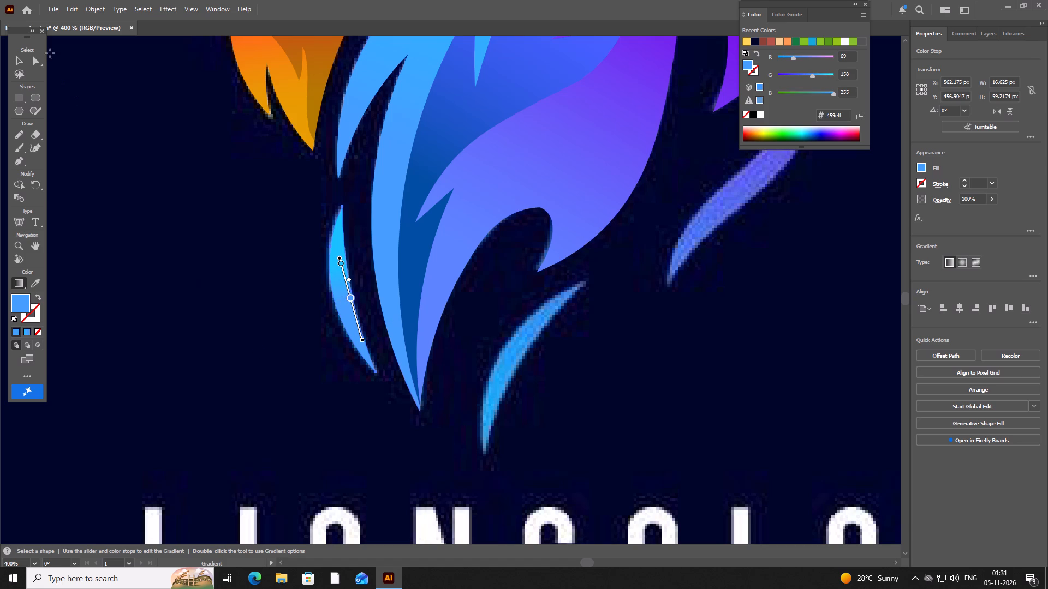
{"action": "left_click", "coordinate": [20, 56]}
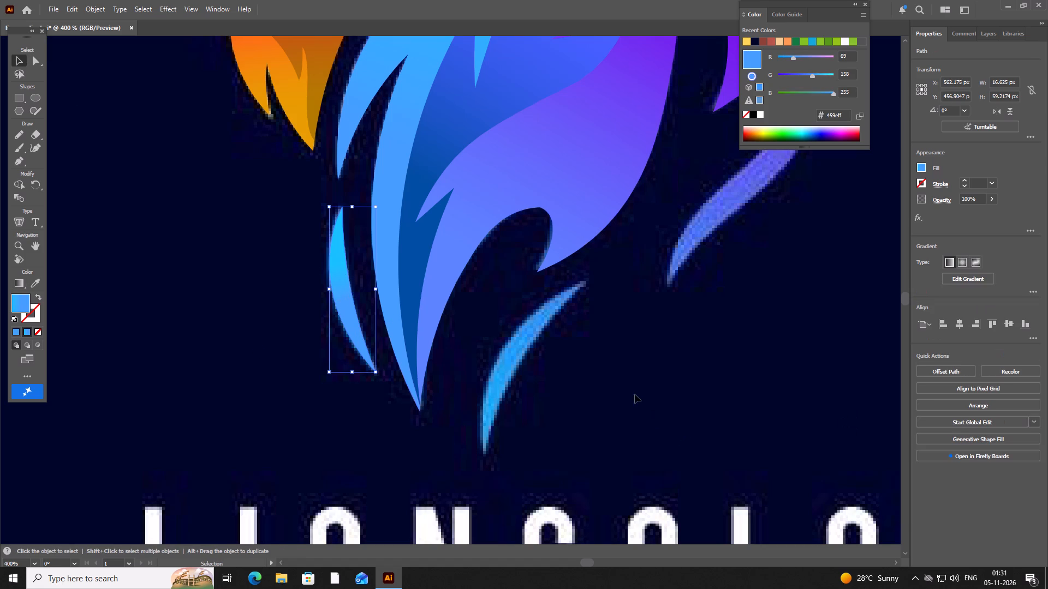
Fill the curved blue strand beneath the mane with solid blue 459eff.
{"action": "left_click", "coordinate": [525, 350]}
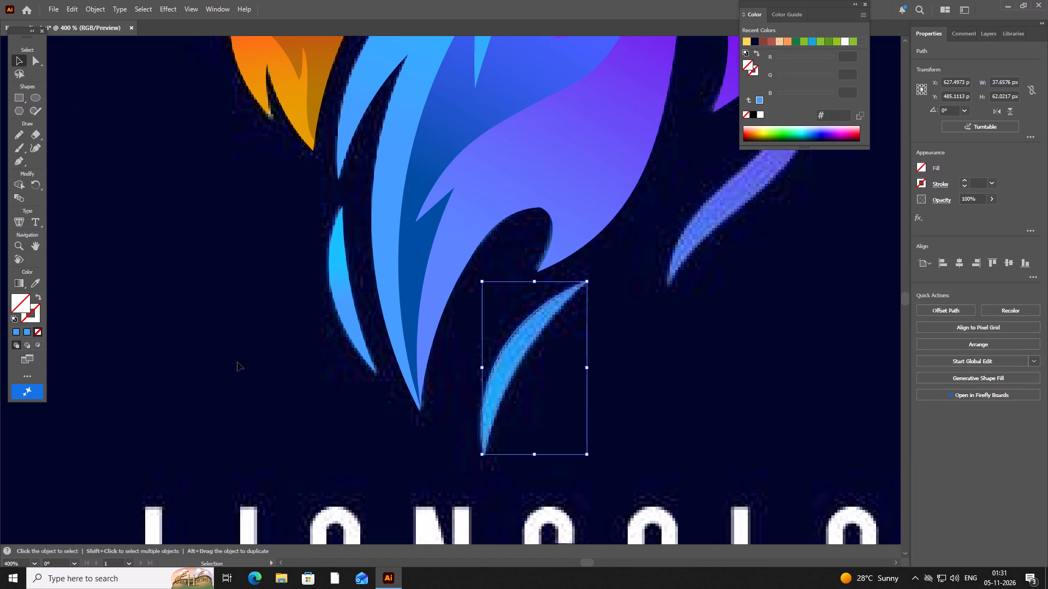
{"action": "left_click", "coordinate": [14, 332]}
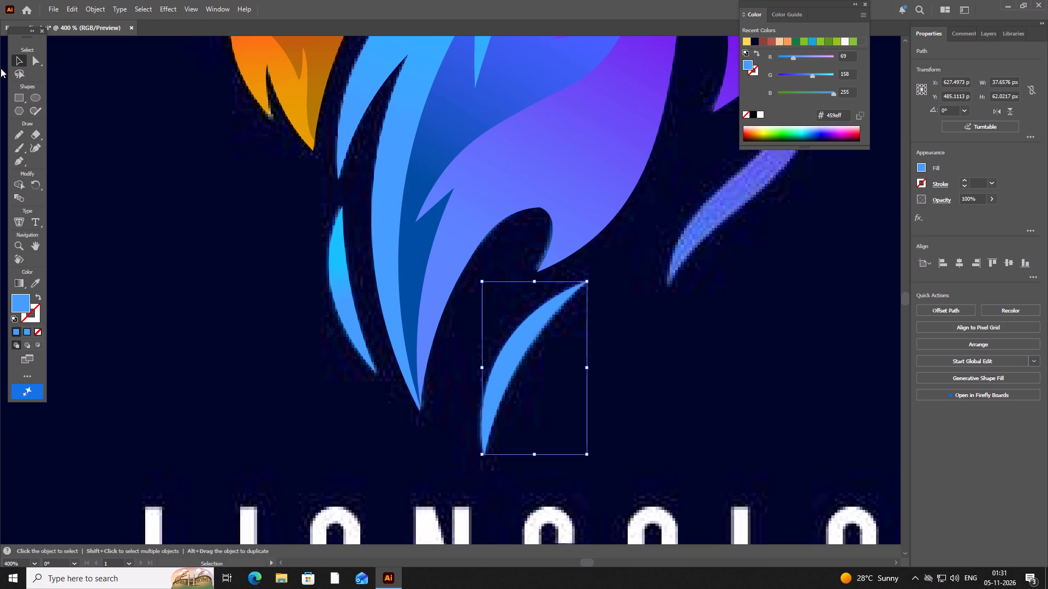
Fill the S-shaped strand with a linear gradient sampled from the large purple-to-blue mane section.
{"action": "left_click", "coordinate": [723, 222]}
{"action": "key", "text": "space"}
{"action": "key", "text": "space"}
{"action": "key", "text": "space"}
{"action": "key", "text": "space"}
{"action": "key", "text": "space"}
{"action": "key", "text": "space"}
{"action": "key", "text": "space"}
{"action": "key", "text": "space"}
{"action": "key", "text": "space"}
{"action": "key", "text": "space"}
{"action": "key", "text": "space"}
{"action": "key", "text": "space"}
{"action": "key", "text": "space"}
{"action": "key", "text": "space"}
{"action": "key", "text": "space"}
{"action": "key", "text": "space"}
{"action": "key", "text": "space"}
{"action": "key", "text": "space"}
{"action": "left_click_drag", "start_coordinate": [785, 251], "coordinate": [582, 418]}
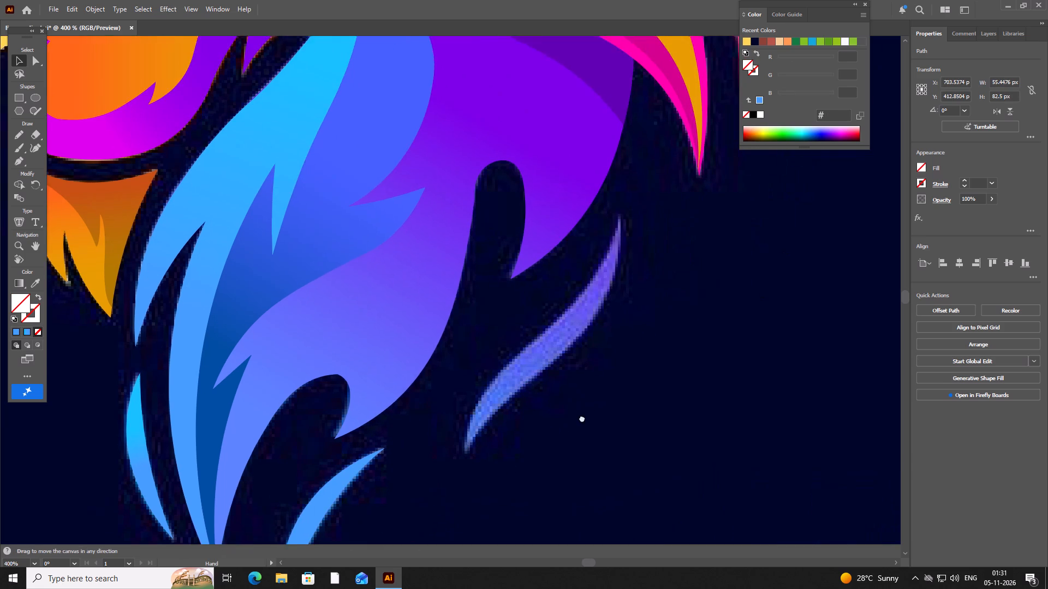
{"action": "left_click_drag", "start_coordinate": [582, 418], "coordinate": [577, 402]}
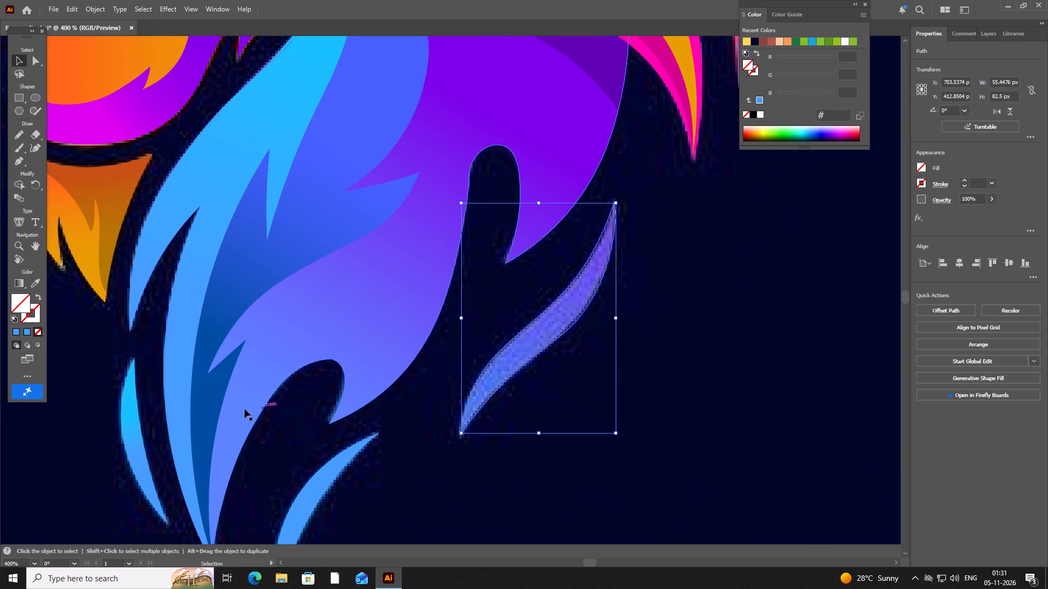
{"action": "left_click", "coordinate": [14, 329]}
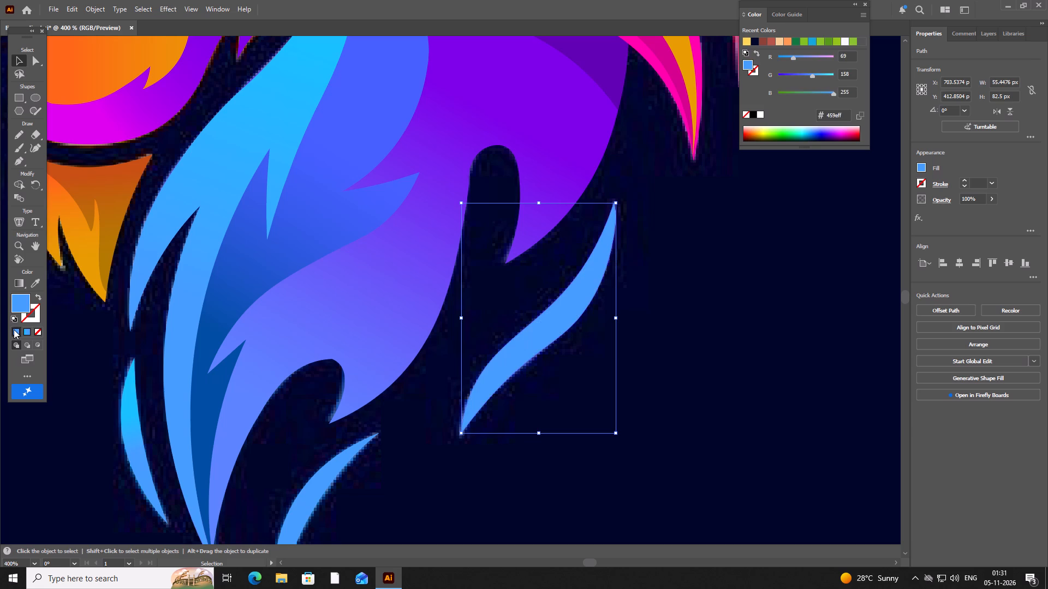
{"action": "left_click", "coordinate": [38, 280]}
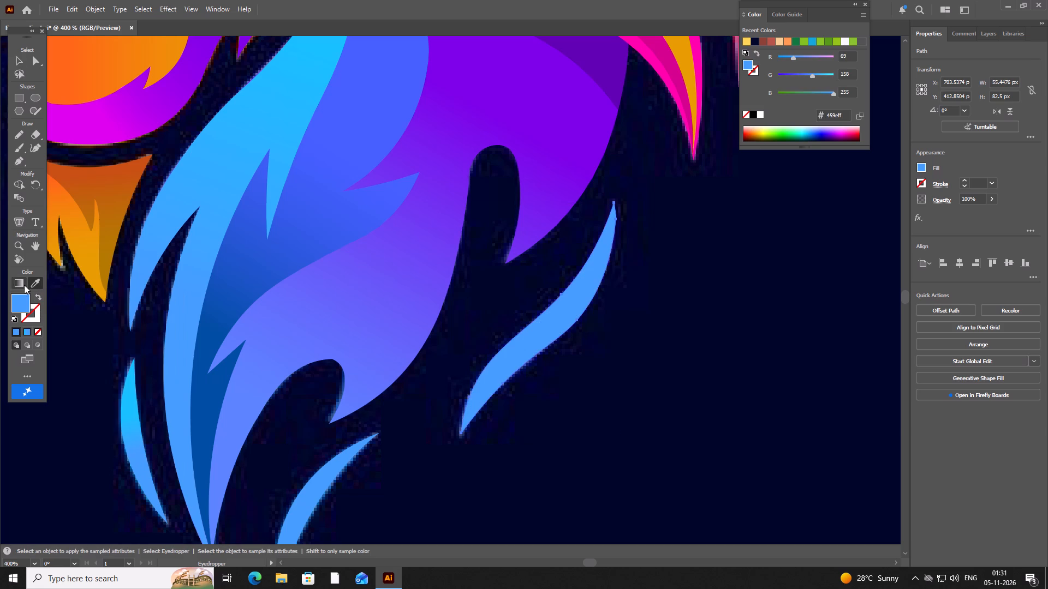
{"action": "left_click", "coordinate": [18, 284]}
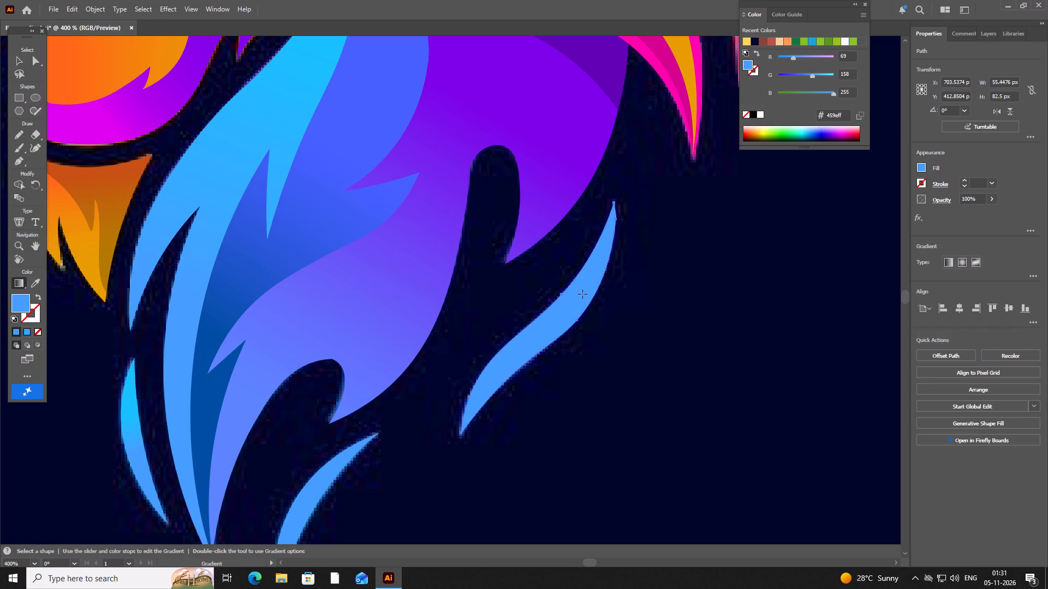
{"action": "left_click", "coordinate": [15, 58]}
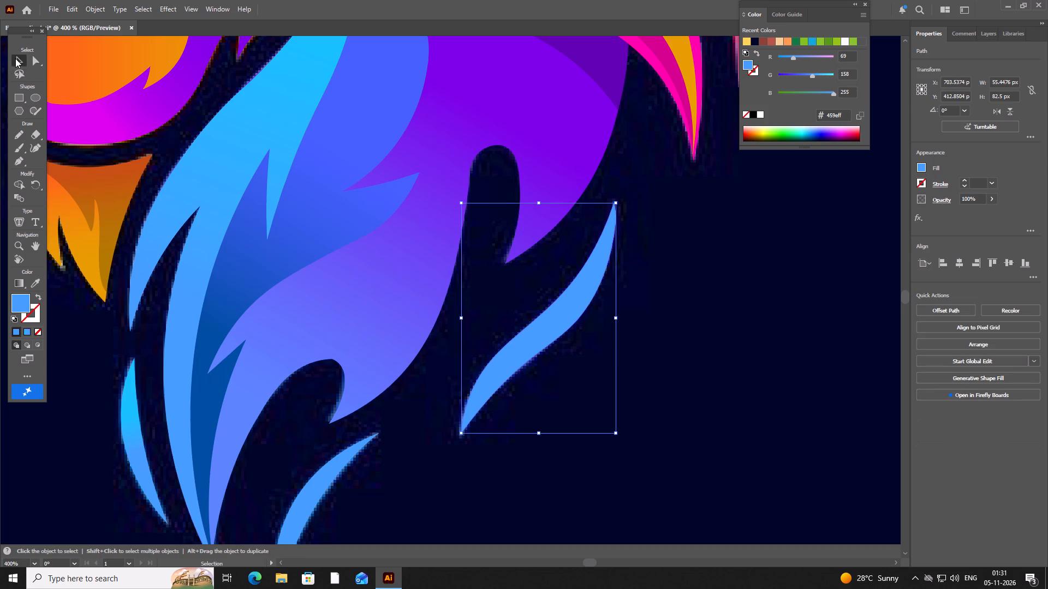
{"action": "left_click", "coordinate": [19, 283]}
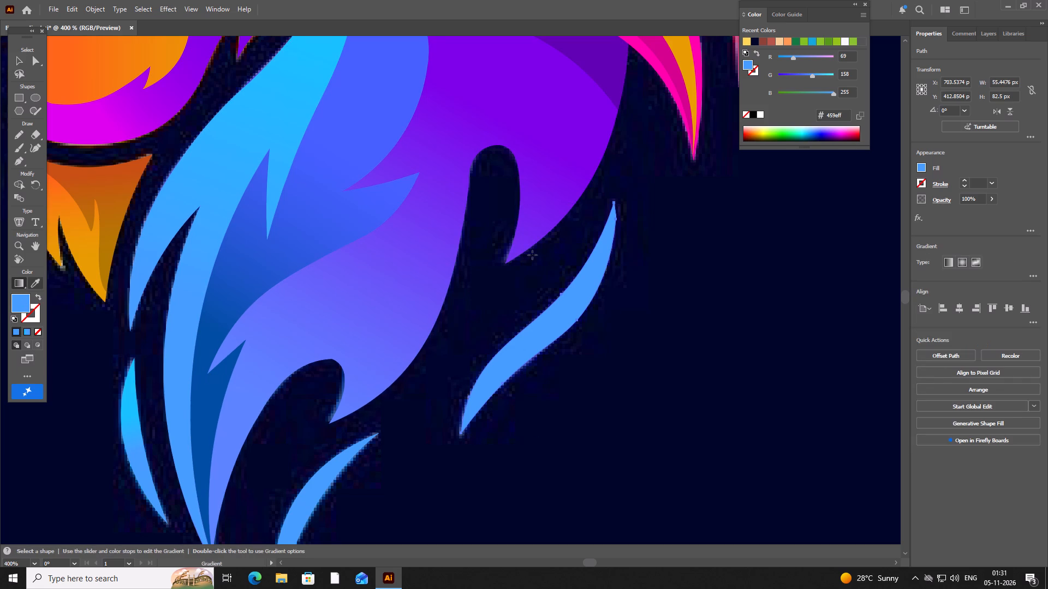
{"action": "left_click", "coordinate": [950, 260]}
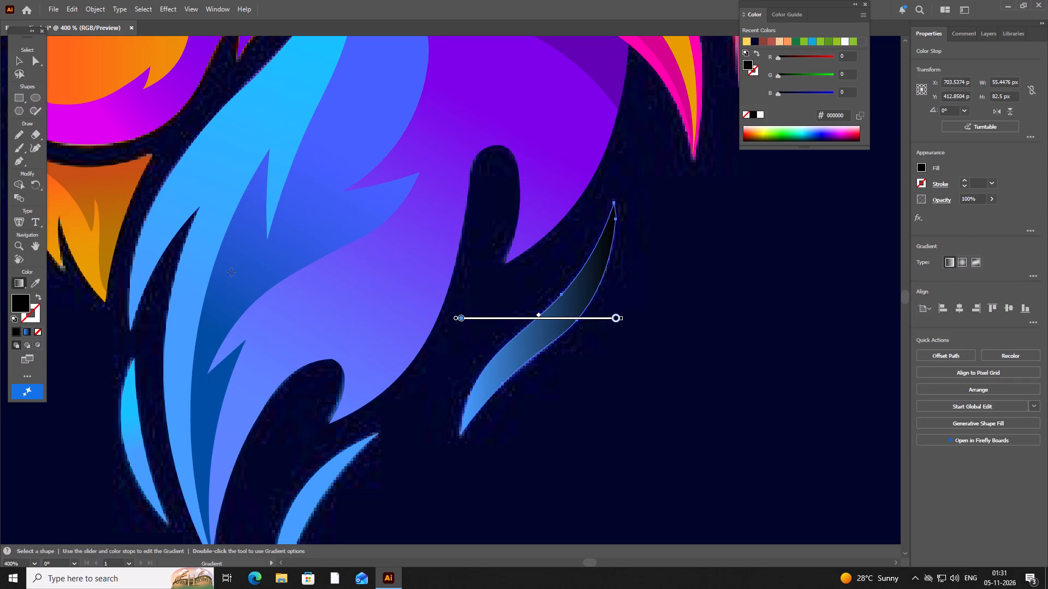
{"action": "left_click", "coordinate": [37, 281]}
{"action": "left_click", "coordinate": [424, 237]}
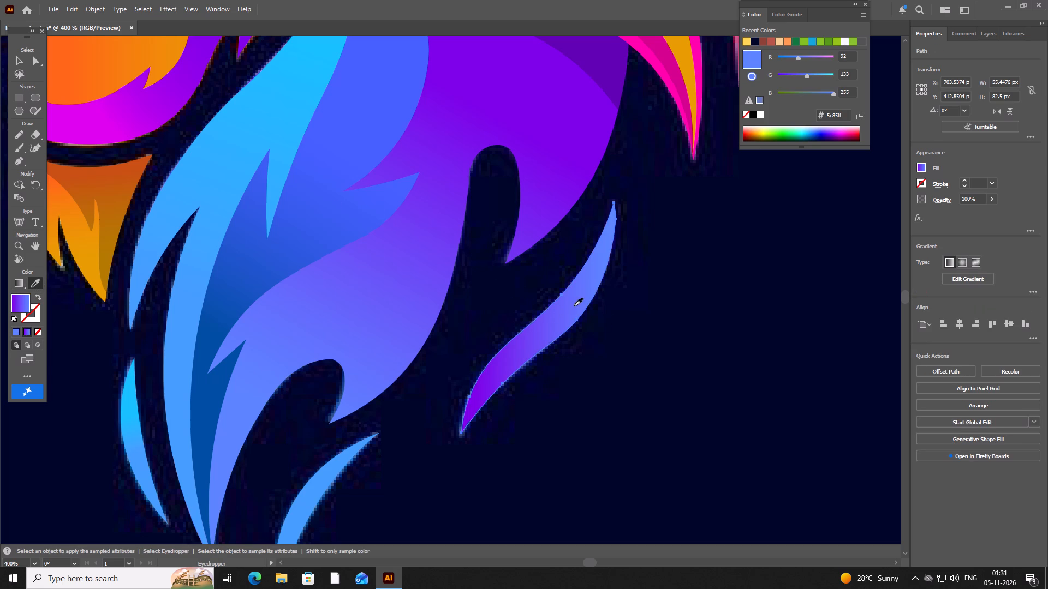
Redirect the S-shaped strand's linear gradient along its length, from purple near the upper tip to blue toward the lower tip.
{"action": "left_click", "coordinate": [13, 280]}
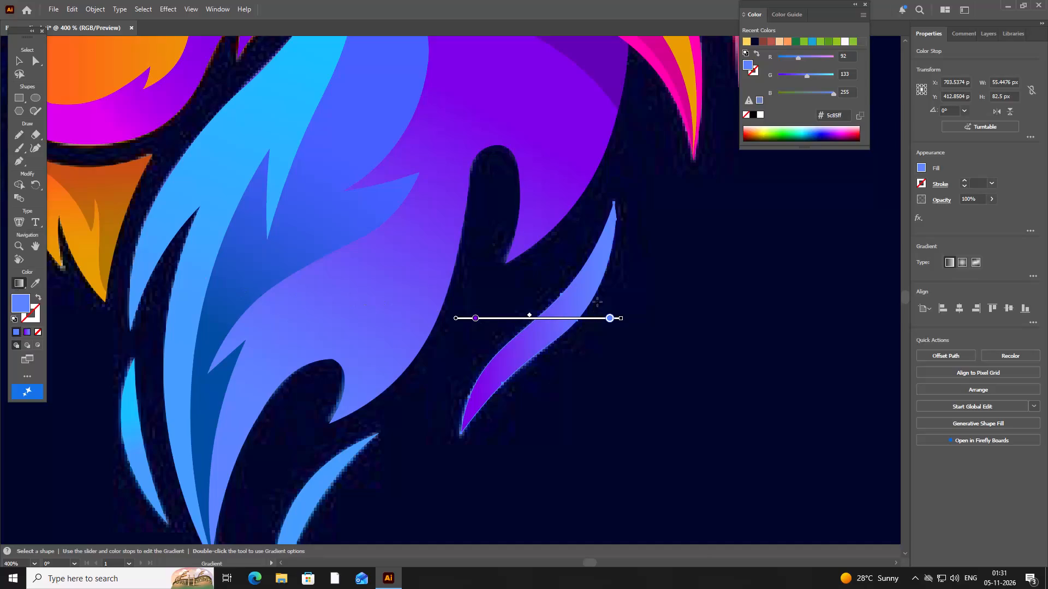
{"action": "left_click_drag", "start_coordinate": [501, 365], "coordinate": [554, 312]}
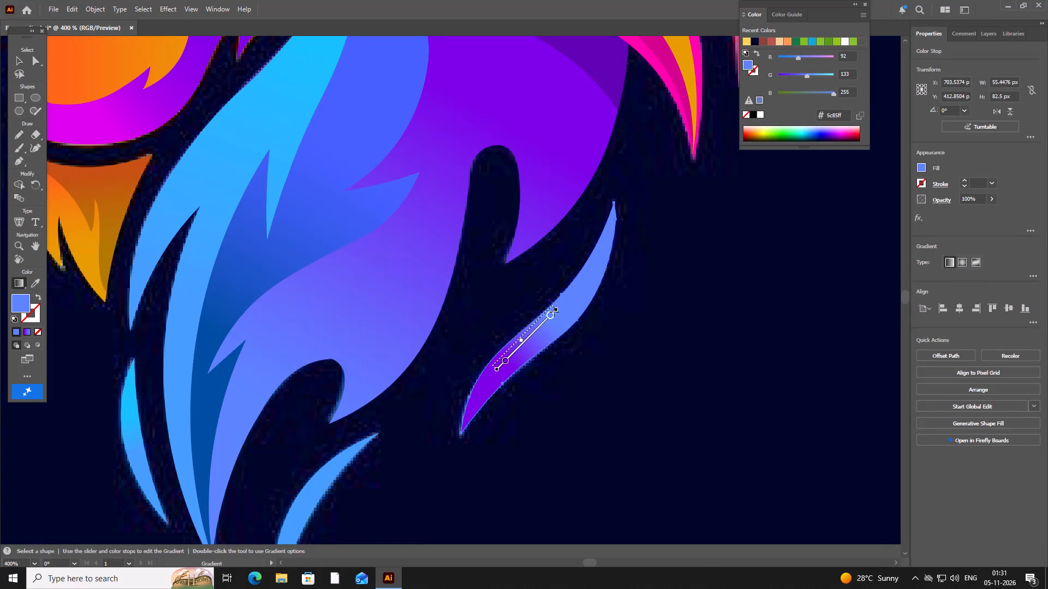
{"action": "left_click_drag", "start_coordinate": [554, 312], "coordinate": [594, 278]}
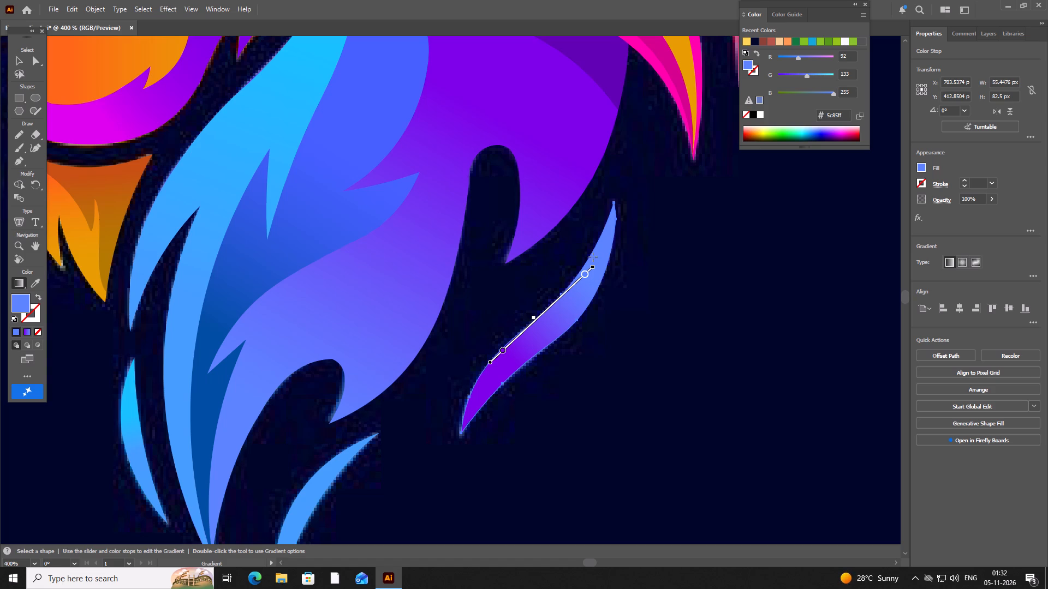
{"action": "left_click_drag", "start_coordinate": [598, 259], "coordinate": [504, 375]}
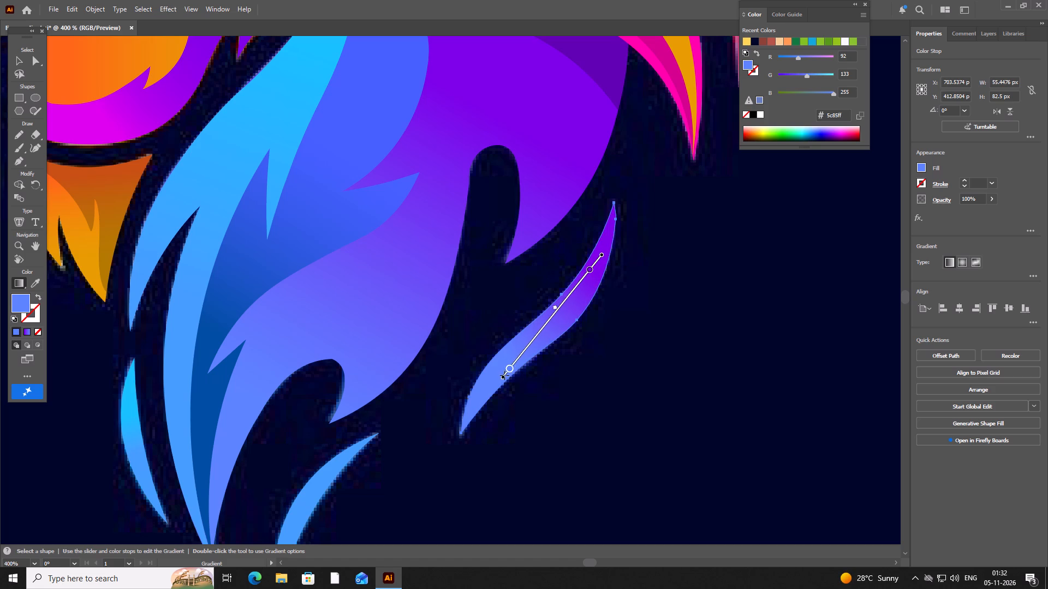
{"action": "left_click_drag", "start_coordinate": [504, 375], "coordinate": [490, 383]}
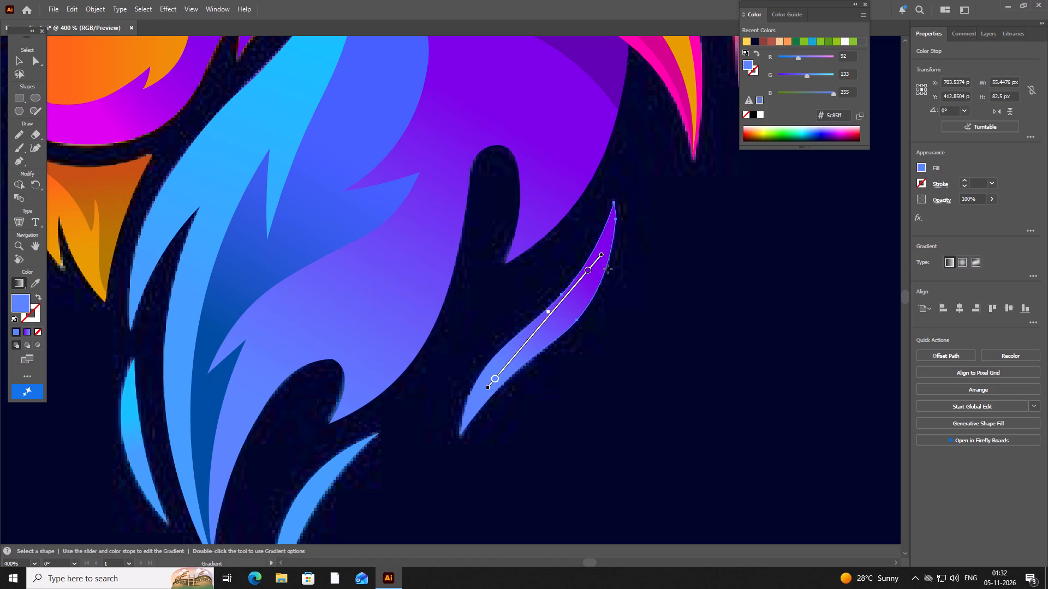
Slide the S-shaped strand's blue 5c85ff gradient stop up to mid-length and adjust the purple 7c00e7 stop near the upper end.
{"action": "left_click_drag", "start_coordinate": [495, 378], "coordinate": [523, 358]}
{"action": "left_click_drag", "start_coordinate": [523, 358], "coordinate": [549, 340]}
{"action": "left_click_drag", "start_coordinate": [587, 269], "coordinate": [598, 259]}
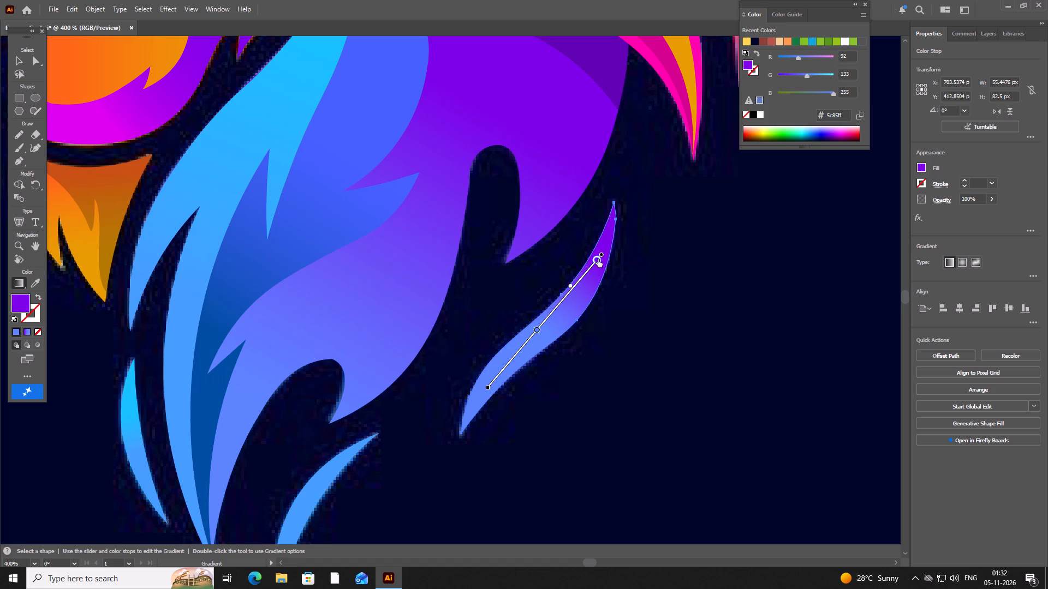
{"action": "left_click_drag", "start_coordinate": [598, 259], "coordinate": [595, 259]}
{"action": "left_click_drag", "start_coordinate": [595, 259], "coordinate": [596, 261]}
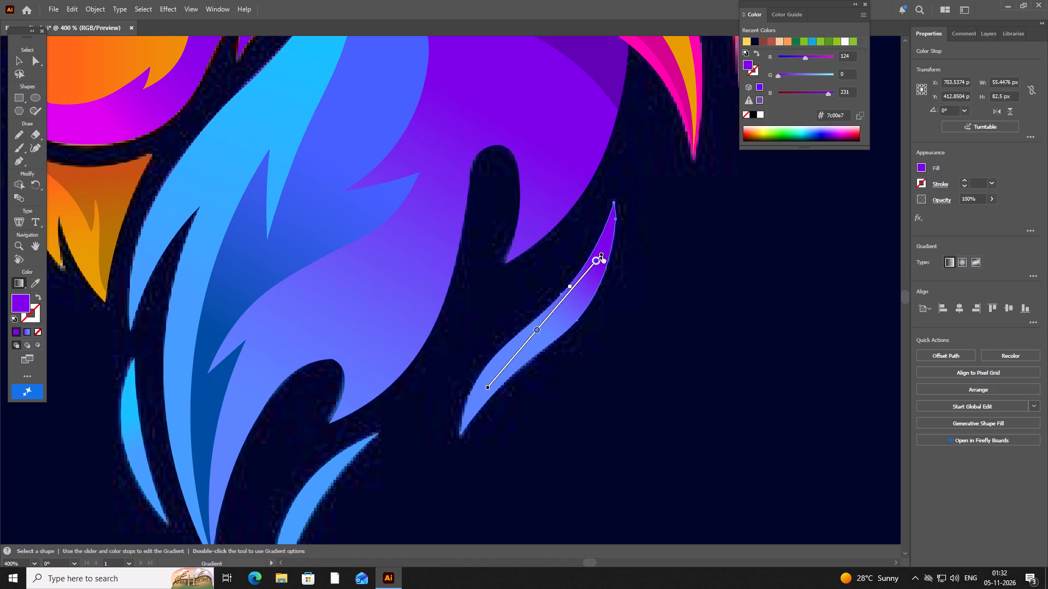
{"action": "left_click_drag", "start_coordinate": [602, 255], "coordinate": [593, 274]}
{"action": "scroll", "coordinate": [632, 326], "scroll_direction": "down", "scroll_amount": 2}
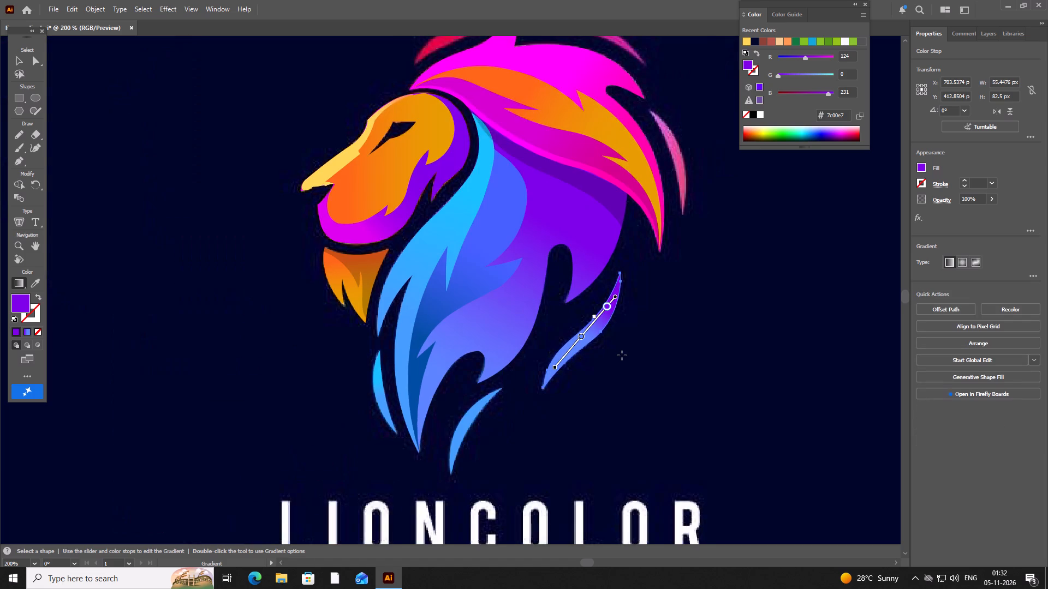
{"action": "scroll", "coordinate": [622, 355], "scroll_direction": "up", "scroll_amount": 1}
{"action": "left_click_drag", "start_coordinate": [600, 277], "coordinate": [616, 281]}
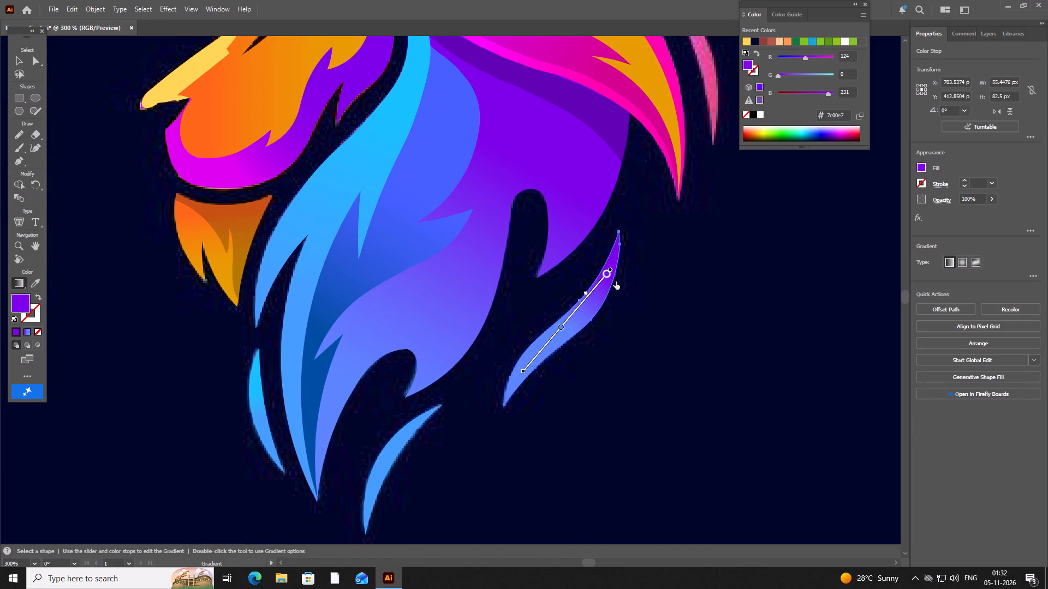
{"action": "left_click_drag", "start_coordinate": [616, 281], "coordinate": [616, 289]}
Place the strand's gradient midpoint about halfway between its stops, move the 5c85ff stop down toward the lower tip, and deselect the strand.
{"action": "left_click_drag", "start_coordinate": [583, 295], "coordinate": [580, 300]}
{"action": "left_click_drag", "start_coordinate": [580, 300], "coordinate": [563, 326]}
{"action": "left_click_drag", "start_coordinate": [562, 317], "coordinate": [573, 312]}
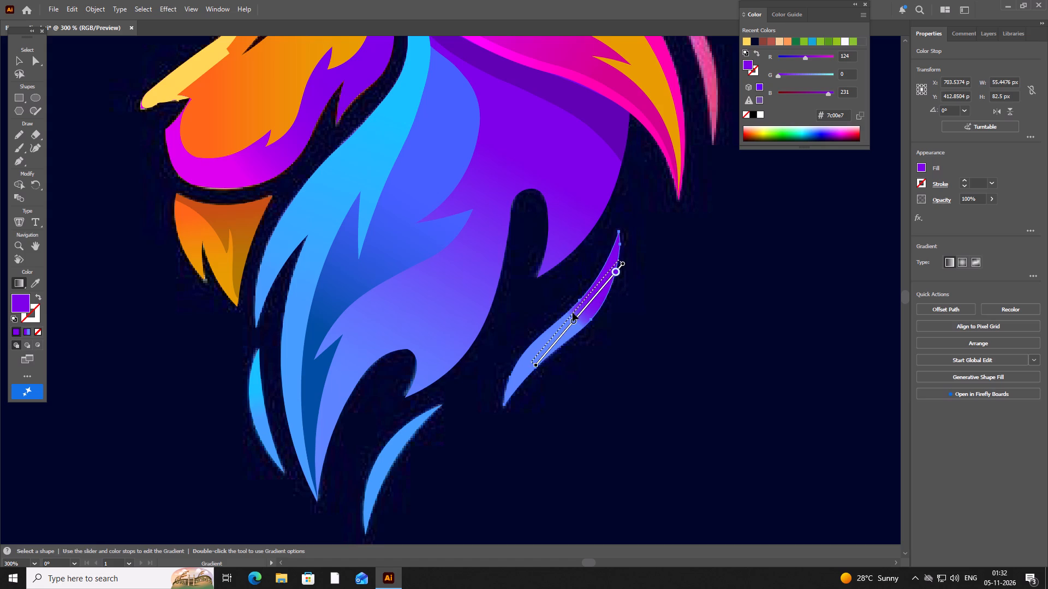
{"action": "left_click_drag", "start_coordinate": [573, 312], "coordinate": [568, 316]}
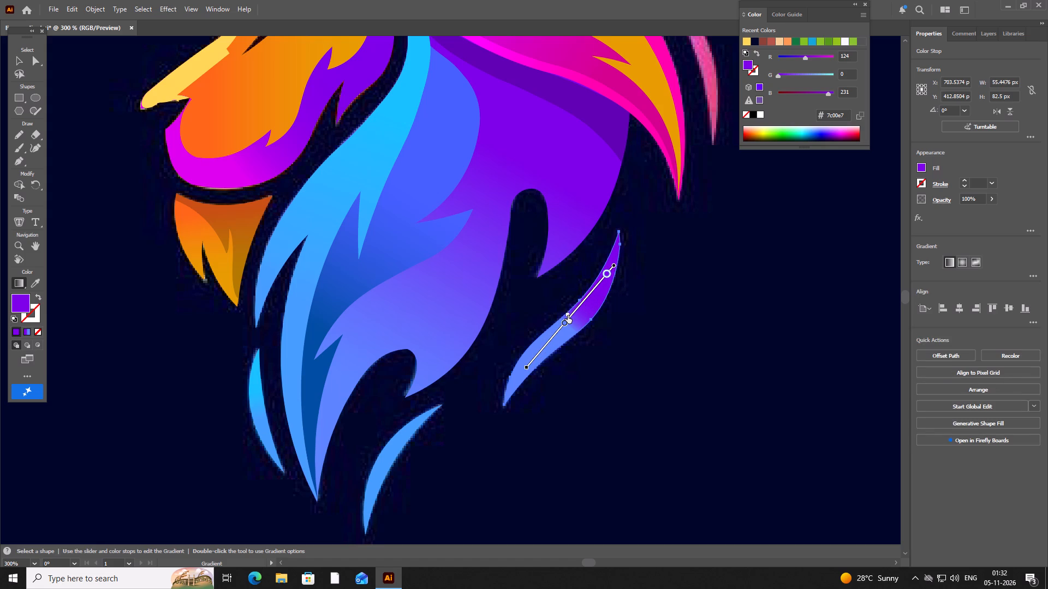
{"action": "left_click_drag", "start_coordinate": [568, 315], "coordinate": [583, 289]}
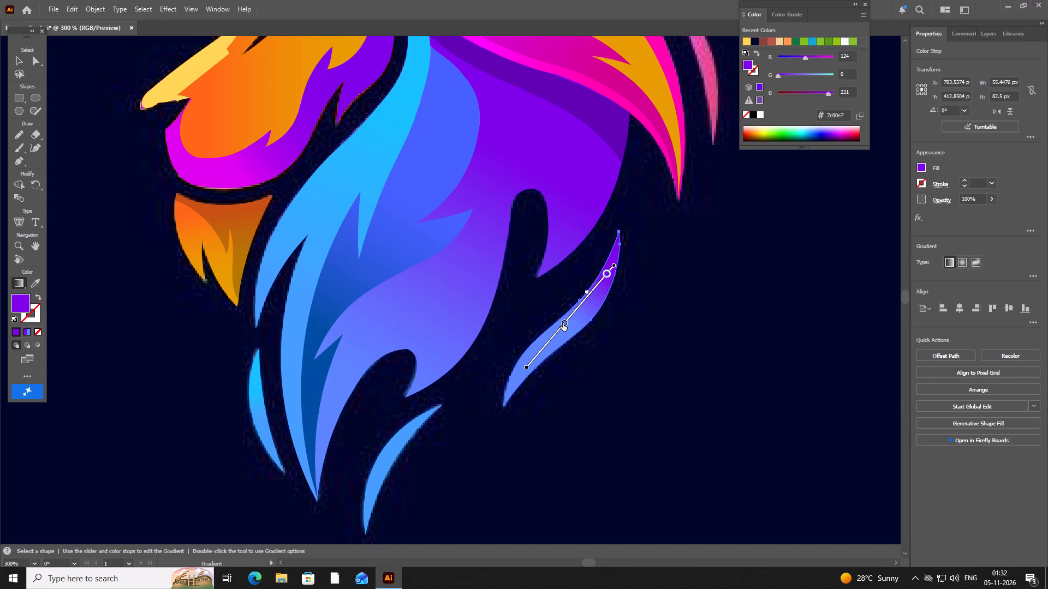
{"action": "left_click_drag", "start_coordinate": [563, 323], "coordinate": [542, 362]}
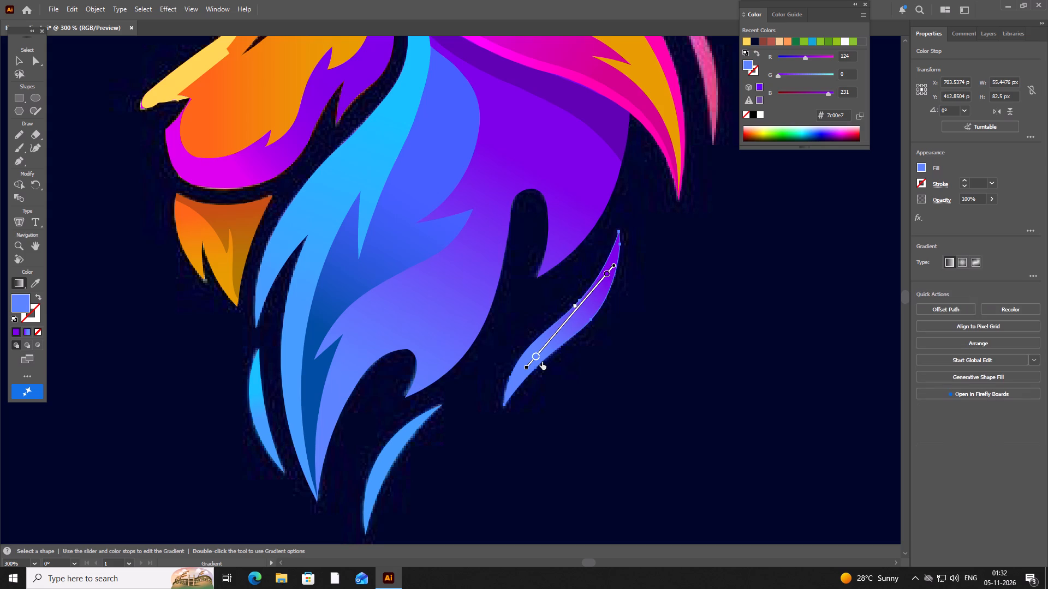
{"action": "left_click_drag", "start_coordinate": [542, 362], "coordinate": [550, 355]}
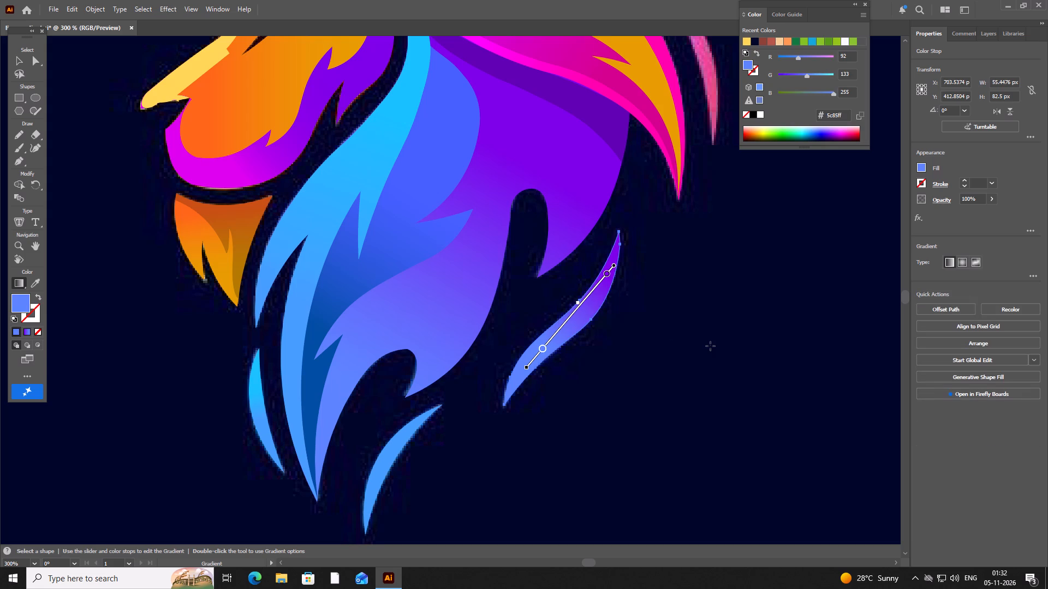
{"action": "left_click", "coordinate": [22, 61]}
{"action": "left_click", "coordinate": [708, 318]}
Trace the outer edge of the pink strand behind the mane with the Pen tool from upper to lower tip, with no fill.
{"action": "scroll", "coordinate": [726, 346], "scroll_direction": "down", "scroll_amount": 2}
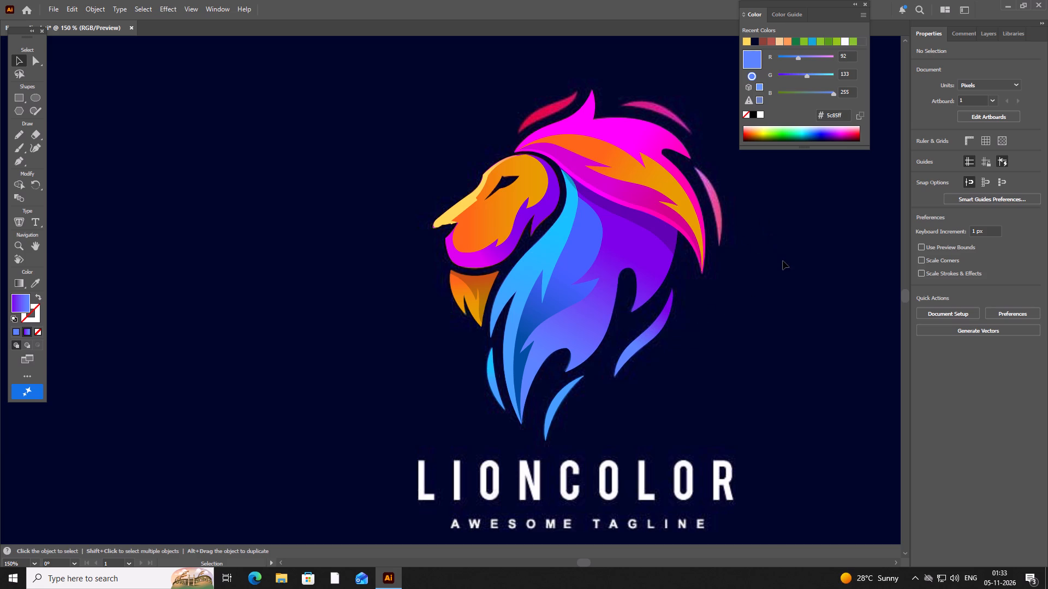
{"action": "key", "text": "space"}
{"action": "key", "text": "space"}
{"action": "key", "text": "space"}
{"action": "key", "text": "space"}
{"action": "key", "text": "space"}
{"action": "key", "text": "space"}
{"action": "key", "text": "space"}
{"action": "key", "text": "space"}
{"action": "key", "text": "space"}
{"action": "key", "text": "space"}
{"action": "key", "text": "space"}
{"action": "key", "text": "space"}
{"action": "key", "text": "space"}
{"action": "key", "text": "space"}
{"action": "key", "text": "space"}
{"action": "left_click_drag", "start_coordinate": [806, 223], "coordinate": [644, 326]}
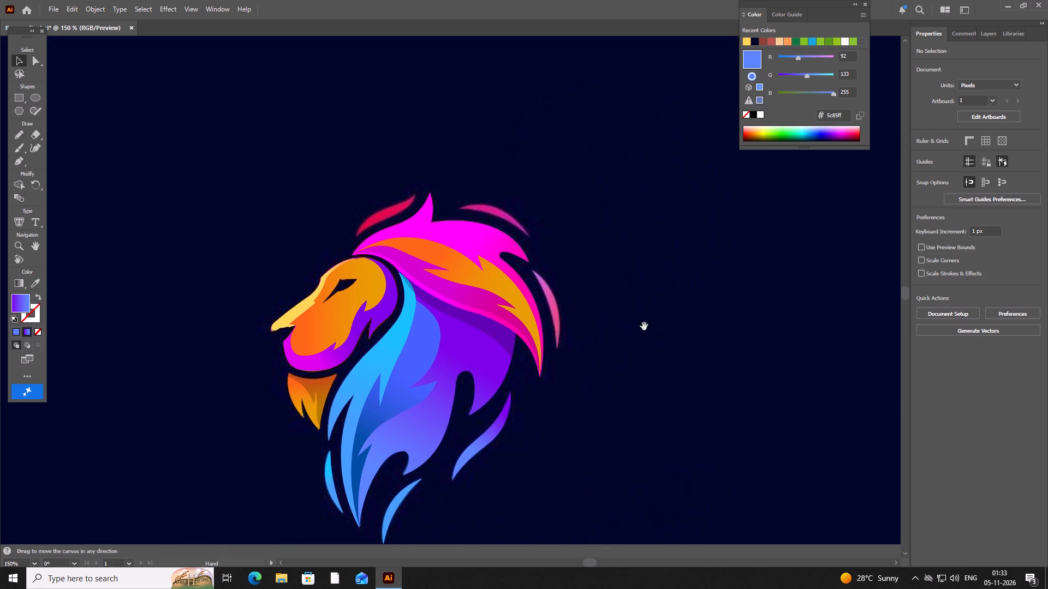
{"action": "scroll", "coordinate": [639, 328], "scroll_direction": "up", "scroll_amount": 3}
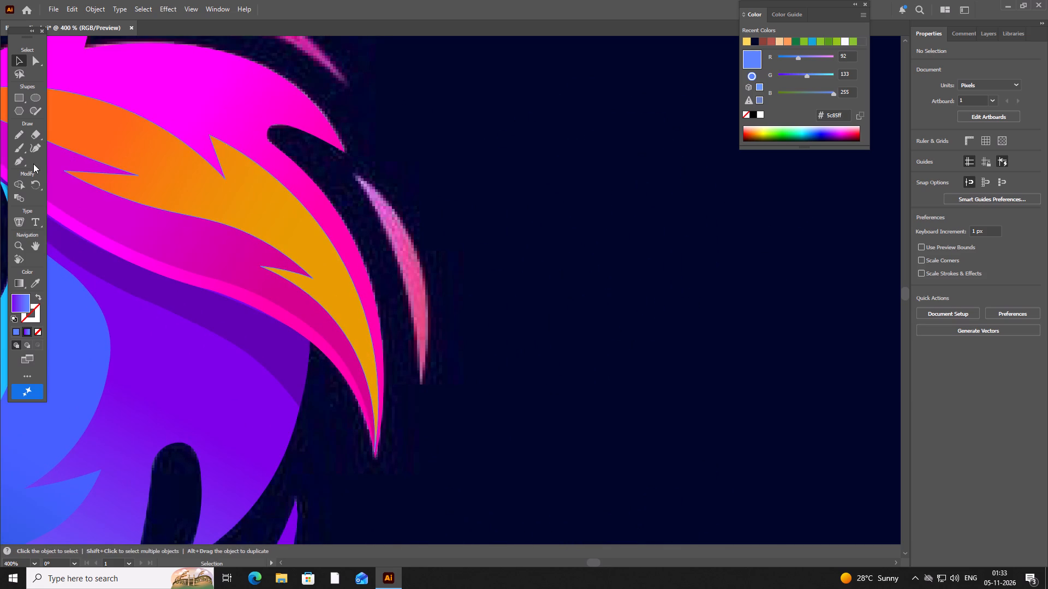
{"action": "left_click", "coordinate": [568, 257]}
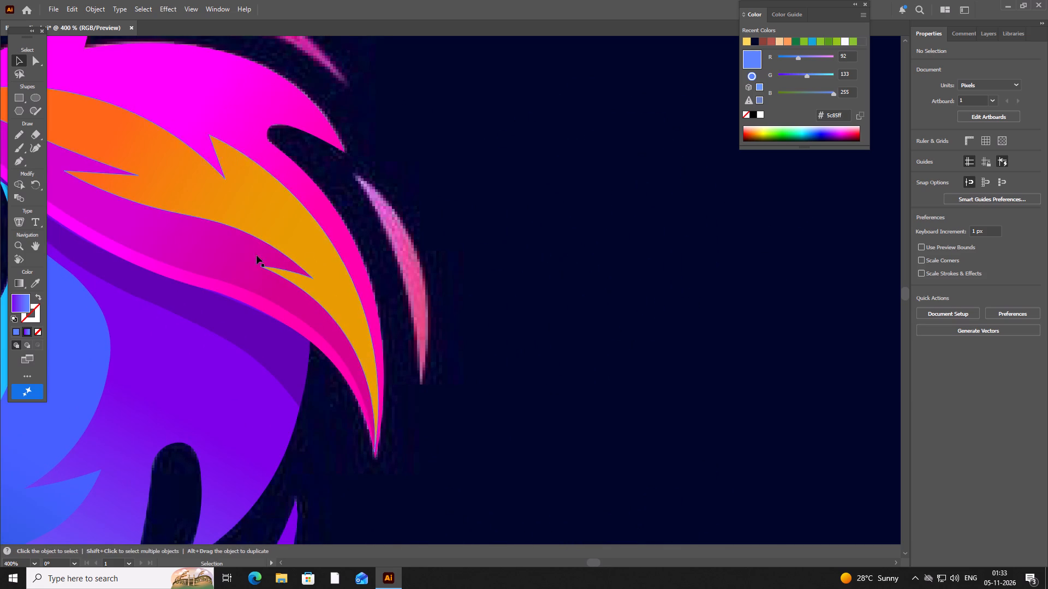
{"action": "left_click", "coordinate": [19, 159]}
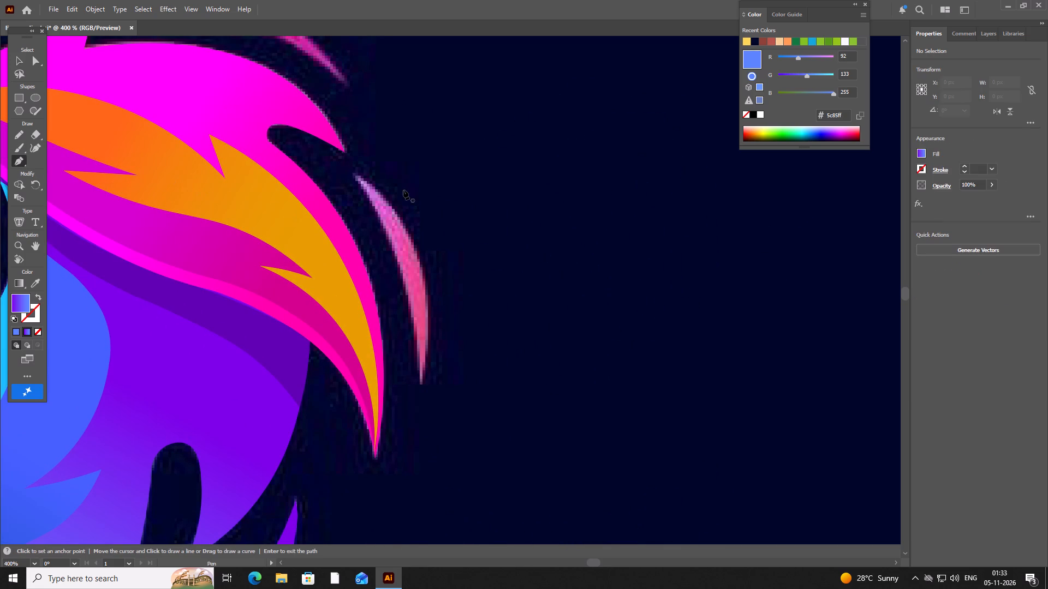
{"action": "left_click", "coordinate": [354, 176]}
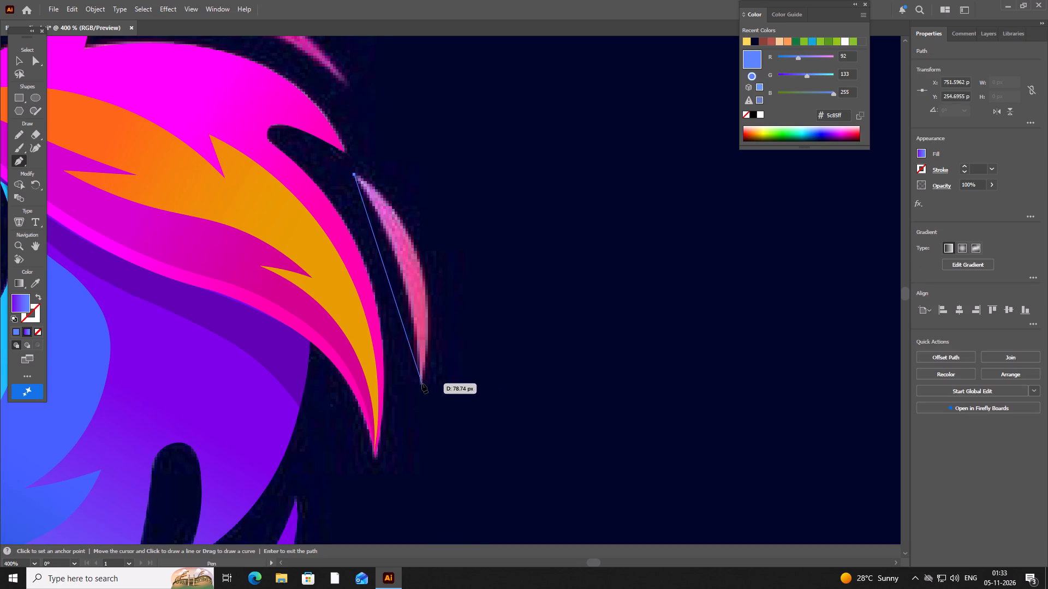
{"action": "left_click_drag", "start_coordinate": [421, 384], "coordinate": [383, 514]}
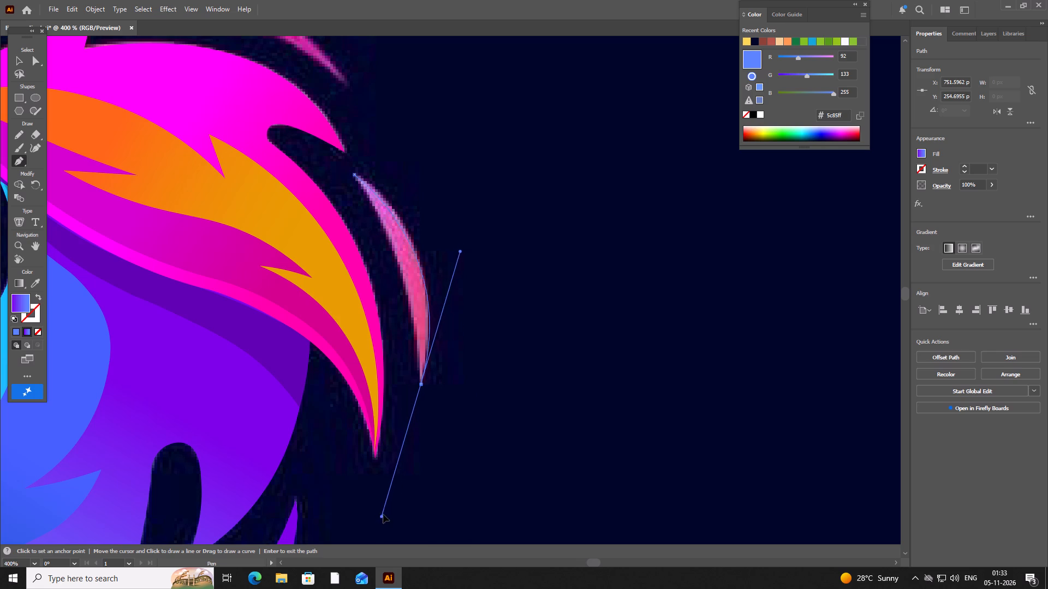
{"action": "left_click_drag", "start_coordinate": [383, 514], "coordinate": [384, 499]}
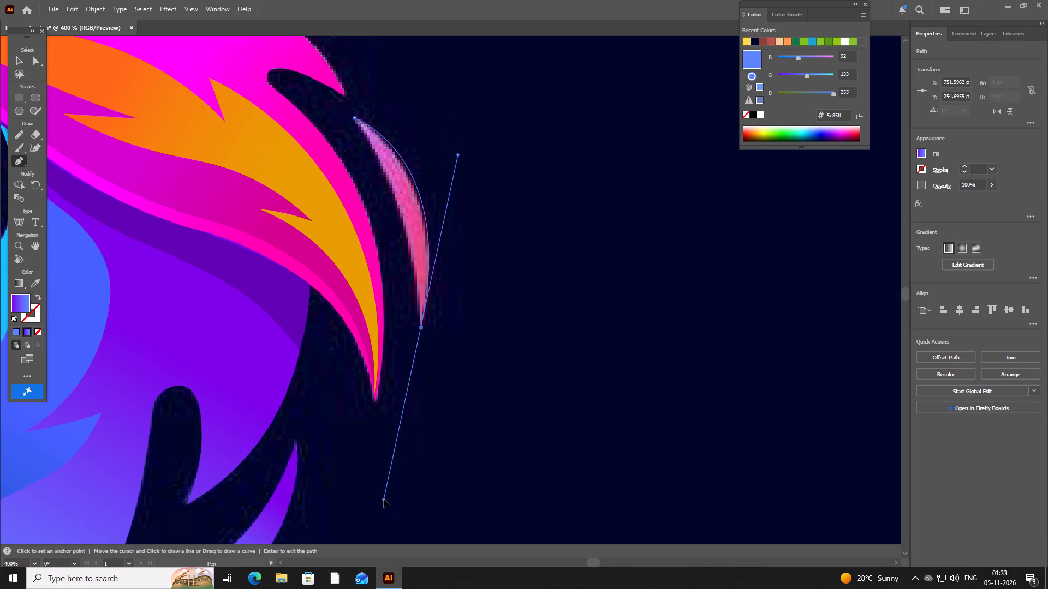
{"action": "left_click_drag", "start_coordinate": [384, 499], "coordinate": [381, 468]}
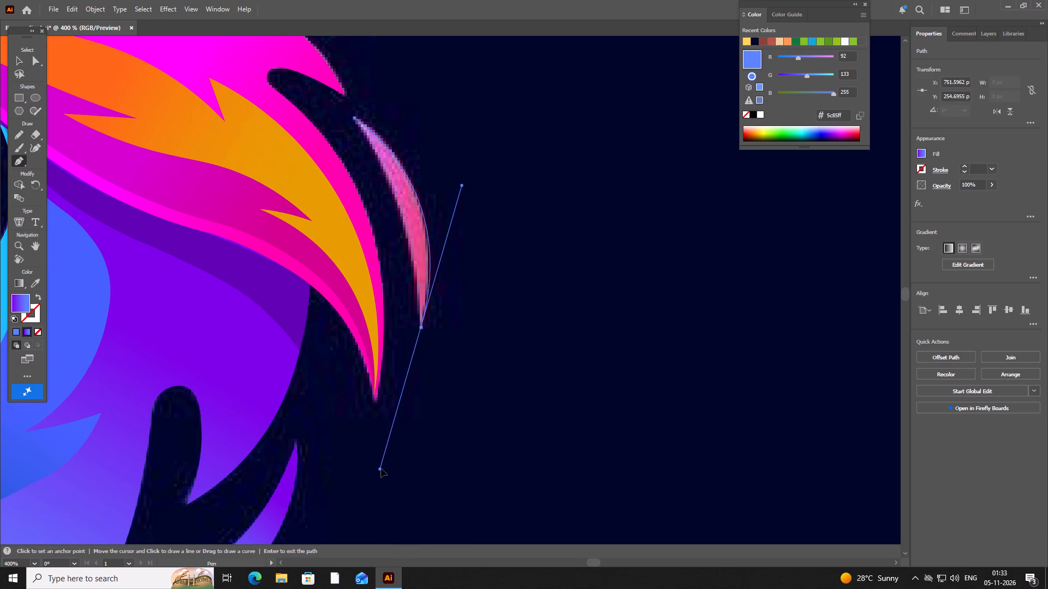
{"action": "left_click_drag", "start_coordinate": [381, 468], "coordinate": [386, 477]}
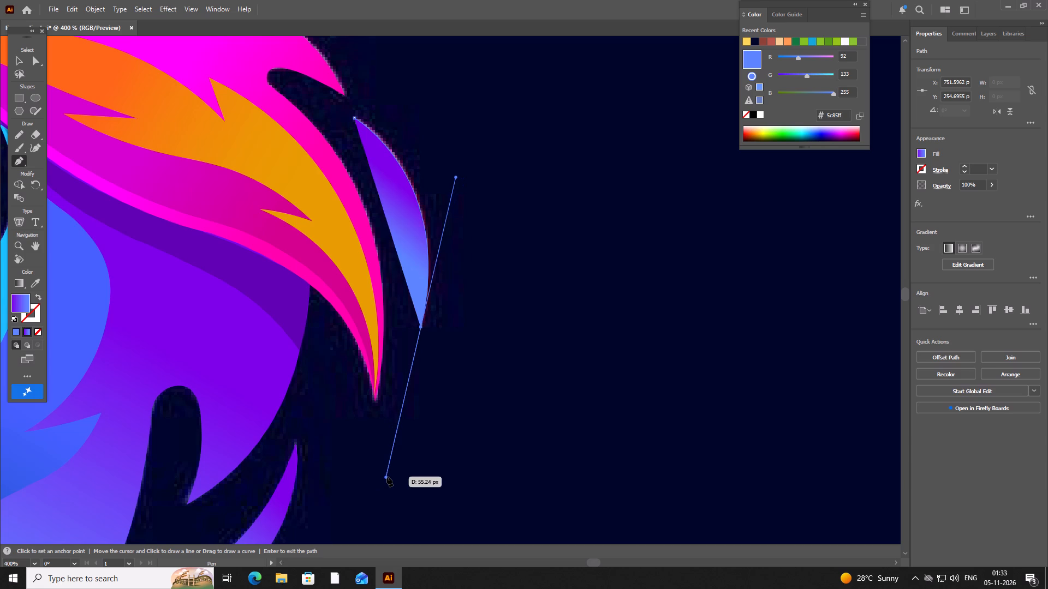
{"action": "left_click", "coordinate": [35, 330]}
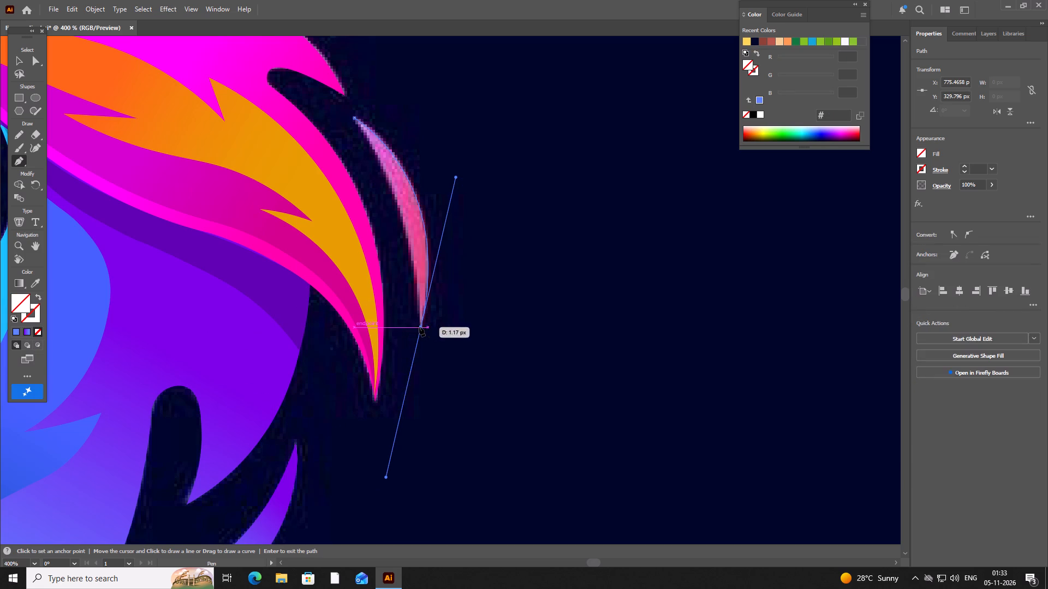
{"action": "left_click", "coordinate": [420, 327]}
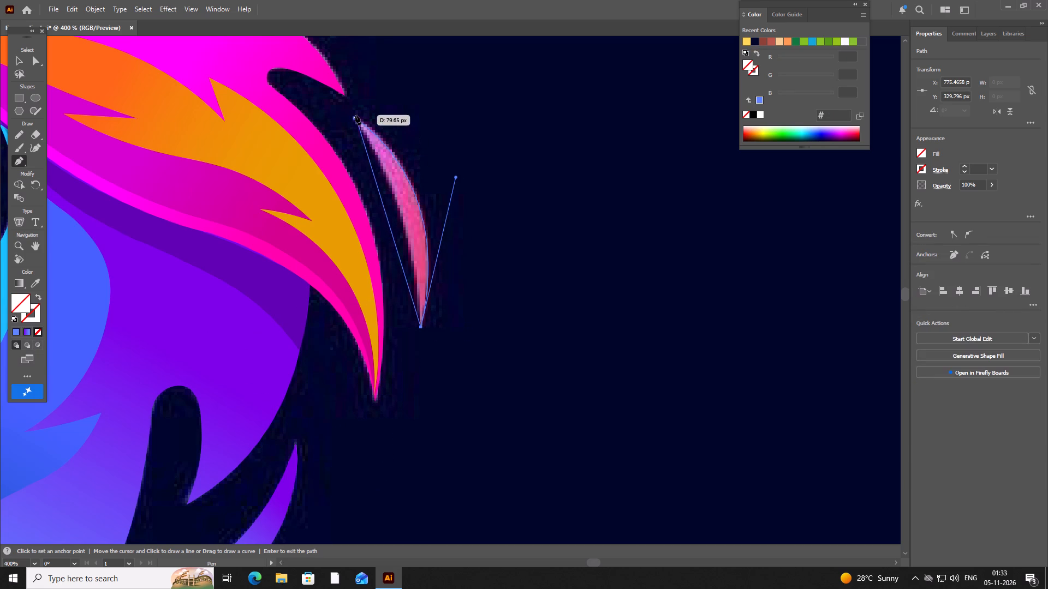
Close the pink strand's path with a curve along its inner edge back to the upper tip, about 26 by 75 px overall.
{"action": "left_click_drag", "start_coordinate": [354, 117], "coordinate": [310, 96]}
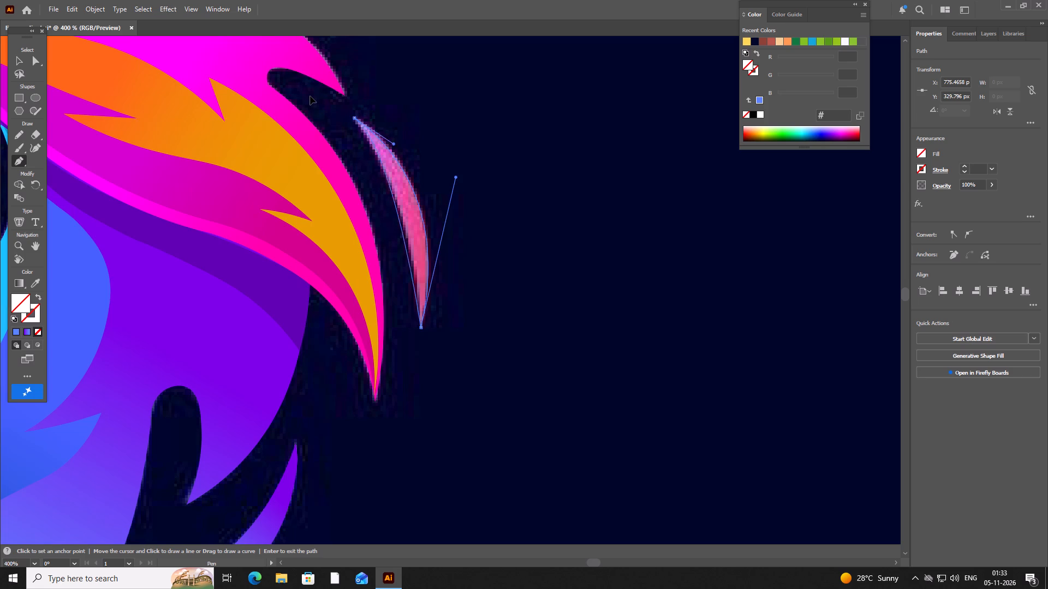
{"action": "left_click_drag", "start_coordinate": [310, 96], "coordinate": [330, 113]}
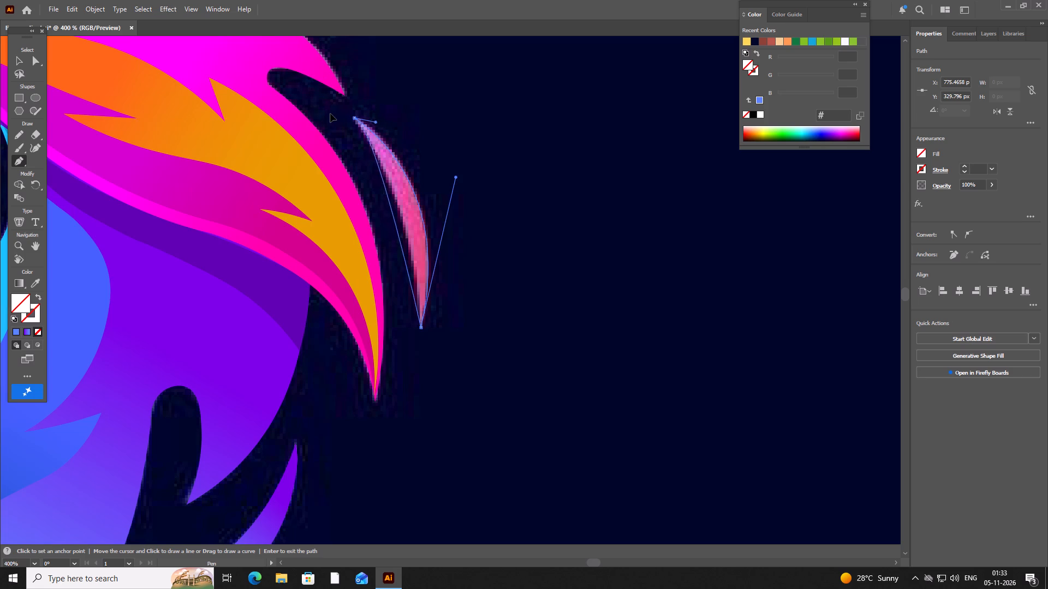
{"action": "left_click_drag", "start_coordinate": [330, 113], "coordinate": [275, 138]}
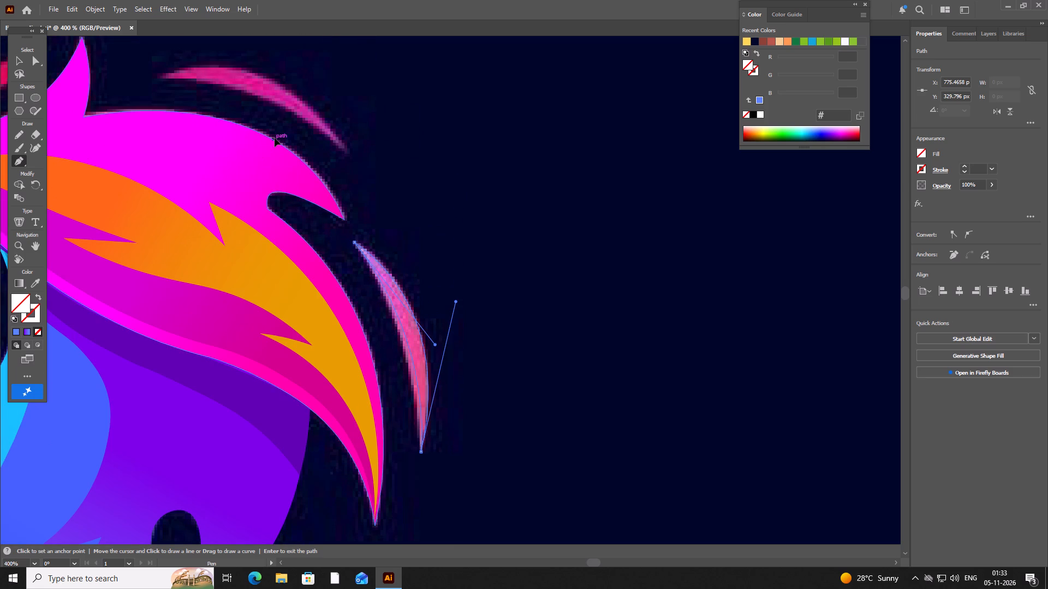
{"action": "left_click_drag", "start_coordinate": [275, 138], "coordinate": [288, 141]}
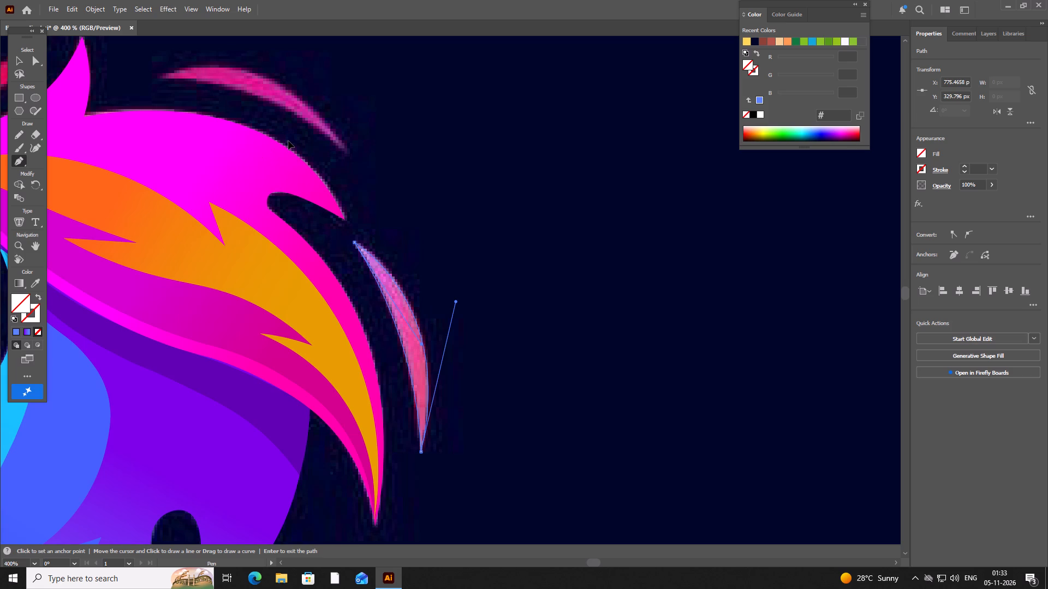
{"action": "left_click_drag", "start_coordinate": [288, 141], "coordinate": [289, 141]}
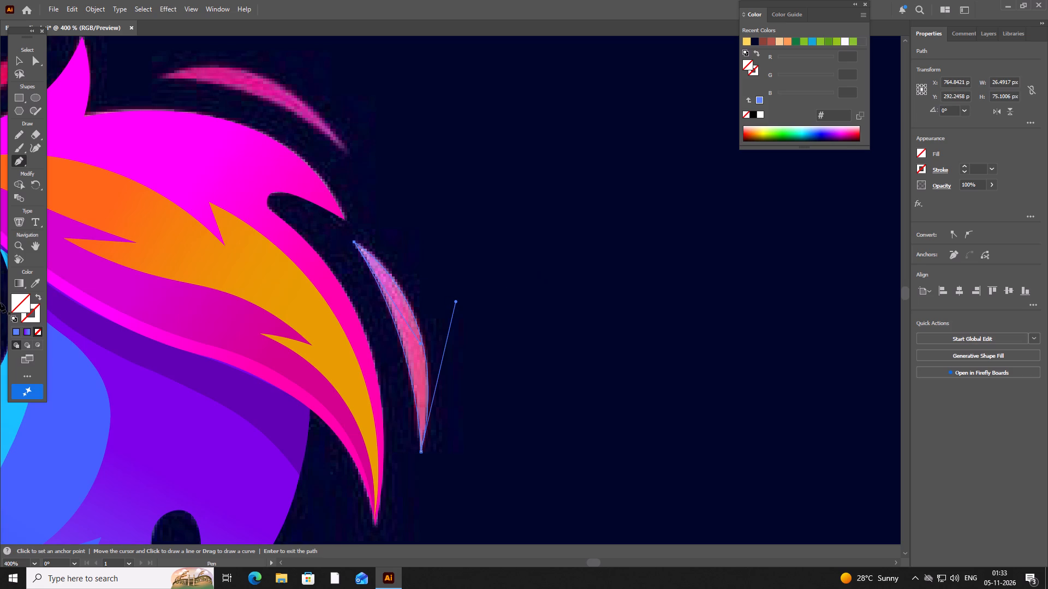
Deselect the closed path of the pink strand behind the mane.
{"action": "left_click", "coordinate": [21, 62]}
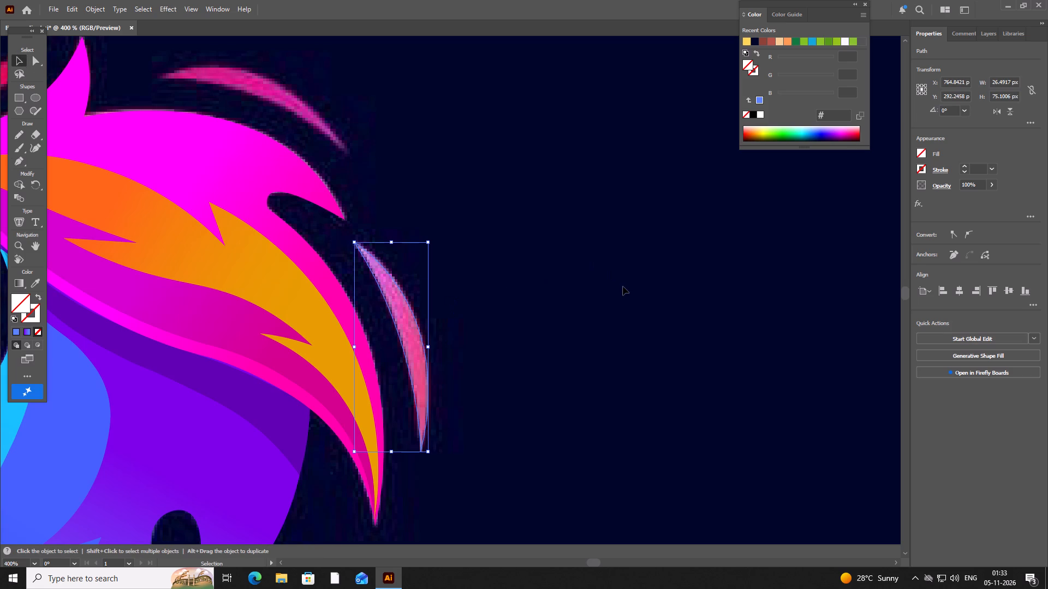
{"action": "left_click", "coordinate": [623, 286]}
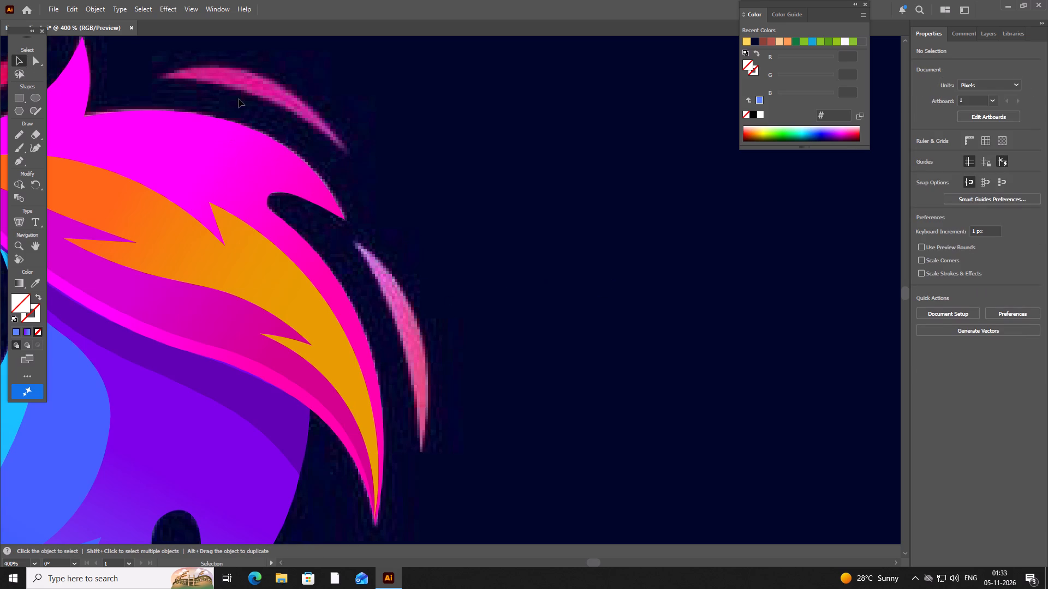
Trace the outer edge of the magenta strand above the mane's back with one Pen tool curve from its front tip to its rear tip.
{"action": "key", "text": "space"}
{"action": "key", "text": "space"}
{"action": "key", "text": "space"}
{"action": "key", "text": "space"}
{"action": "key", "text": "space"}
{"action": "key", "text": "space"}
{"action": "key", "text": "space"}
{"action": "key", "text": "space"}
{"action": "key", "text": "space"}
{"action": "key", "text": "space"}
{"action": "key", "text": "space"}
{"action": "left_click_drag", "start_coordinate": [237, 101], "coordinate": [457, 198]}
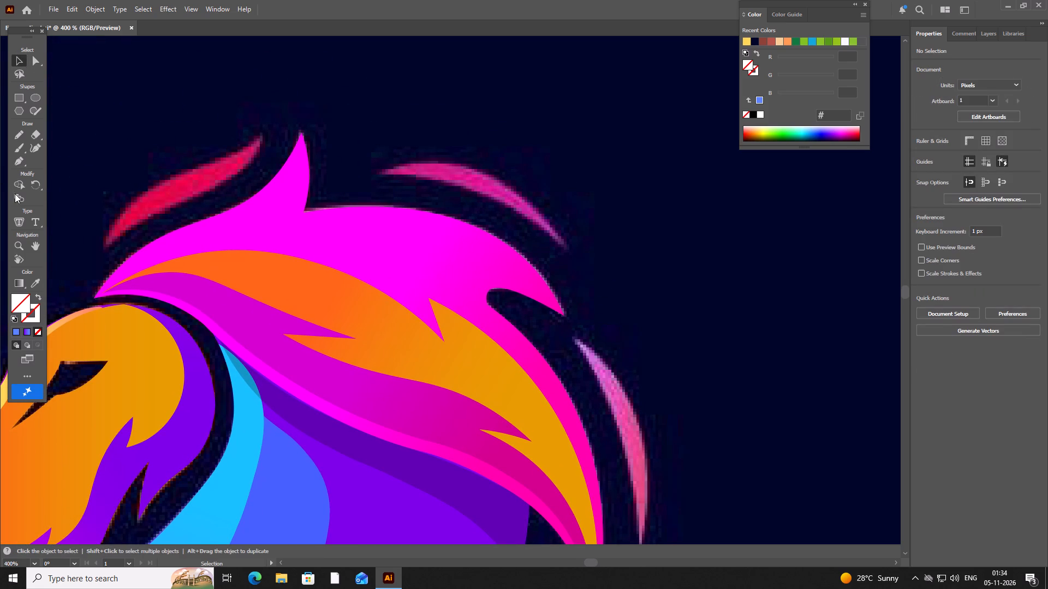
{"action": "left_click", "coordinate": [15, 159]}
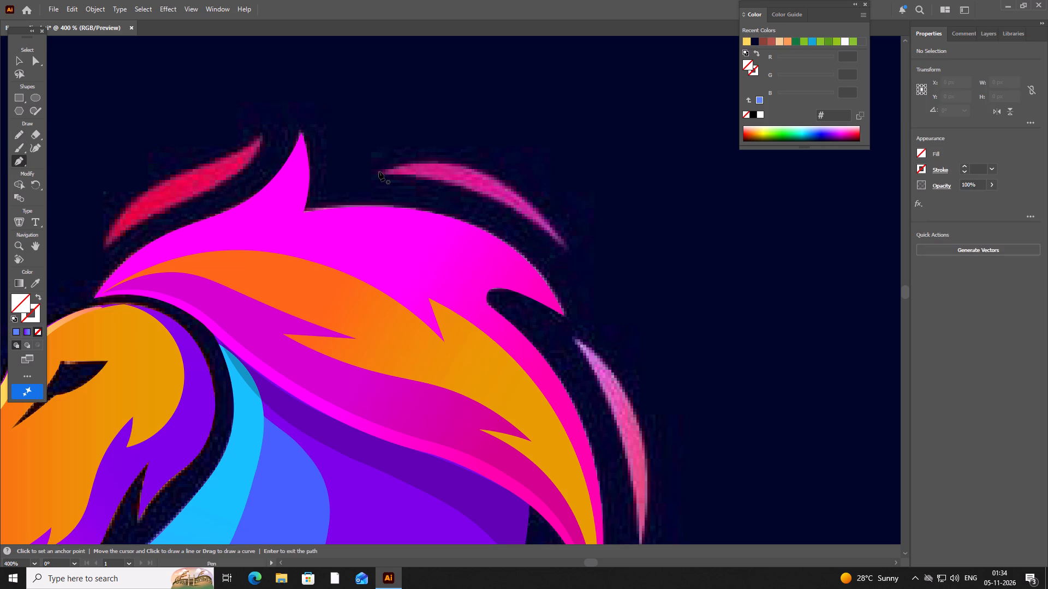
{"action": "left_click", "coordinate": [380, 173]}
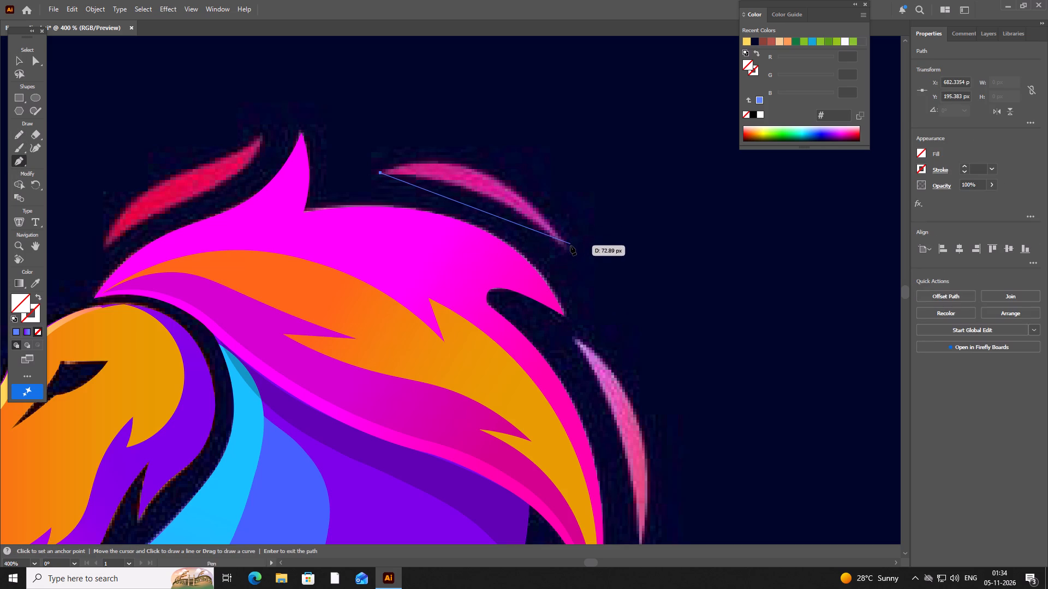
{"action": "left_click_drag", "start_coordinate": [565, 246], "coordinate": [564, 247]}
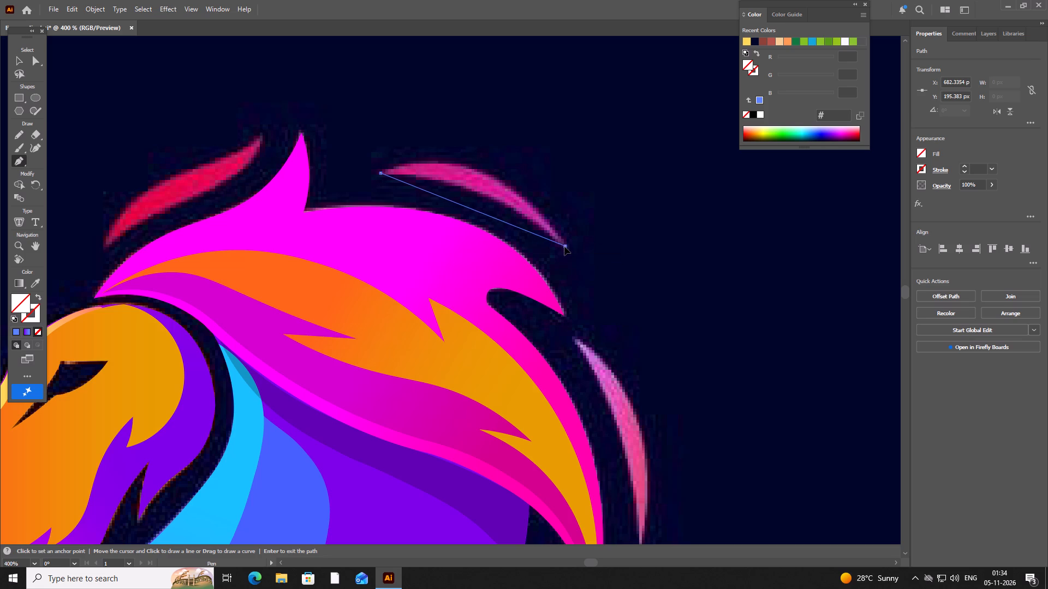
{"action": "left_click_drag", "start_coordinate": [564, 247], "coordinate": [639, 359]}
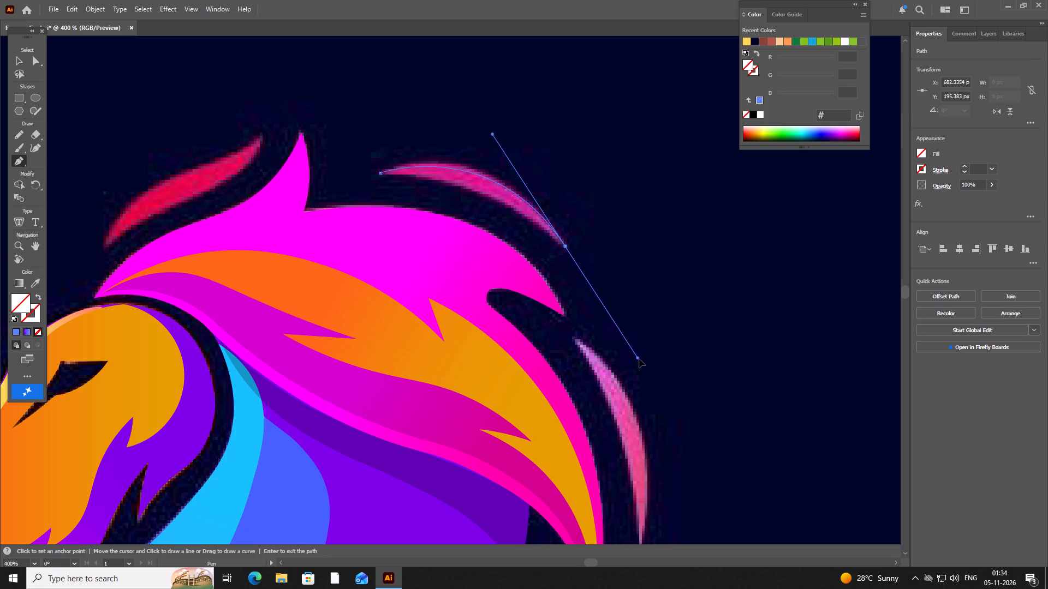
{"action": "left_click_drag", "start_coordinate": [639, 359], "coordinate": [648, 369]}
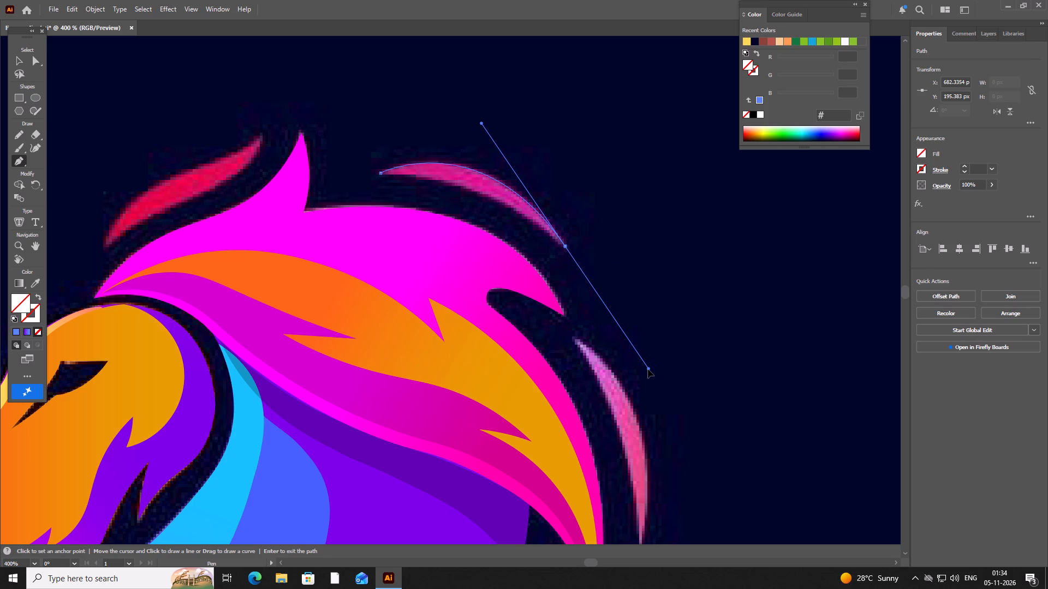
{"action": "left_click_drag", "start_coordinate": [648, 369], "coordinate": [621, 359]}
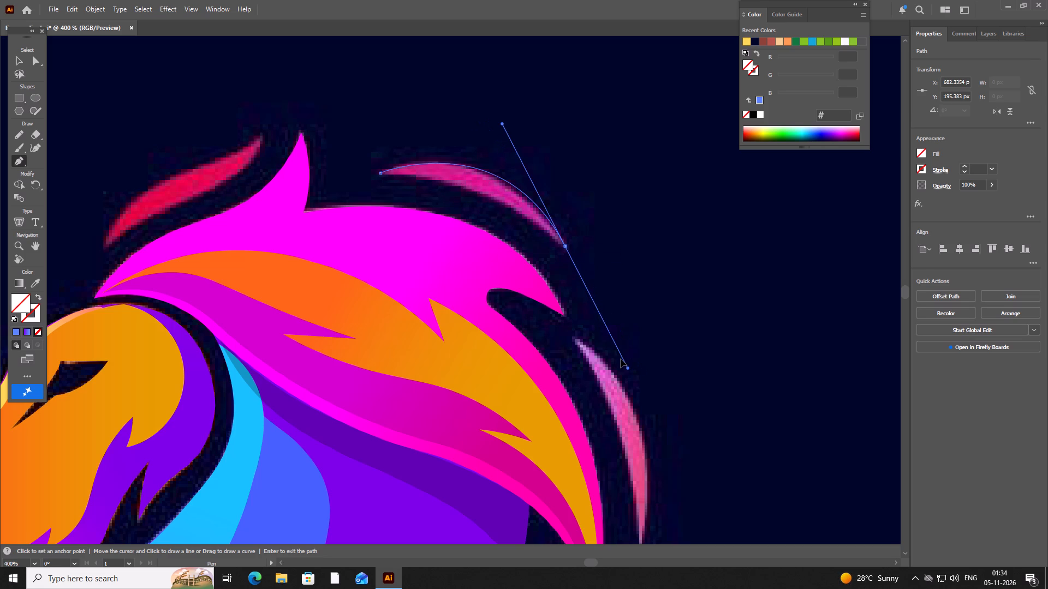
{"action": "left_click_drag", "start_coordinate": [621, 359], "coordinate": [663, 362]}
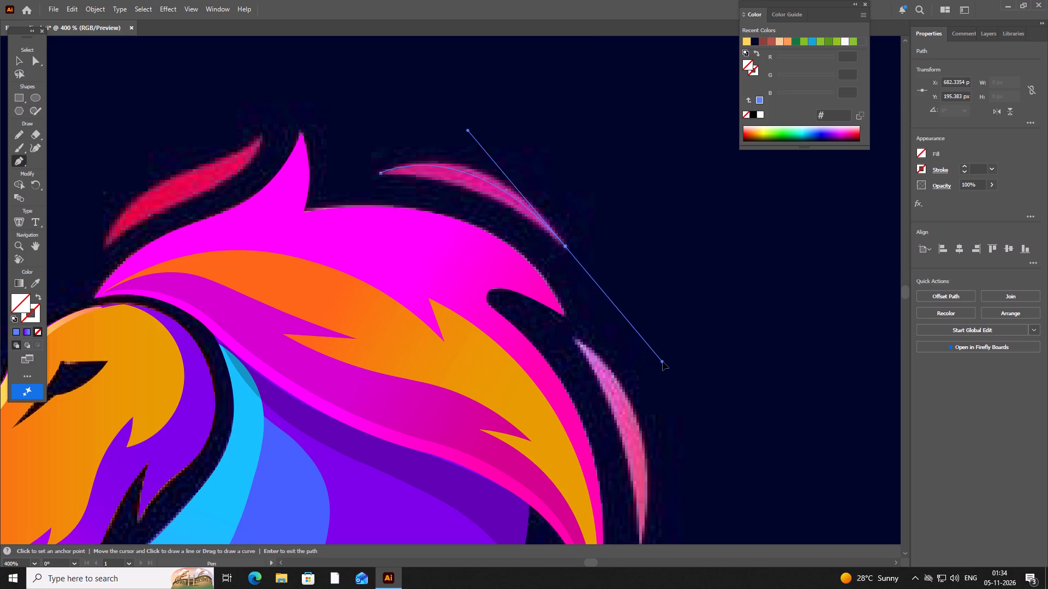
{"action": "left_click_drag", "start_coordinate": [663, 362], "coordinate": [638, 358]}
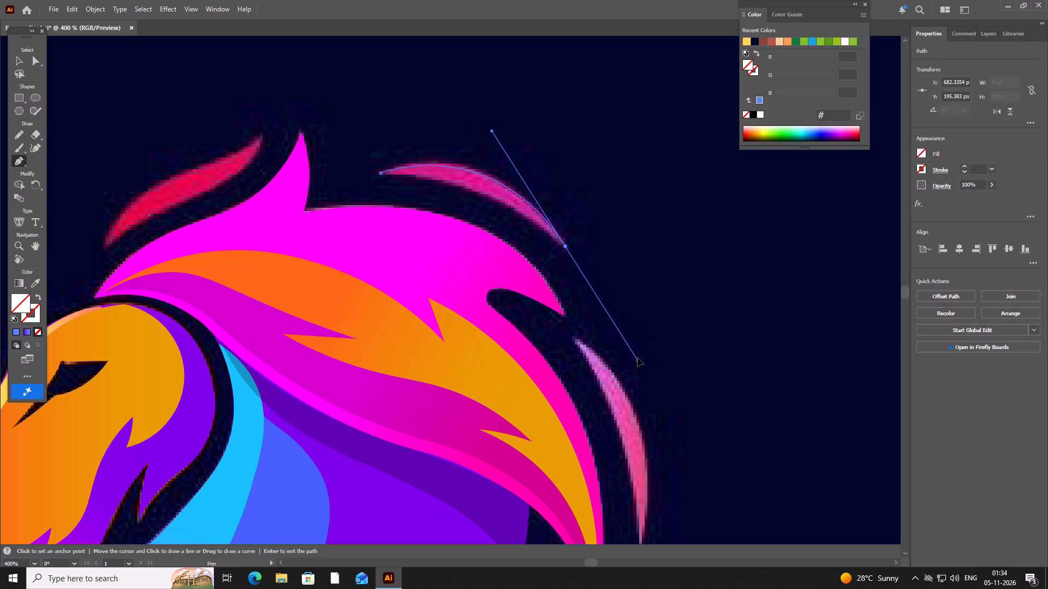
{"action": "left_click_drag", "start_coordinate": [638, 358], "coordinate": [654, 372]}
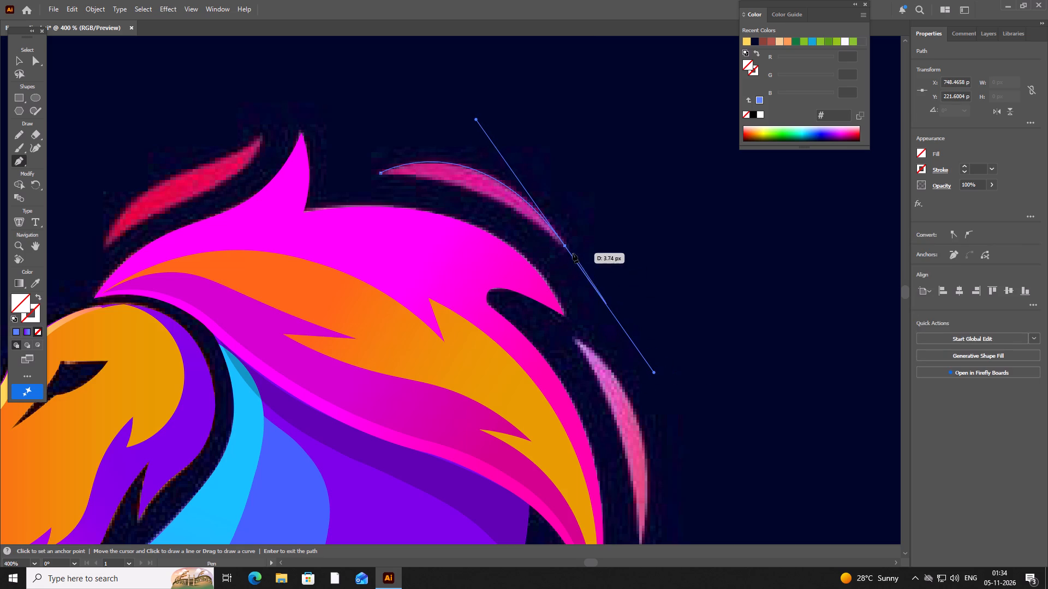
Close the magenta strand's path with a curve along its inner edge, about 66 by 30 px overall, and deselect it.
{"action": "left_click", "coordinate": [564, 247]}
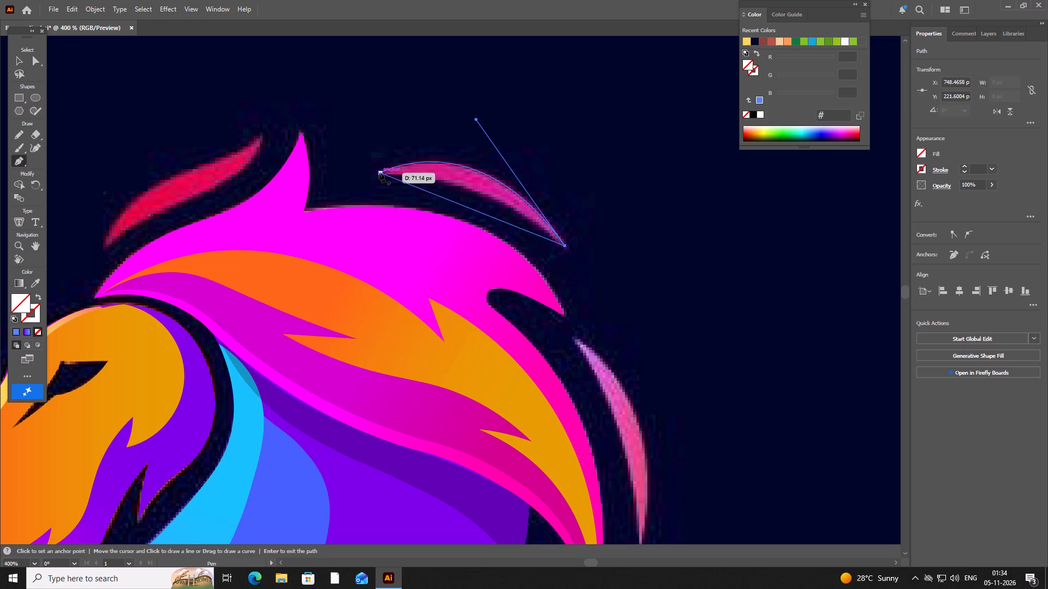
{"action": "left_click_drag", "start_coordinate": [379, 172], "coordinate": [283, 142]}
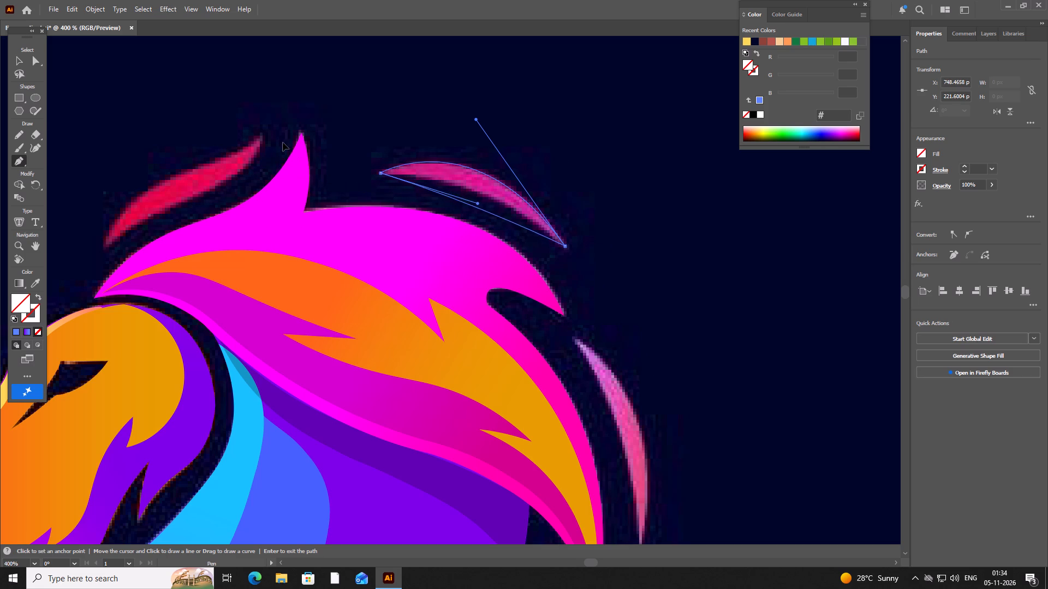
{"action": "left_click_drag", "start_coordinate": [283, 142], "coordinate": [250, 169]}
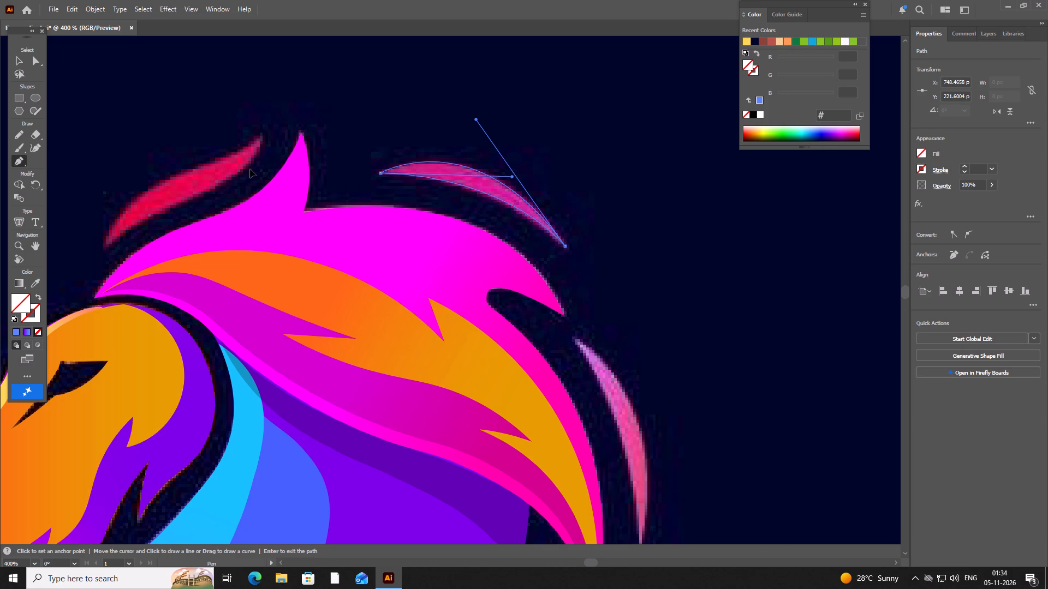
{"action": "left_click_drag", "start_coordinate": [250, 169], "coordinate": [260, 165]}
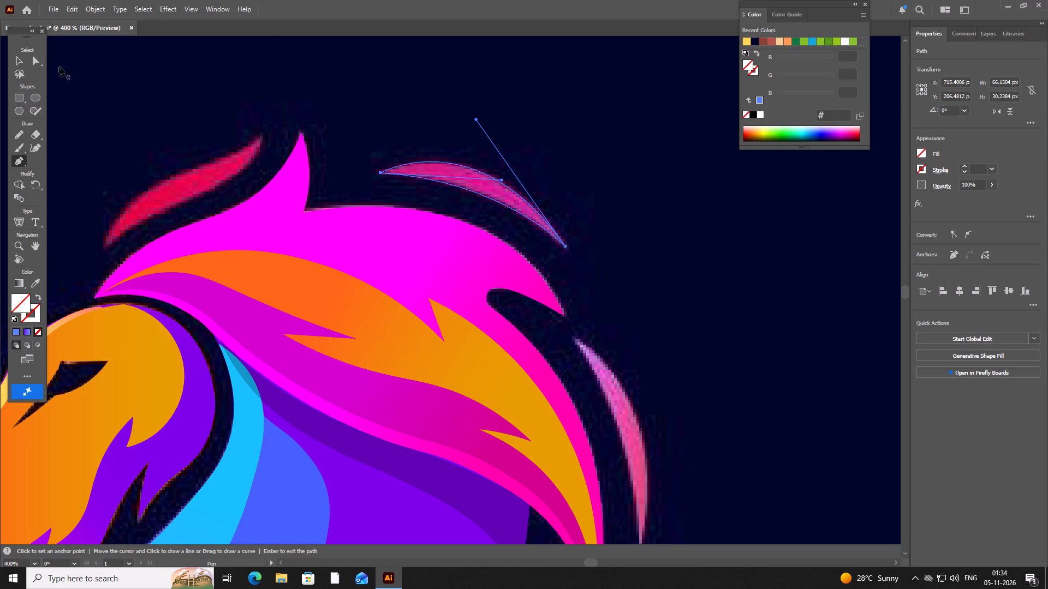
{"action": "left_click", "coordinate": [15, 62]}
{"action": "left_click", "coordinate": [565, 112]}
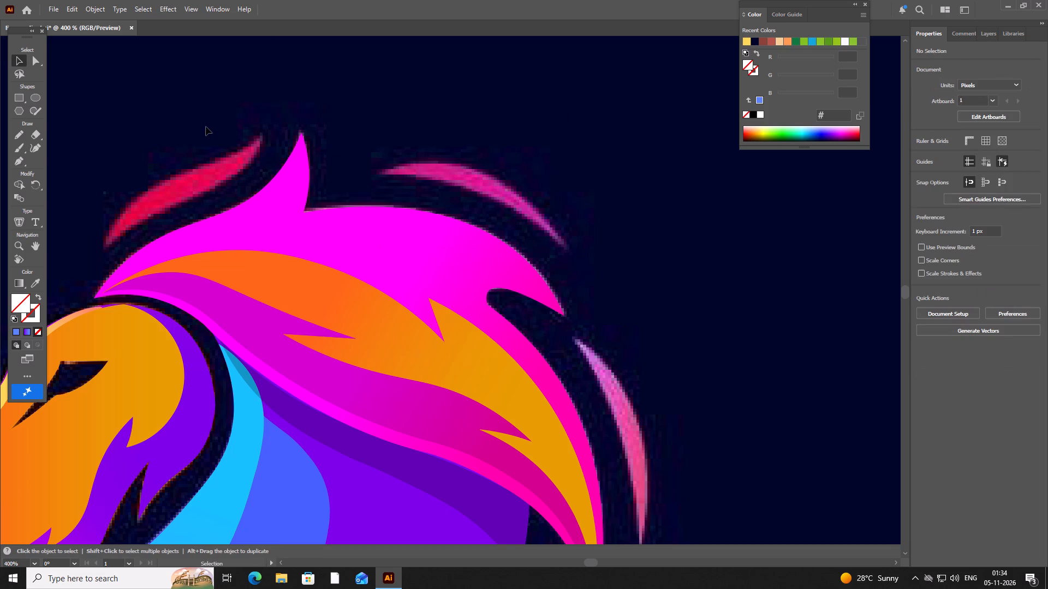
Trace the outer edge of the red strand above the forehead with the Pen tool, from its upper tip through a mid-length anchor to its lower tip.
{"action": "key", "text": "space"}
{"action": "key", "text": "space"}
{"action": "key", "text": "space"}
{"action": "key", "text": "space"}
{"action": "key", "text": "space"}
{"action": "key", "text": "space"}
{"action": "key", "text": "space"}
{"action": "key", "text": "space"}
{"action": "key", "text": "space"}
{"action": "left_click_drag", "start_coordinate": [200, 124], "coordinate": [460, 111]}
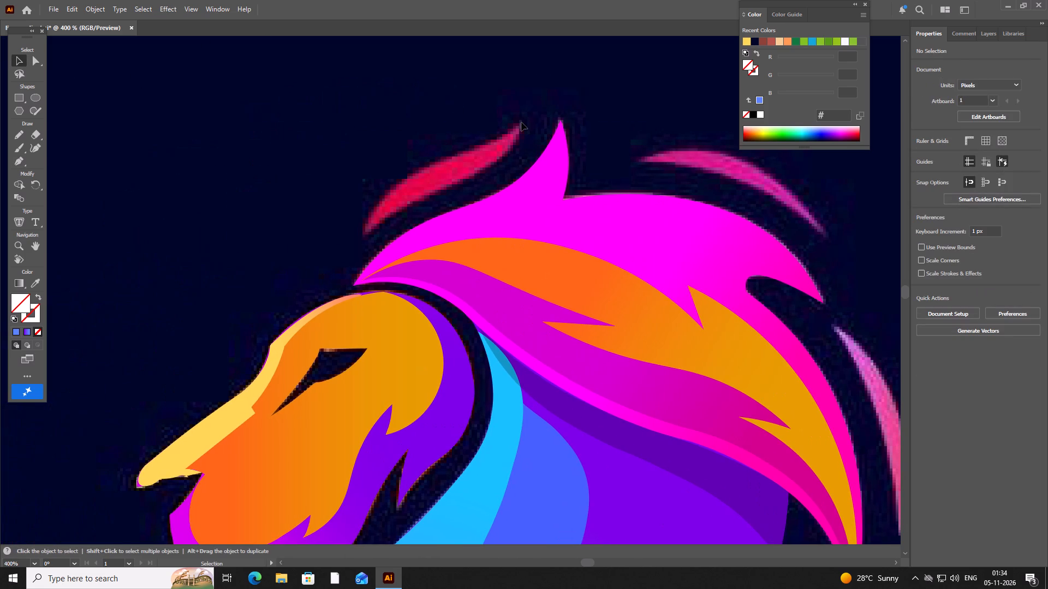
{"action": "left_click", "coordinate": [19, 157]}
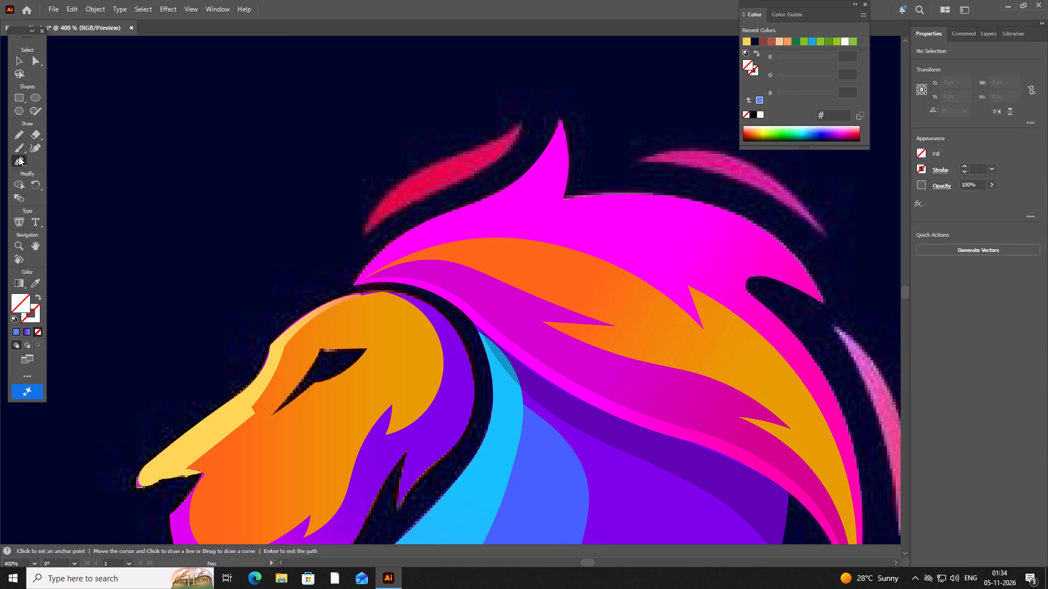
{"action": "scroll", "coordinate": [447, 154], "scroll_direction": "up", "scroll_amount": 1}
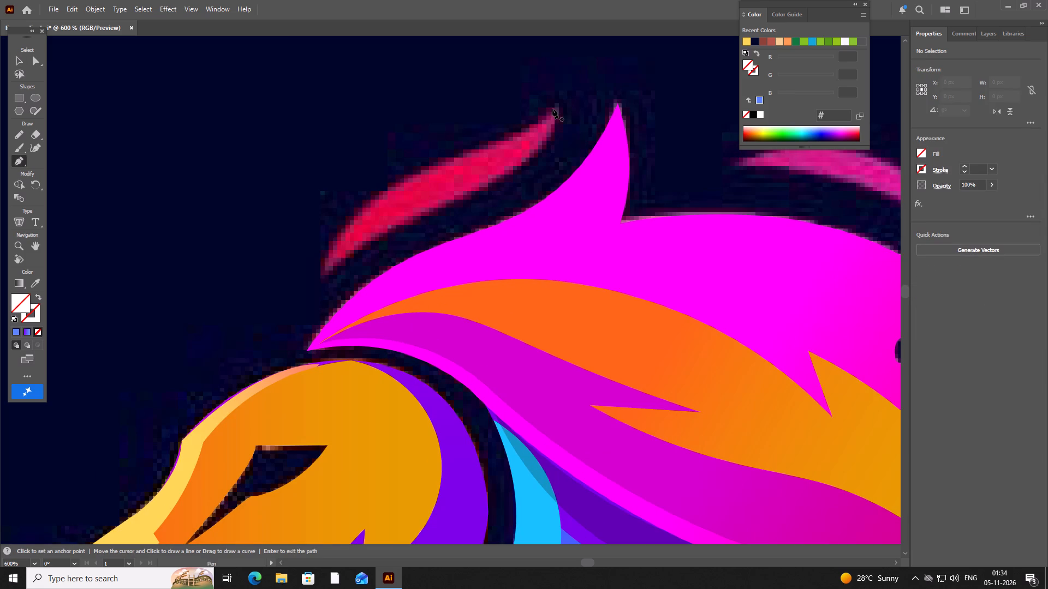
{"action": "left_click", "coordinate": [557, 106]}
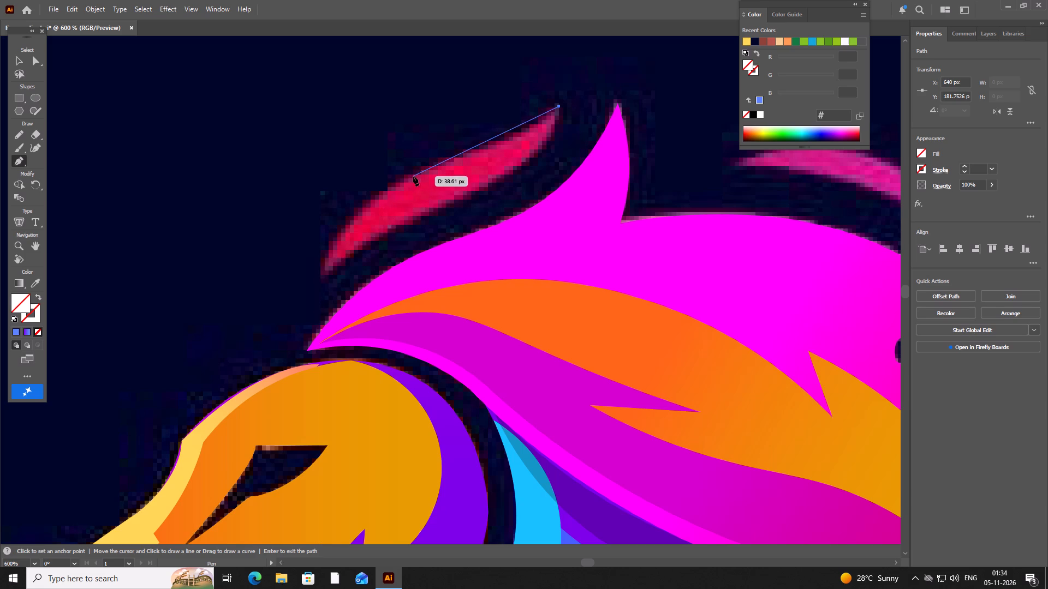
{"action": "left_click_drag", "start_coordinate": [414, 175], "coordinate": [390, 184]}
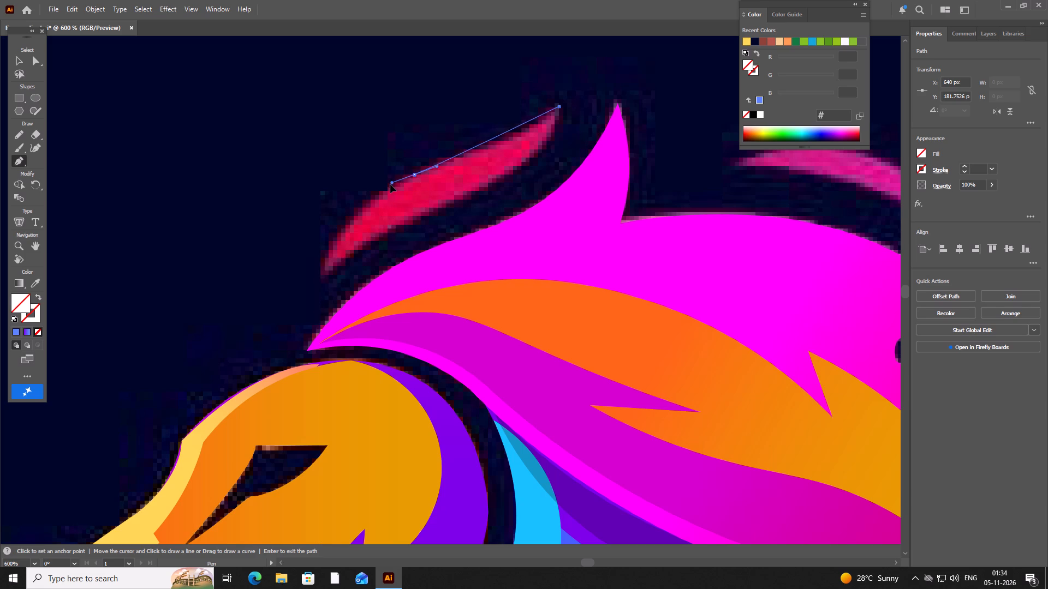
{"action": "left_click_drag", "start_coordinate": [390, 184], "coordinate": [341, 193]}
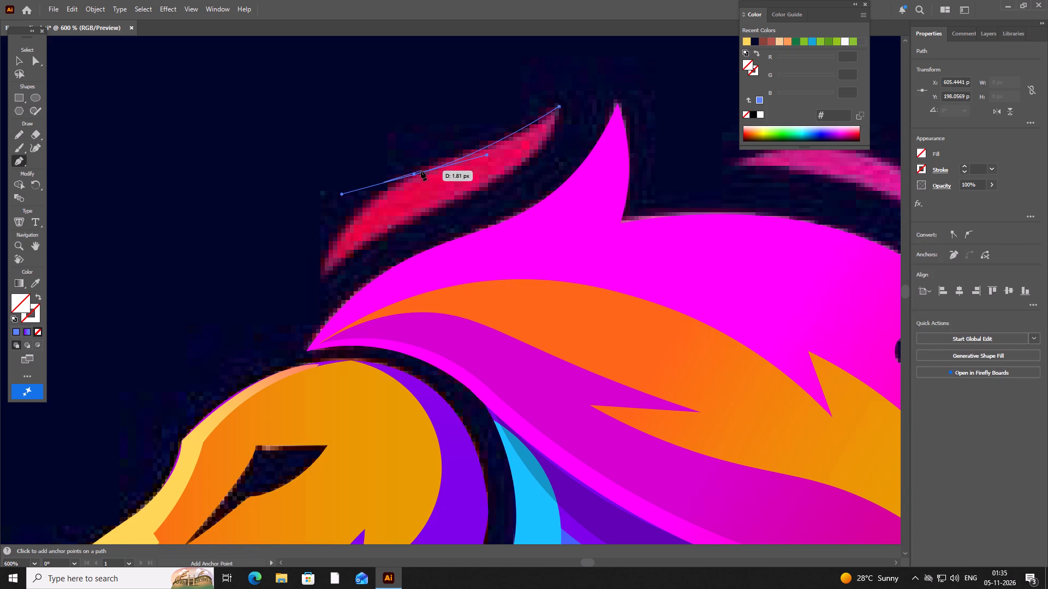
{"action": "left_click", "coordinate": [414, 174]}
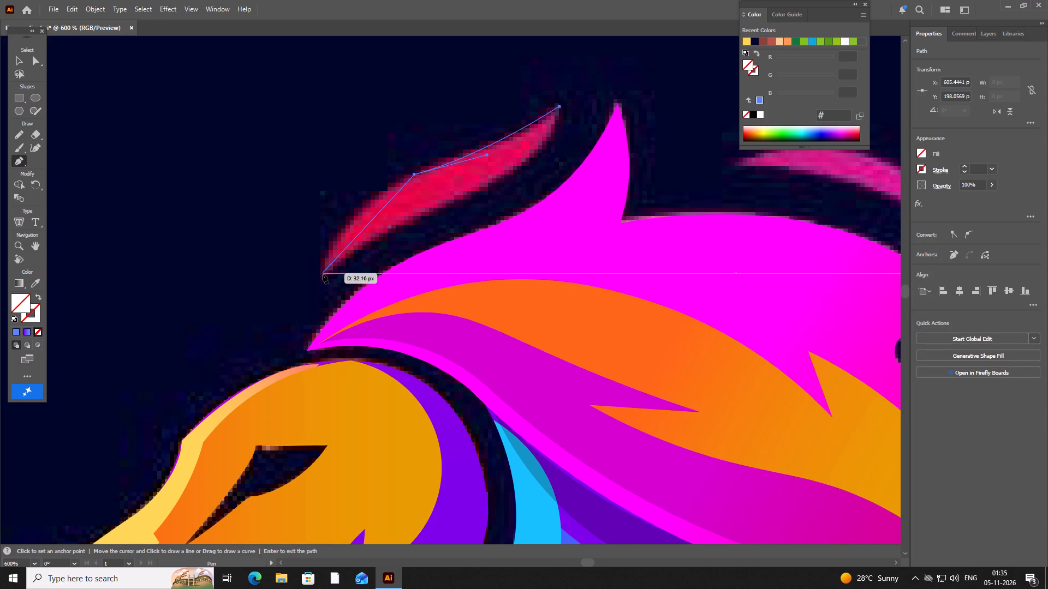
{"action": "left_click_drag", "start_coordinate": [321, 274], "coordinate": [288, 327]}
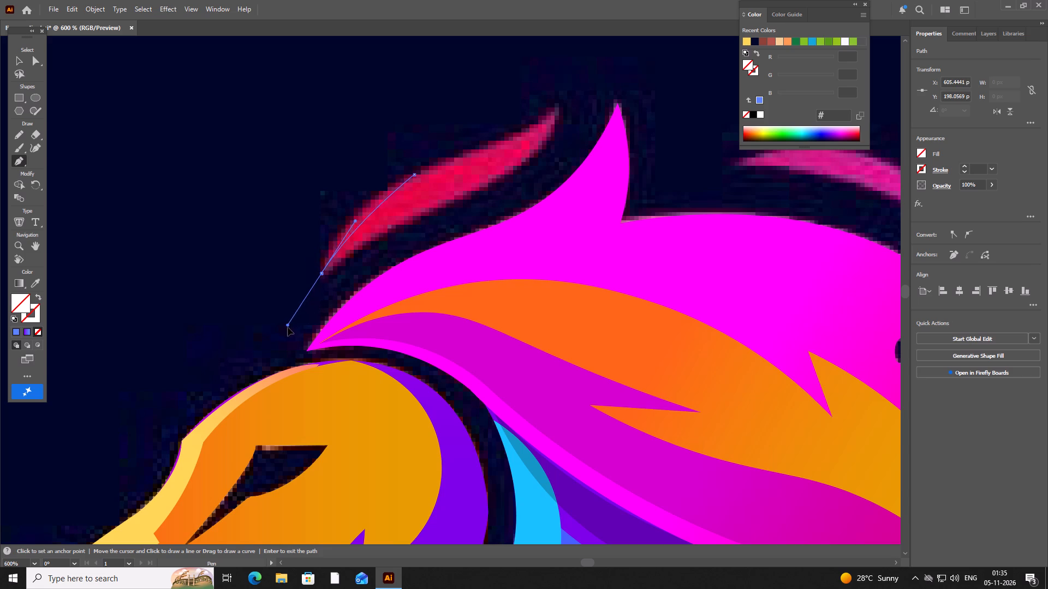
{"action": "left_click_drag", "start_coordinate": [288, 327], "coordinate": [303, 348]}
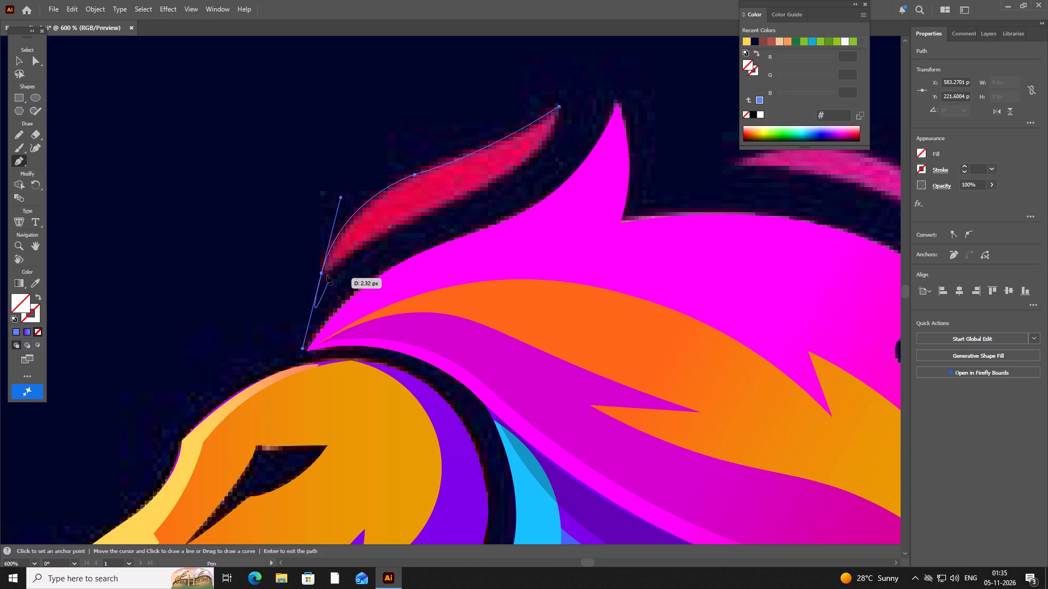
Add a short curved segment about 2 px wide across the red strand's lower tip.
{"action": "left_click", "coordinate": [319, 274]}
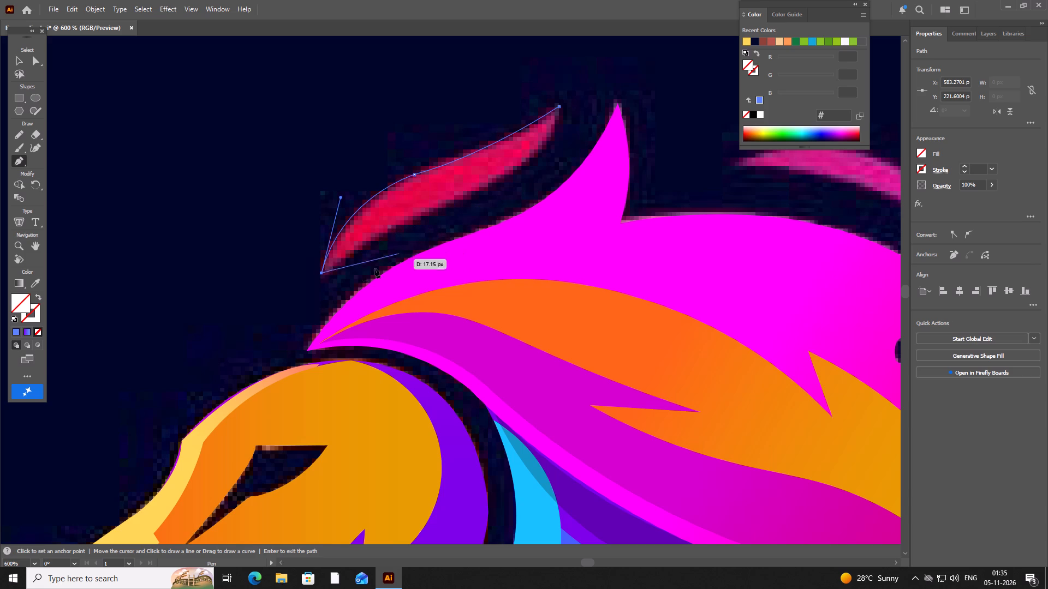
{"action": "scroll", "coordinate": [325, 277], "scroll_direction": "up", "scroll_amount": 2}
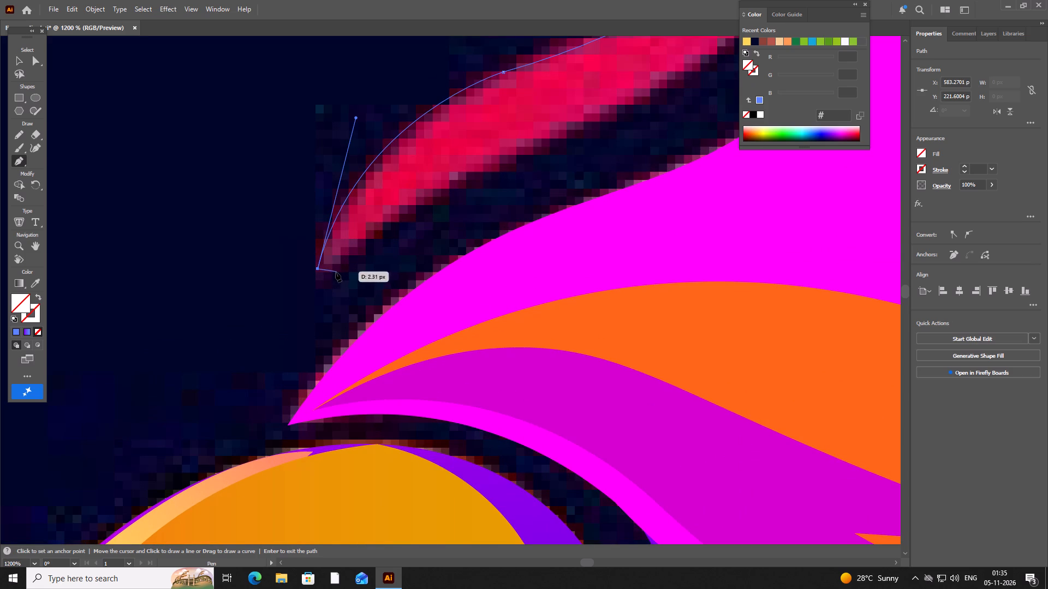
{"action": "left_click_drag", "start_coordinate": [334, 271], "coordinate": [348, 265]}
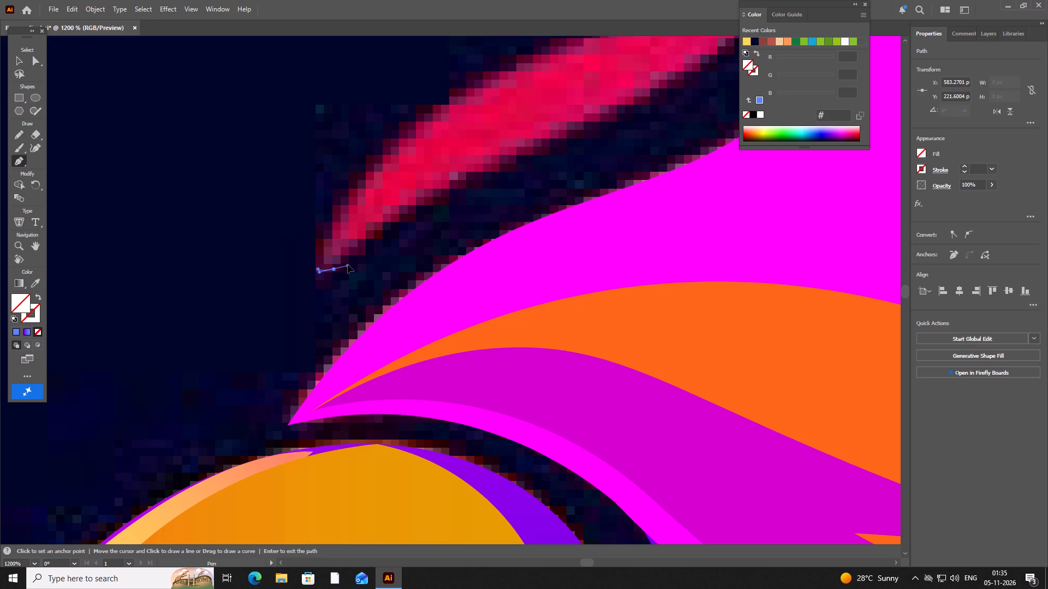
{"action": "left_click_drag", "start_coordinate": [348, 265], "coordinate": [347, 261]}
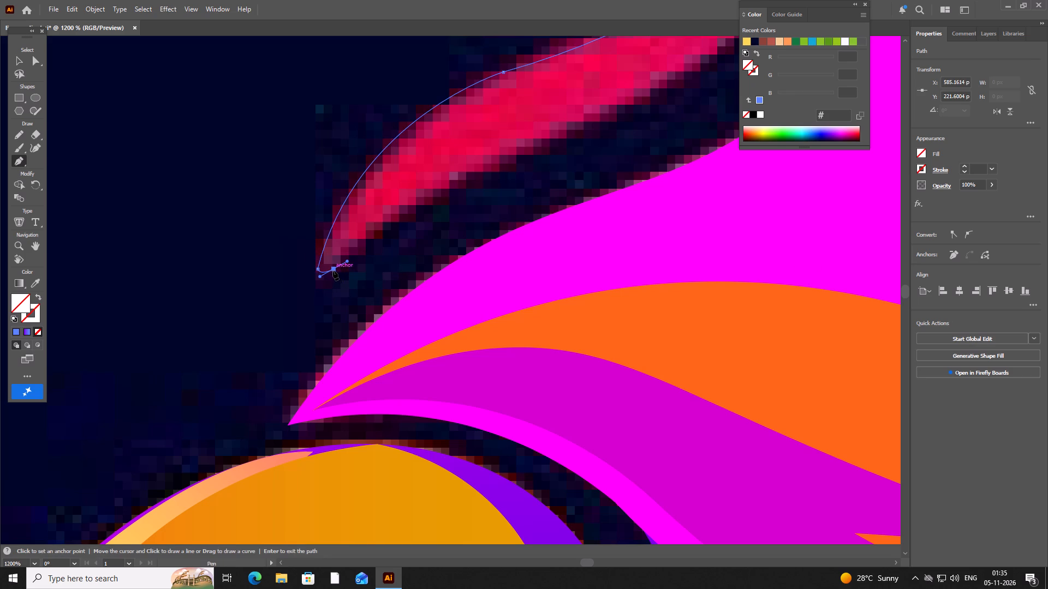
Close the red strand's path with Pen tool curves along its inner edge through a mid-length anchor to the upper tip, about 57 by 40 px overall.
{"action": "left_click", "coordinate": [333, 271]}
{"action": "scroll", "coordinate": [522, 175], "scroll_direction": "down", "scroll_amount": 2}
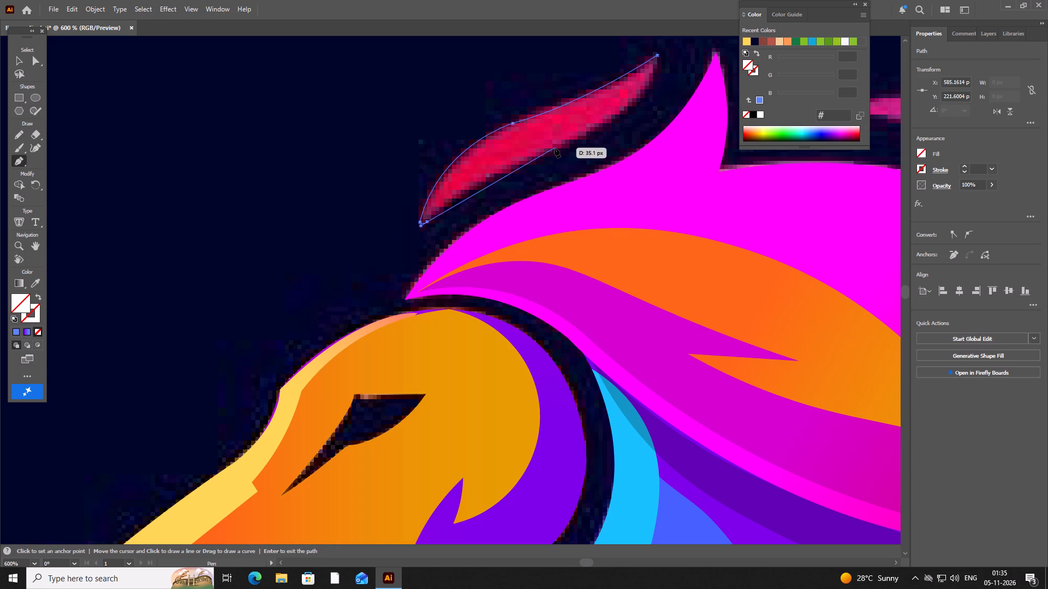
{"action": "left_click_drag", "start_coordinate": [552, 150], "coordinate": [552, 150]}
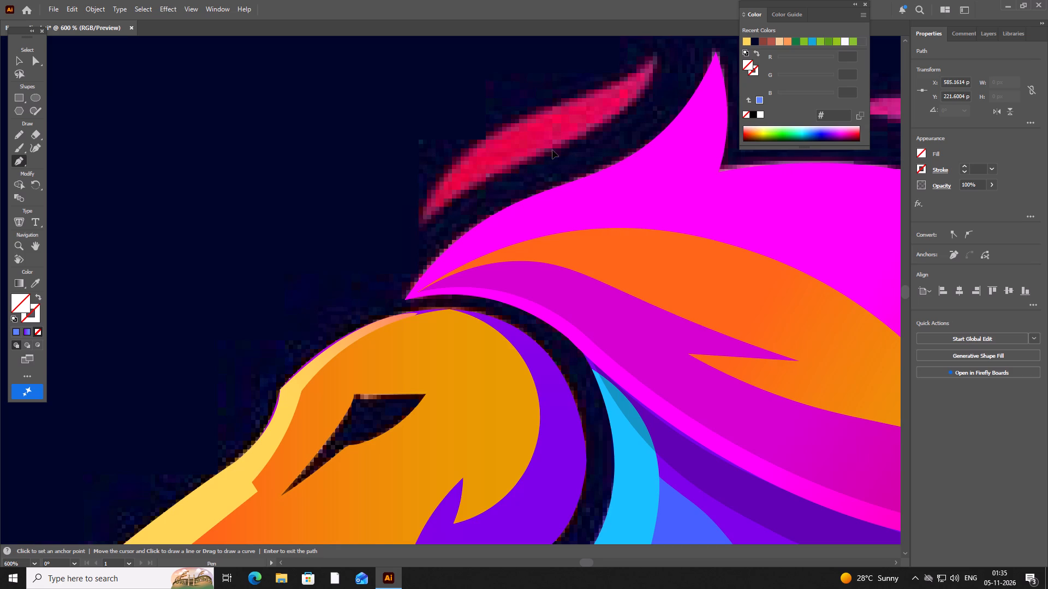
{"action": "left_click_drag", "start_coordinate": [552, 150], "coordinate": [602, 134]}
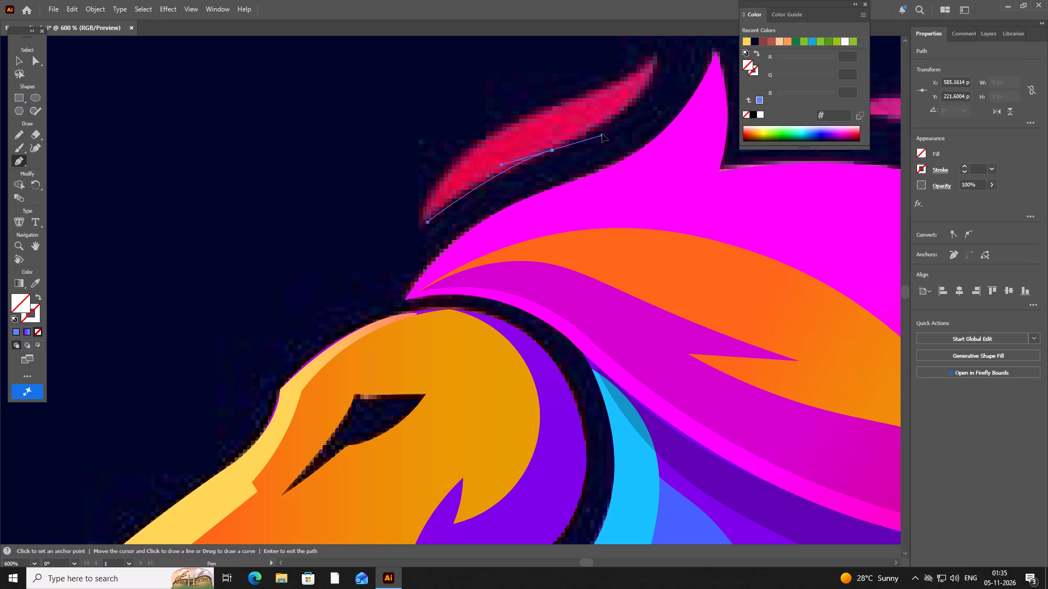
{"action": "left_click_drag", "start_coordinate": [602, 134], "coordinate": [601, 134]}
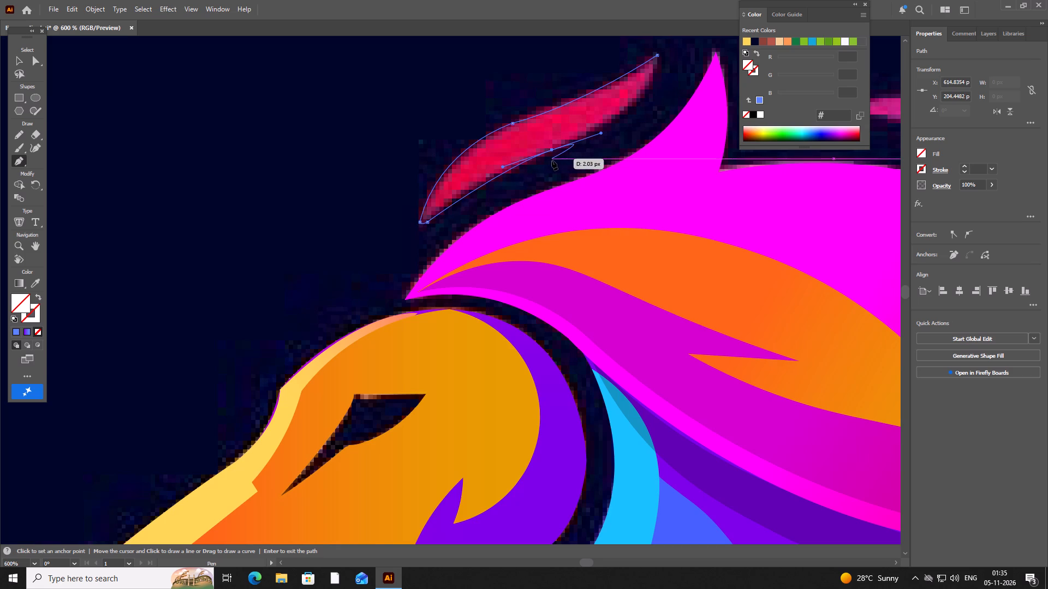
{"action": "left_click", "coordinate": [553, 152]}
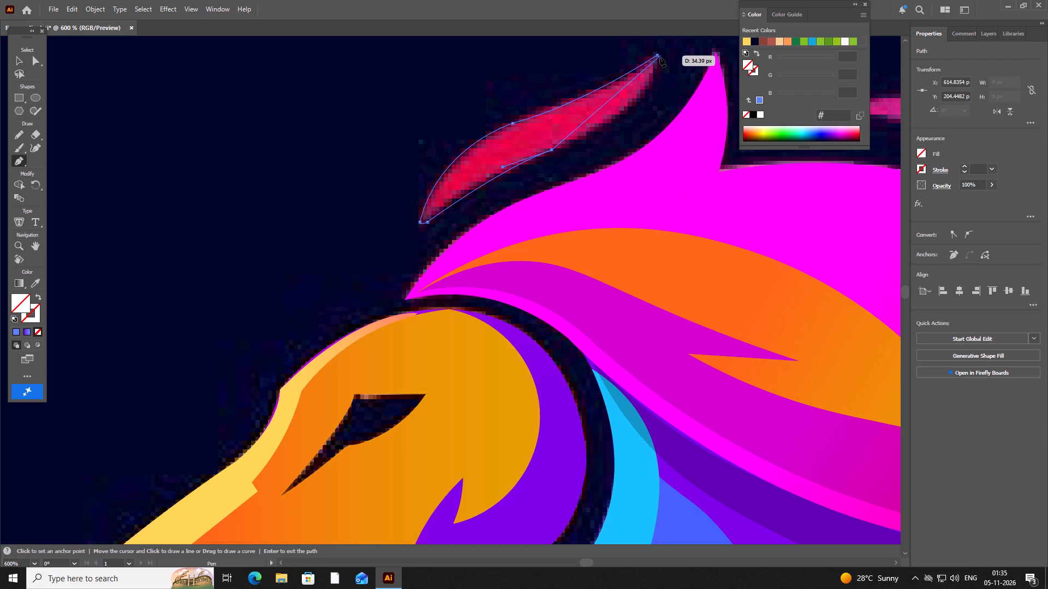
{"action": "left_click_drag", "start_coordinate": [658, 56], "coordinate": [657, 199]}
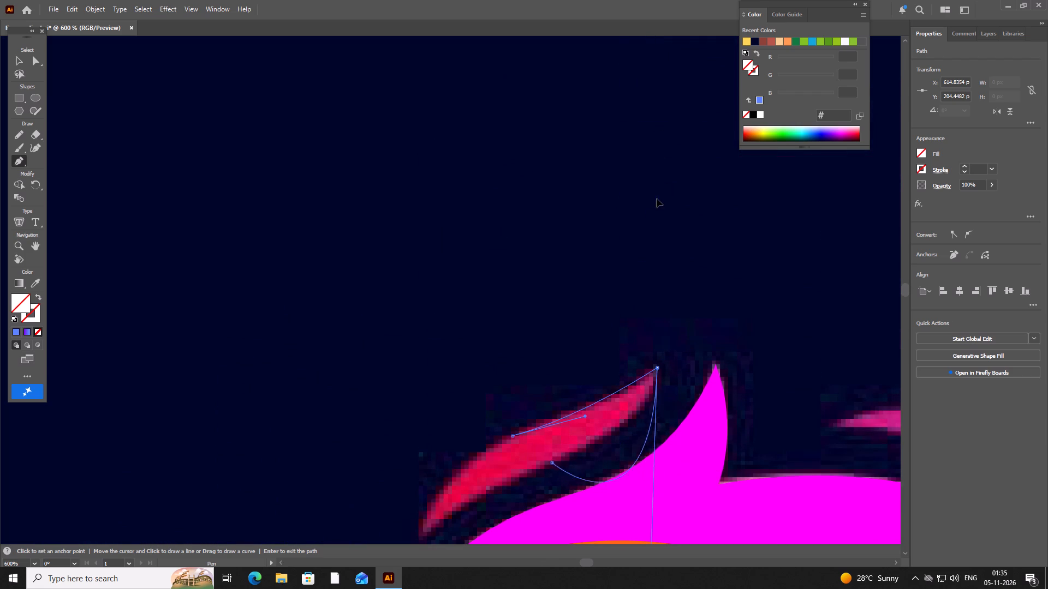
{"action": "left_click_drag", "start_coordinate": [657, 199], "coordinate": [727, 258]}
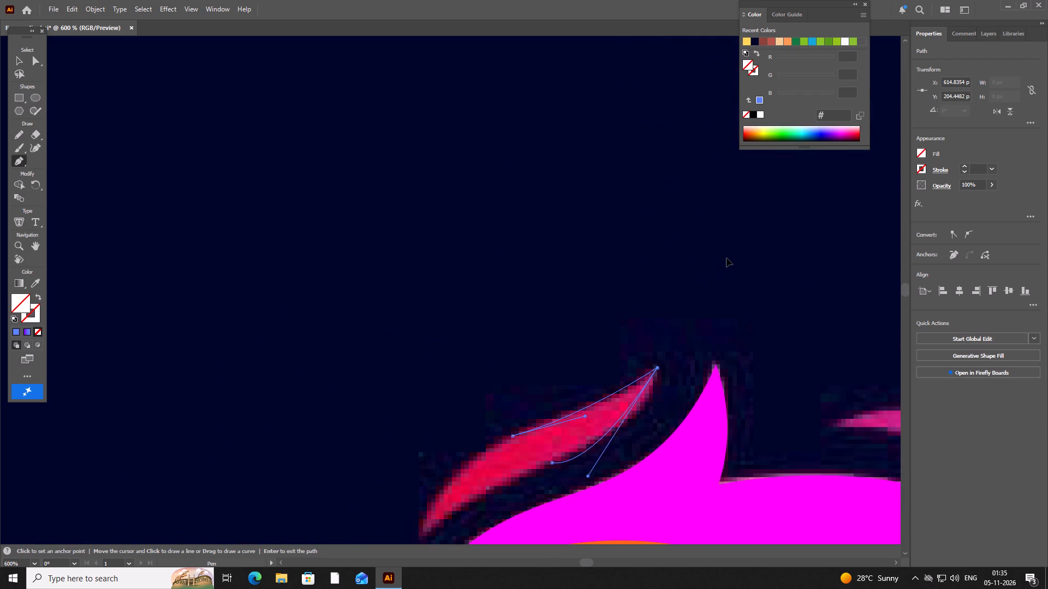
{"action": "left_click_drag", "start_coordinate": [727, 258], "coordinate": [663, 324]}
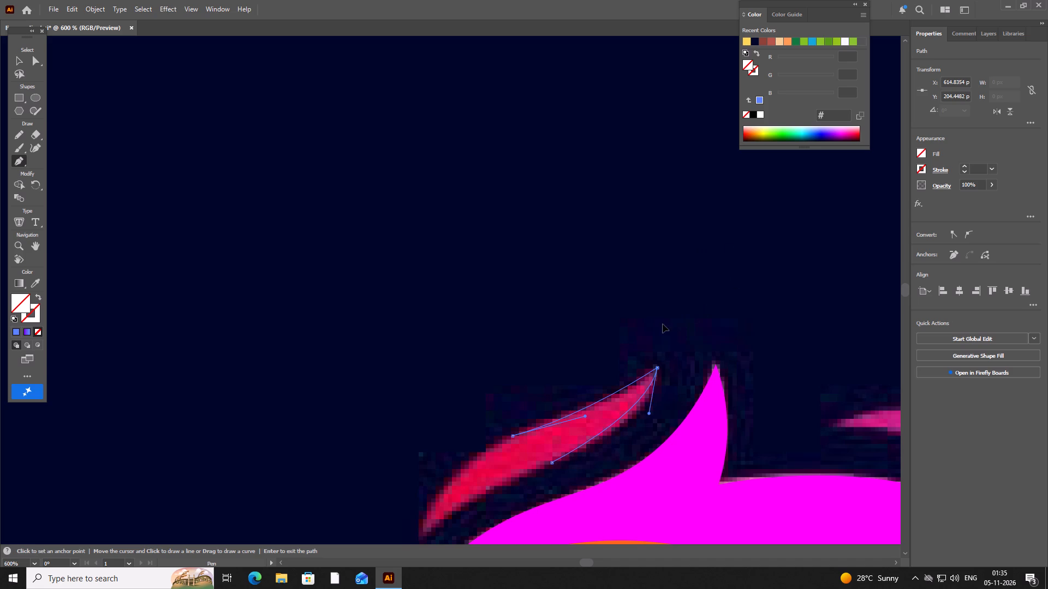
{"action": "left_click_drag", "start_coordinate": [663, 324], "coordinate": [666, 299]}
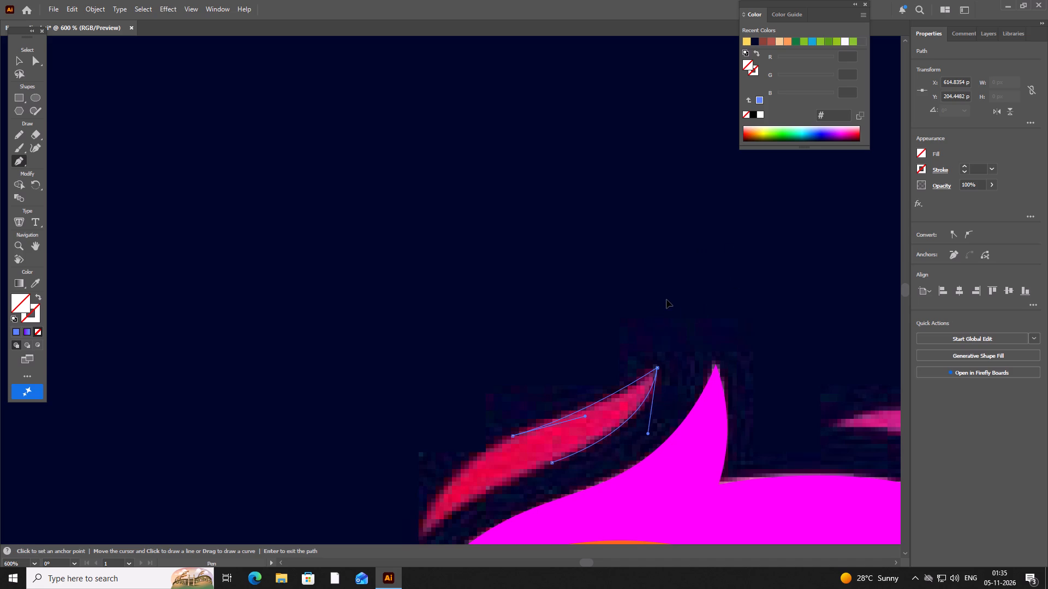
{"action": "left_click_drag", "start_coordinate": [666, 299], "coordinate": [670, 300]}
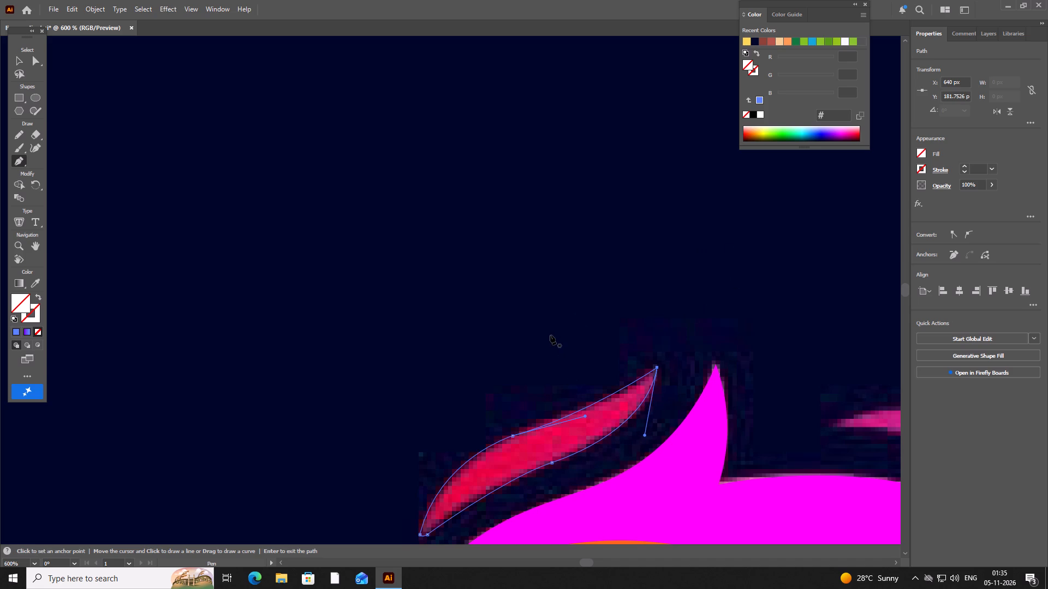
Extend the red strand's lower tip slightly with the Curvature tool, making the path about 57 by 41 px, undo the stray anchor beside it, and deselect.
{"action": "key", "text": "space"}
{"action": "key", "text": "space"}
{"action": "key", "text": "space"}
{"action": "key", "text": "space"}
{"action": "key", "text": "space"}
{"action": "key", "text": "space"}
{"action": "key", "text": "space"}
{"action": "key", "text": "space"}
{"action": "key", "text": "space"}
{"action": "key", "text": "space"}
{"action": "key", "text": "space"}
{"action": "key", "text": "space"}
{"action": "key", "text": "space"}
{"action": "key", "text": "space"}
{"action": "key", "text": "space"}
{"action": "key", "text": "space"}
{"action": "left_click_drag", "start_coordinate": [544, 335], "coordinate": [444, 136]}
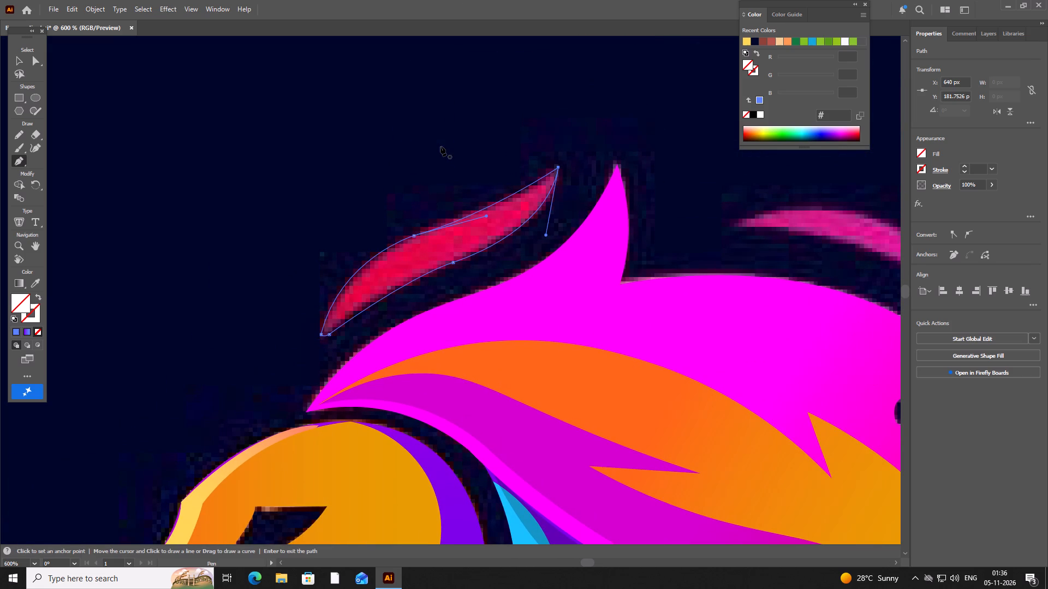
{"action": "left_click", "coordinate": [28, 149]}
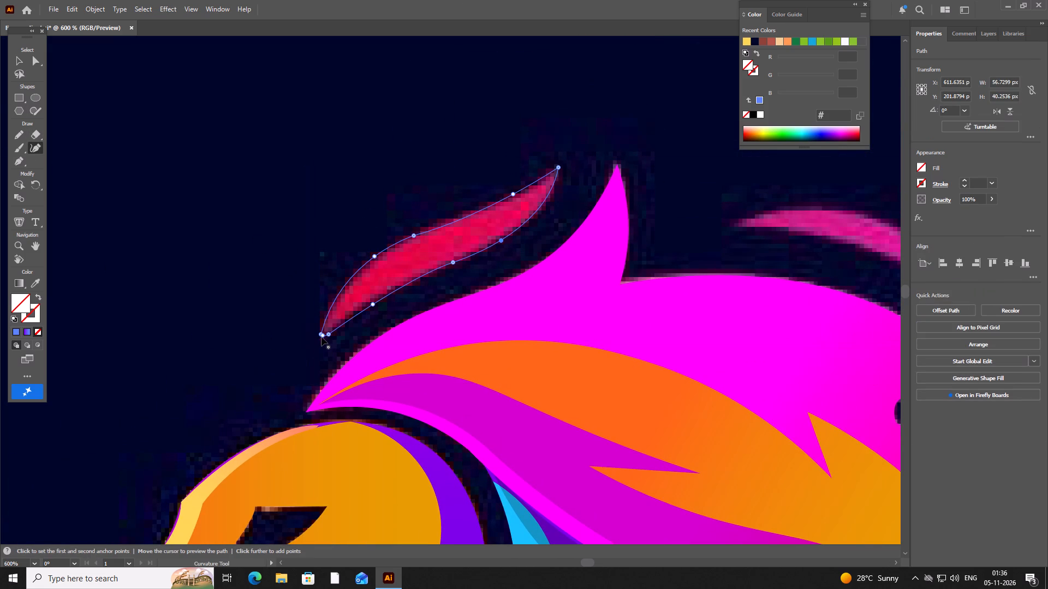
{"action": "left_click", "coordinate": [322, 336]}
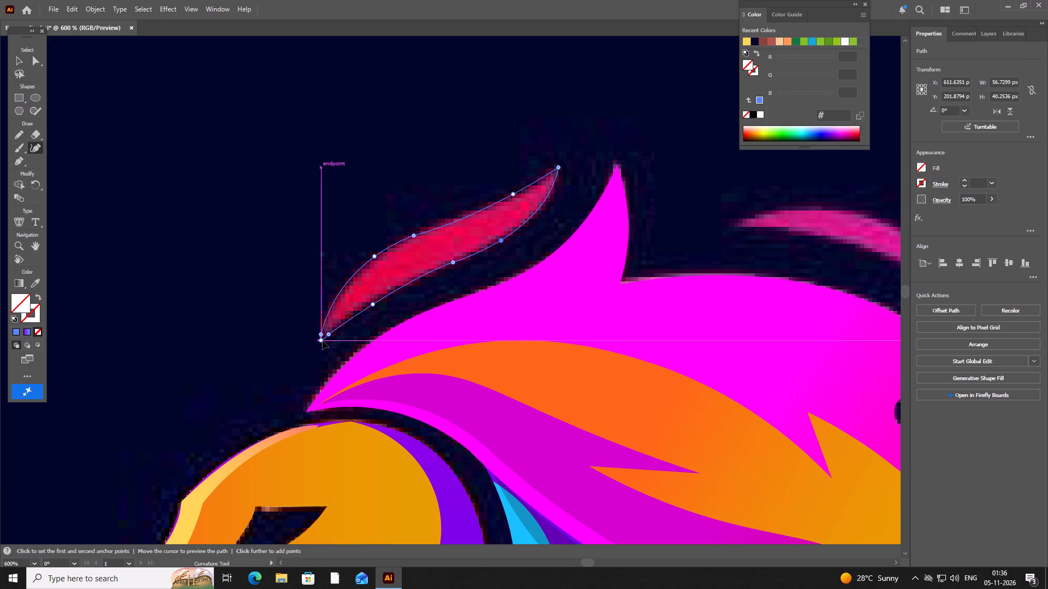
{"action": "left_click", "coordinate": [268, 350]}
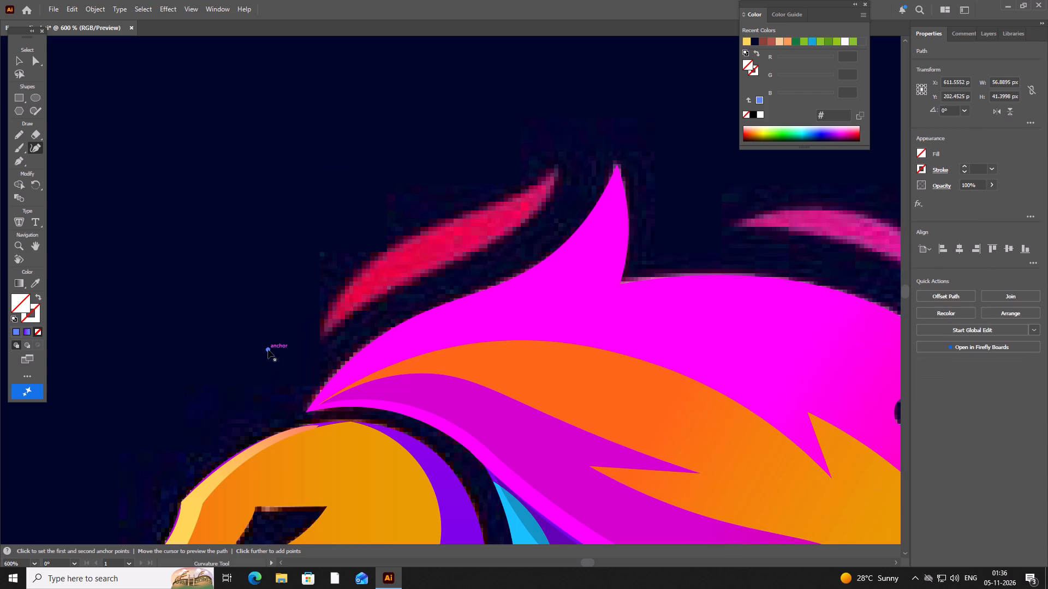
{"action": "left_click", "coordinate": [14, 60]}
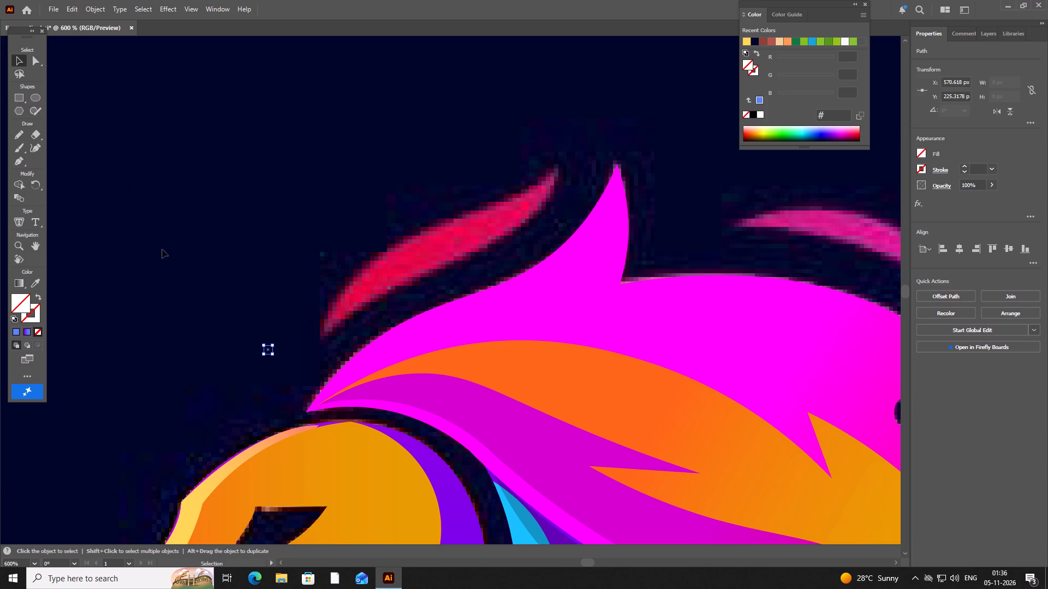
{"action": "key", "text": "ctrl+z"}
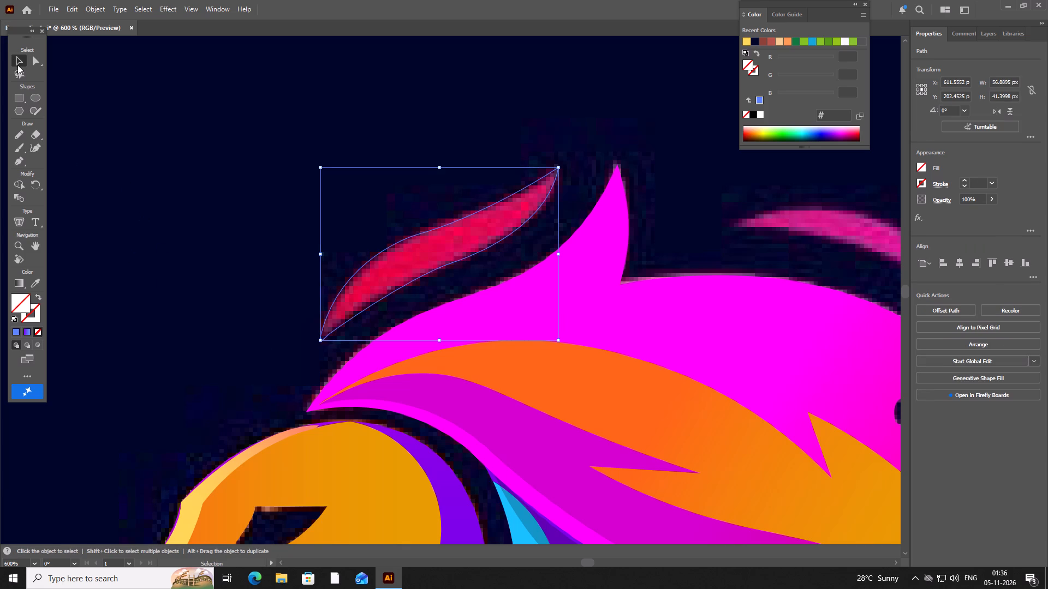
{"action": "left_click", "coordinate": [302, 202]}
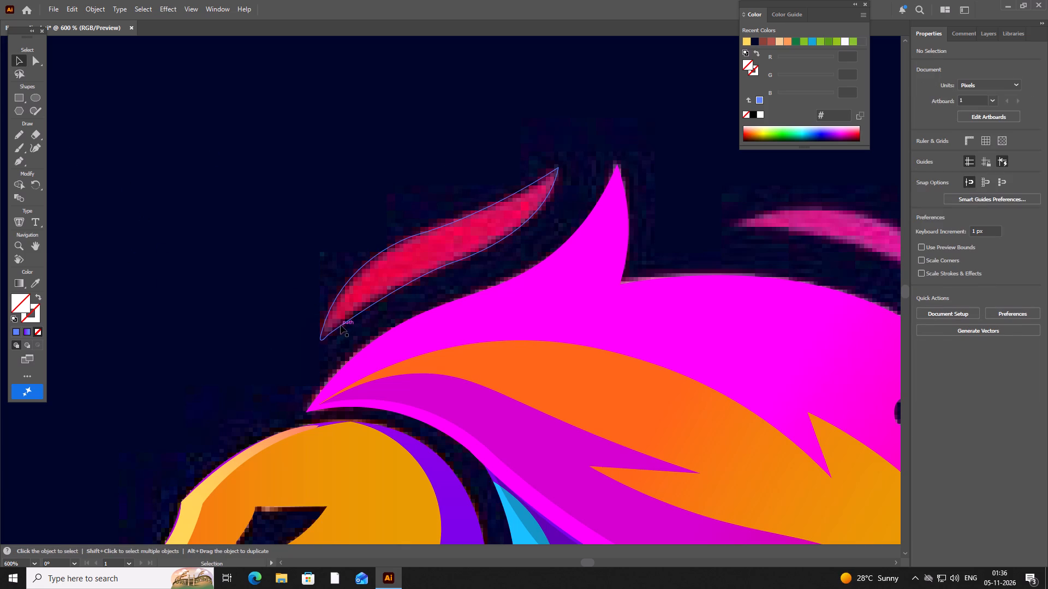
Reshape the red strand's outer edge with the Curvature tool by repositioning its mid-length and lower points, and undo the shift of the inner-edge point.
{"action": "left_click", "coordinate": [434, 227]}
{"action": "left_click", "coordinate": [427, 233]}
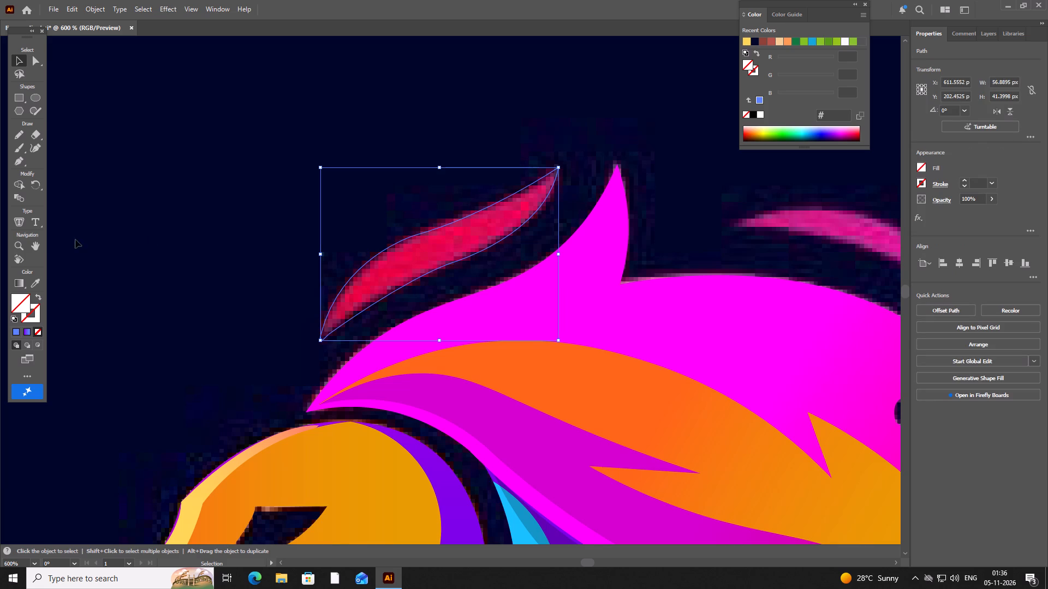
{"action": "left_click", "coordinate": [37, 147]}
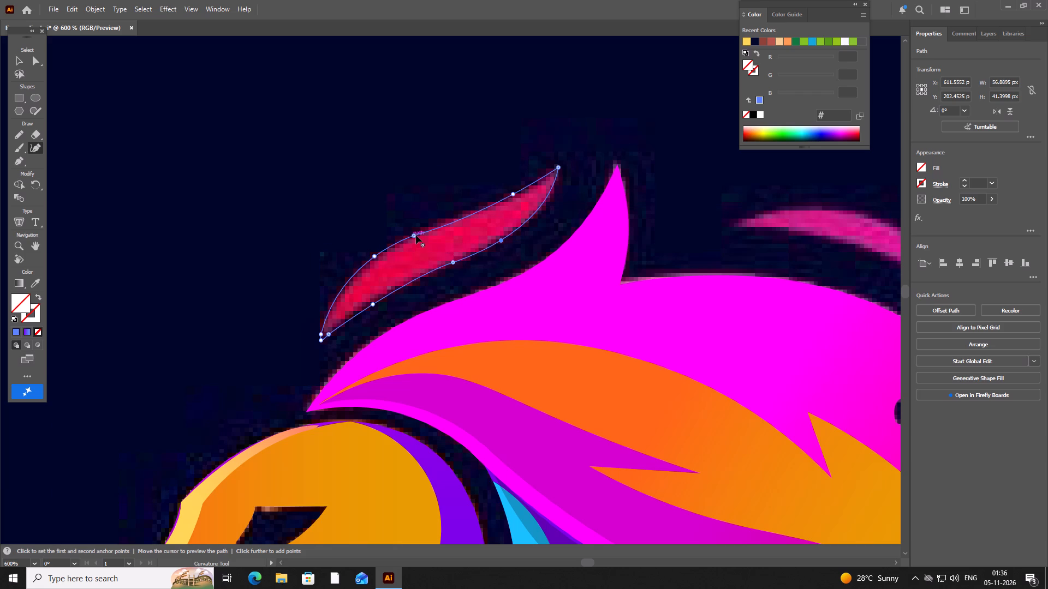
{"action": "left_click_drag", "start_coordinate": [413, 236], "coordinate": [436, 225]}
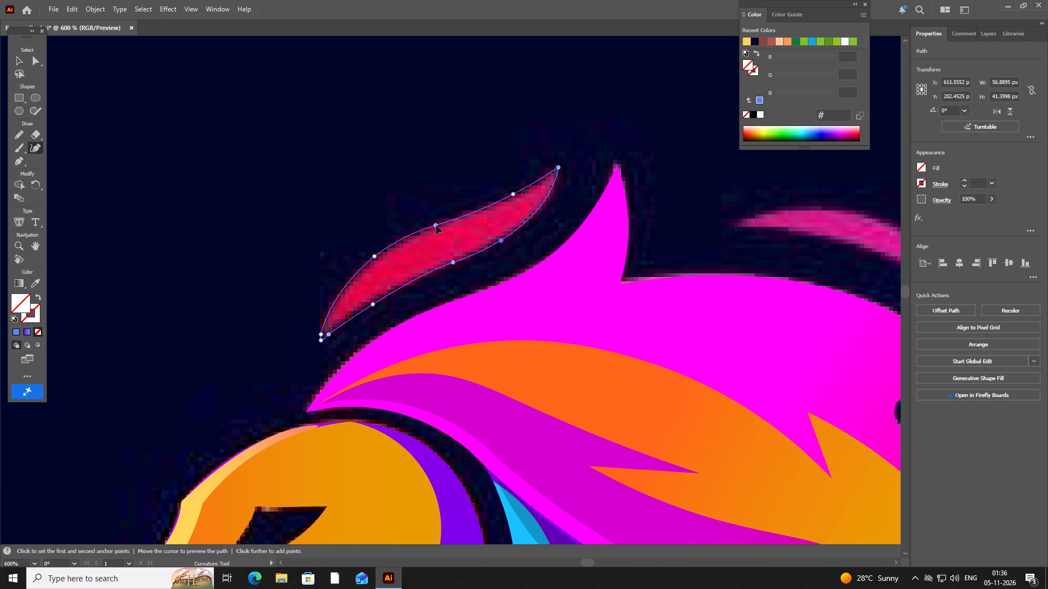
{"action": "left_click_drag", "start_coordinate": [436, 225], "coordinate": [452, 220]}
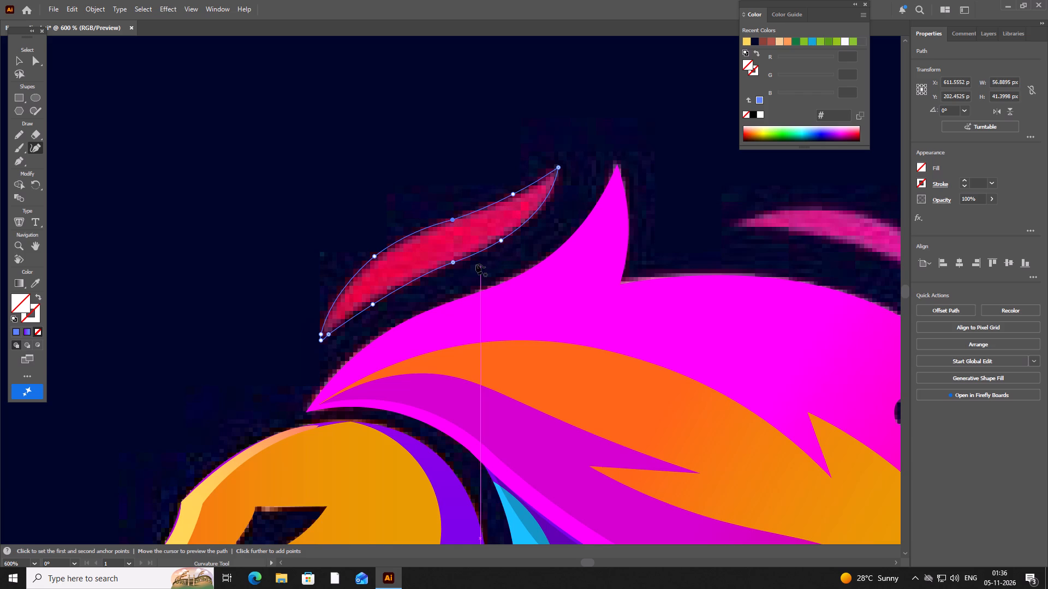
{"action": "scroll", "coordinate": [491, 255], "scroll_direction": "down", "scroll_amount": 2}
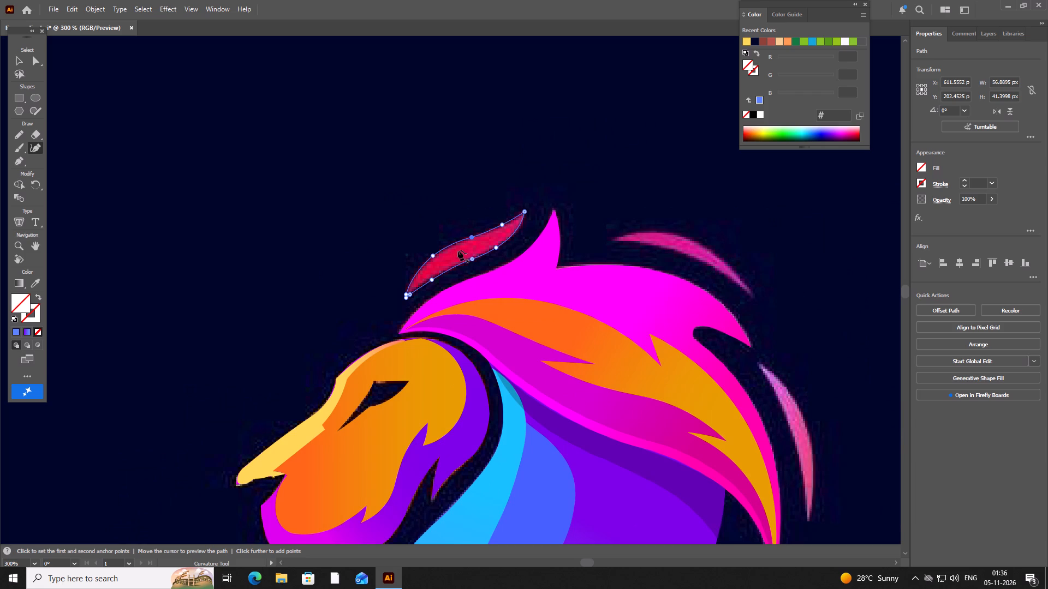
{"action": "scroll", "coordinate": [462, 252], "scroll_direction": "up", "scroll_amount": 2}
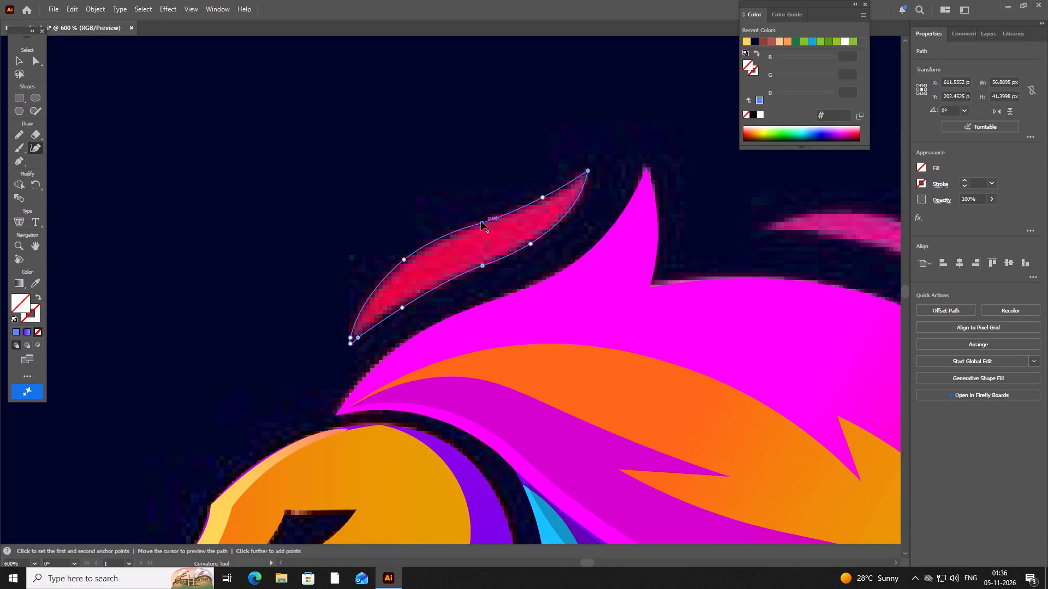
{"action": "left_click_drag", "start_coordinate": [484, 224], "coordinate": [464, 231]}
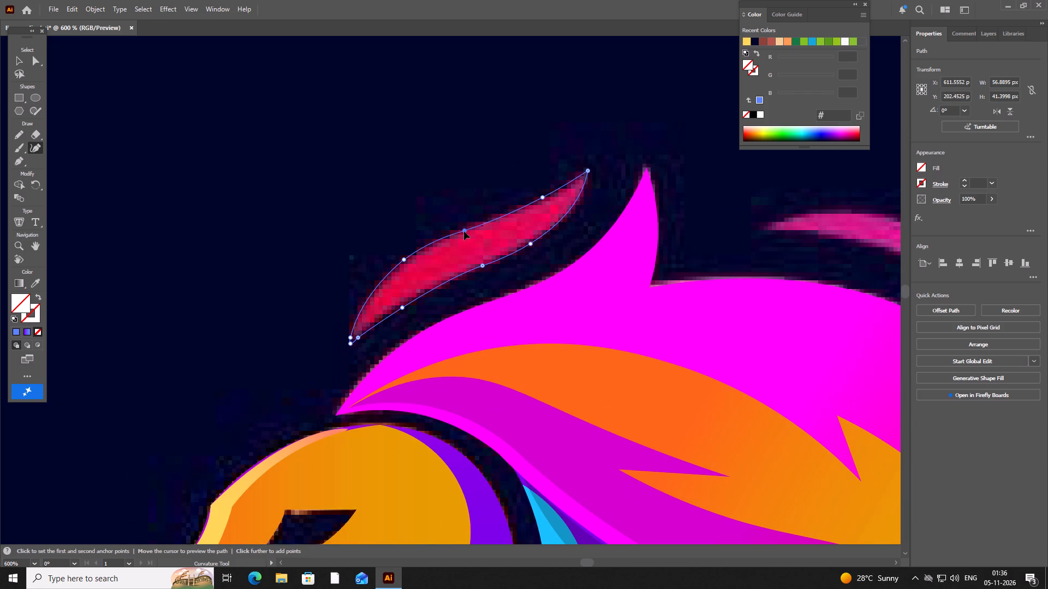
{"action": "left_click_drag", "start_coordinate": [464, 231], "coordinate": [463, 232]}
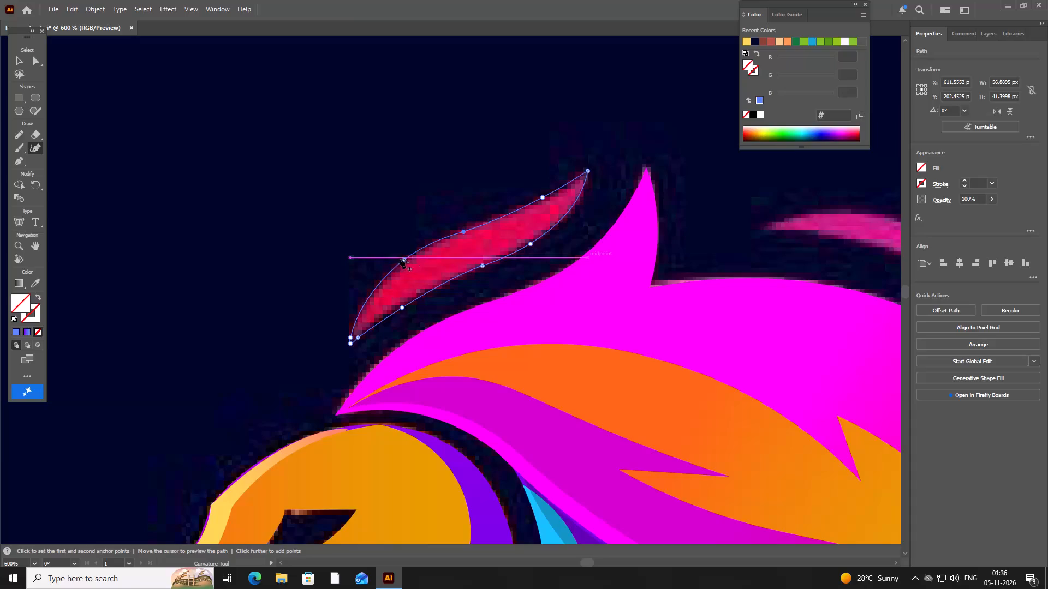
{"action": "left_click_drag", "start_coordinate": [404, 259], "coordinate": [392, 276]}
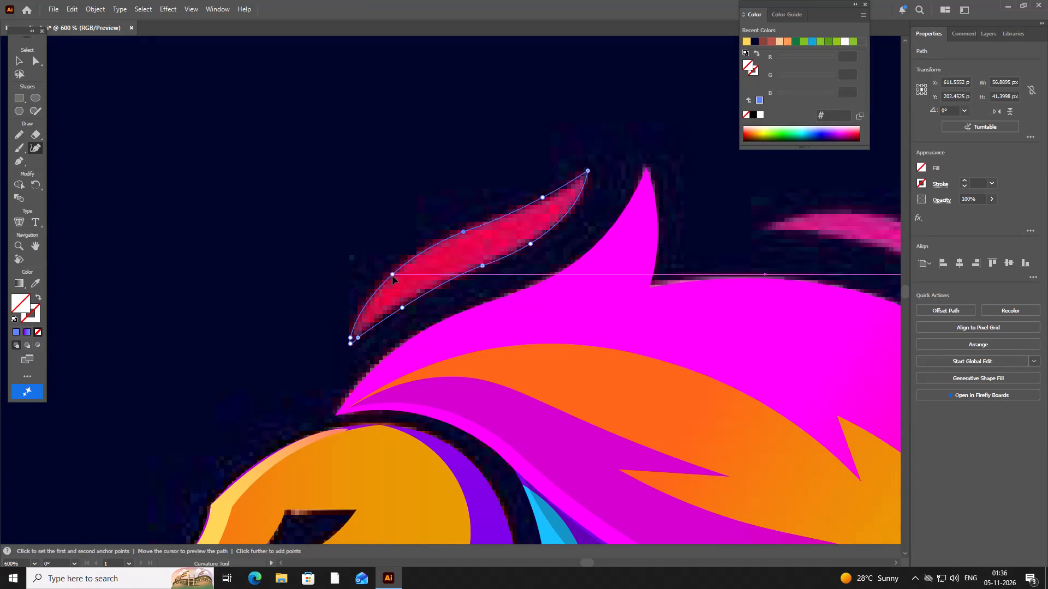
{"action": "left_click_drag", "start_coordinate": [392, 276], "coordinate": [390, 278]}
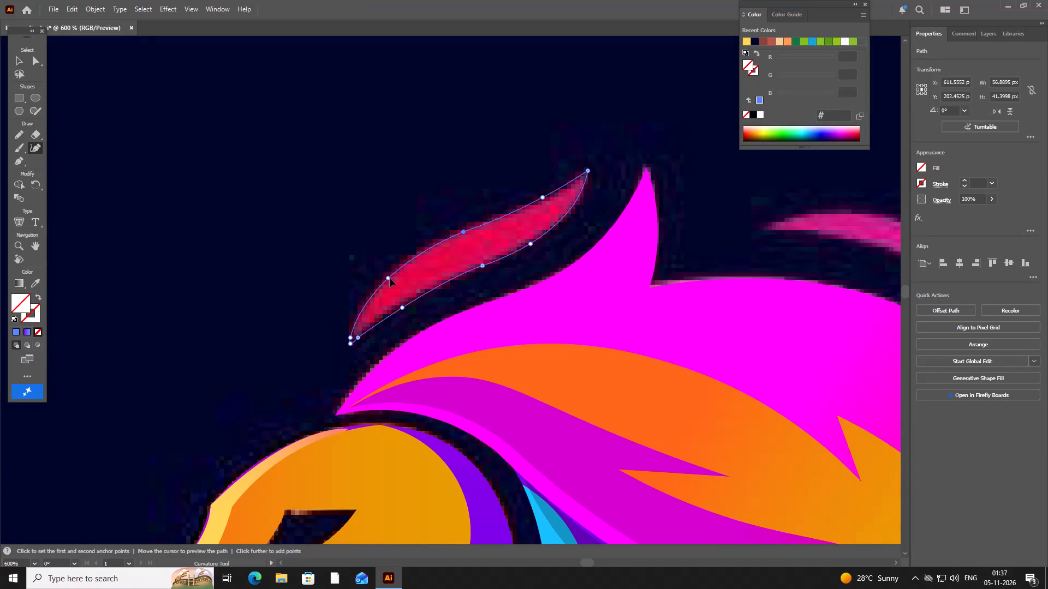
{"action": "left_click_drag", "start_coordinate": [390, 278], "coordinate": [388, 278]}
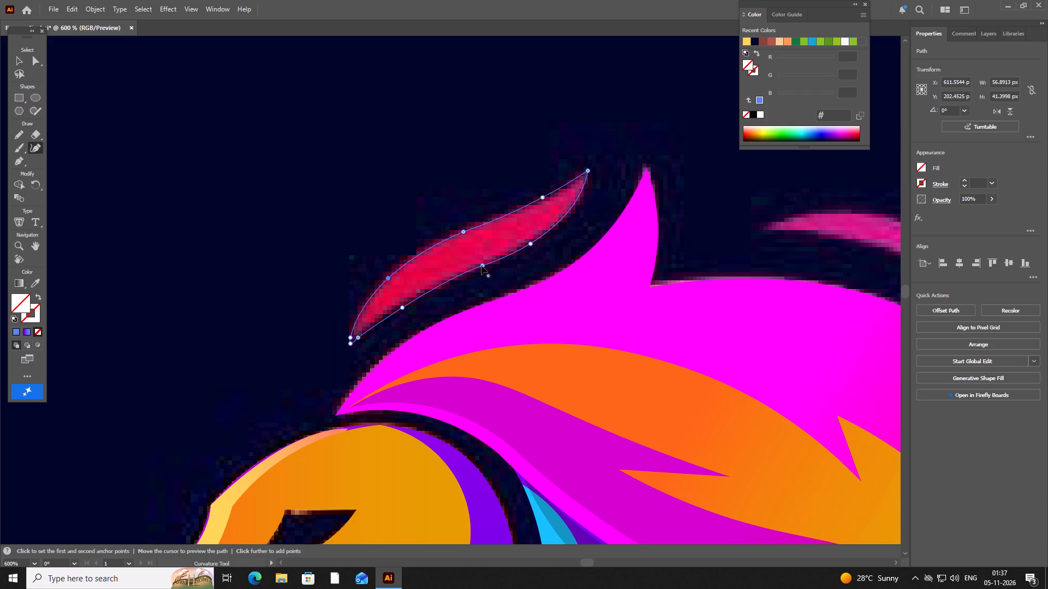
{"action": "left_click_drag", "start_coordinate": [481, 266], "coordinate": [476, 266]}
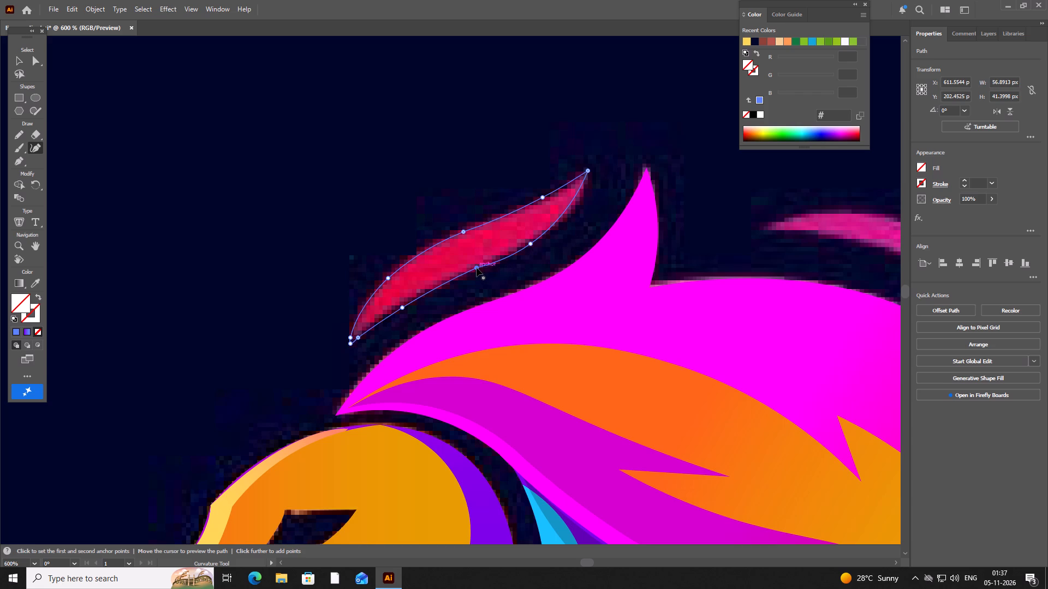
{"action": "key", "text": "ctrl+z"}
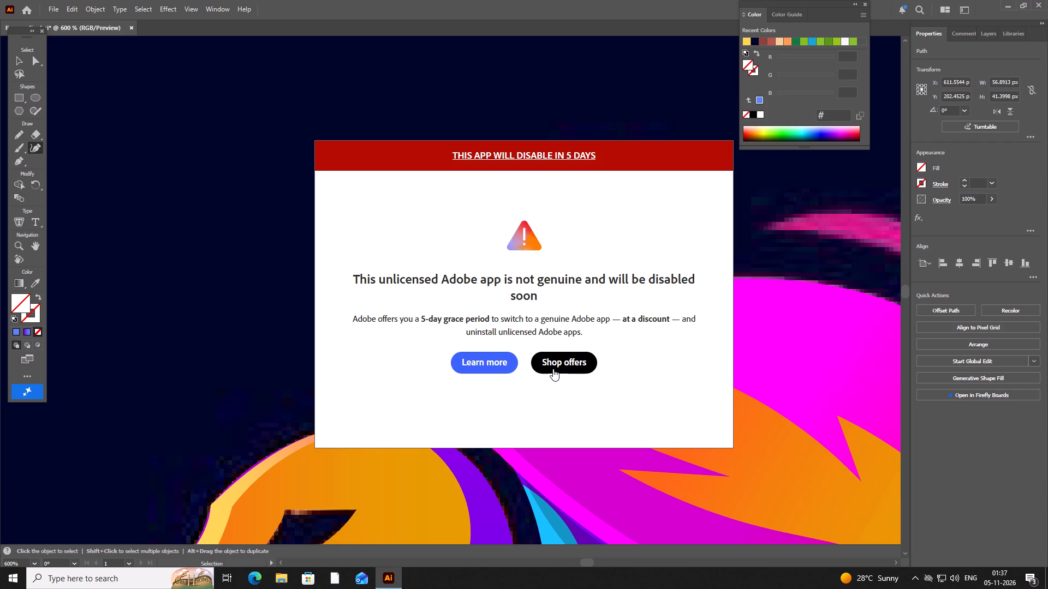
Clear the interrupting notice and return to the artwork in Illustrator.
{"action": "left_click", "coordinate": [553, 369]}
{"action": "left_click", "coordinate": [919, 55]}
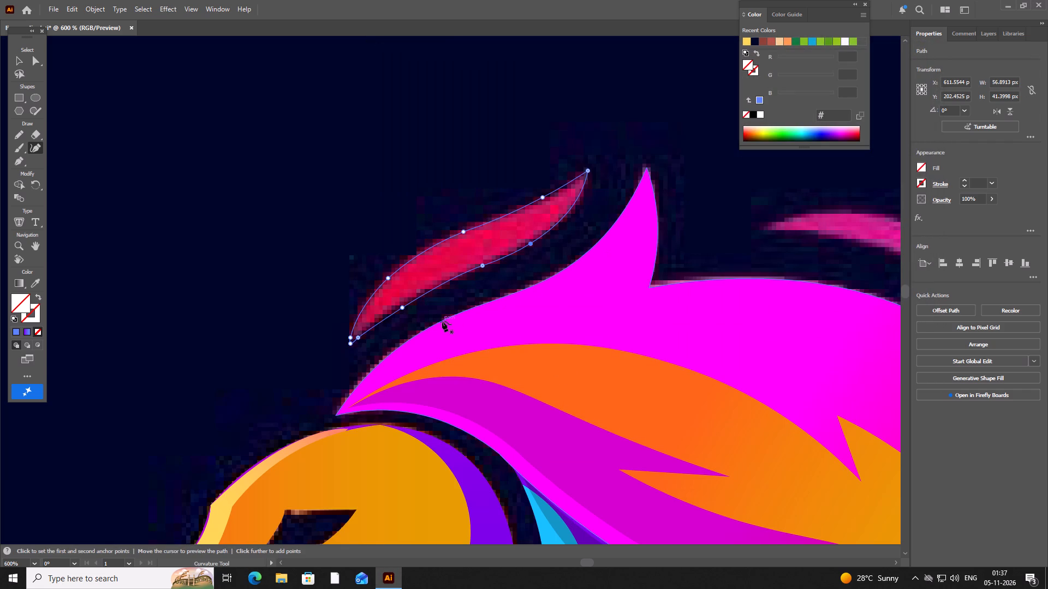
Fill the traced red strand above the mane's front with the magenta-to-pink gradient sampled with the Eyedropper from the mane's lower edge.
{"action": "scroll", "coordinate": [442, 321], "scroll_direction": "down", "scroll_amount": 1}
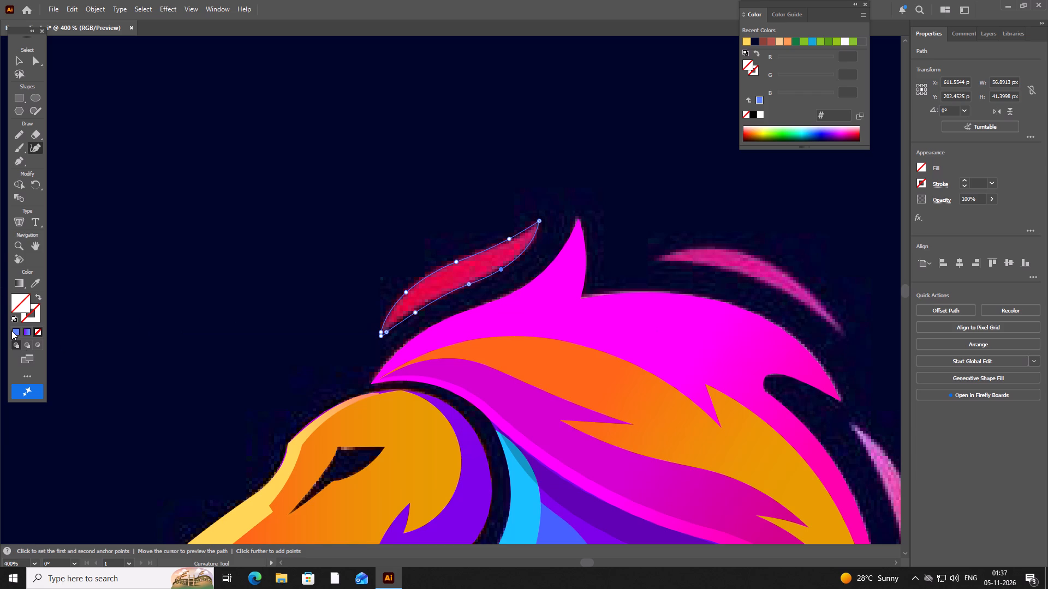
{"action": "left_click", "coordinate": [18, 62]}
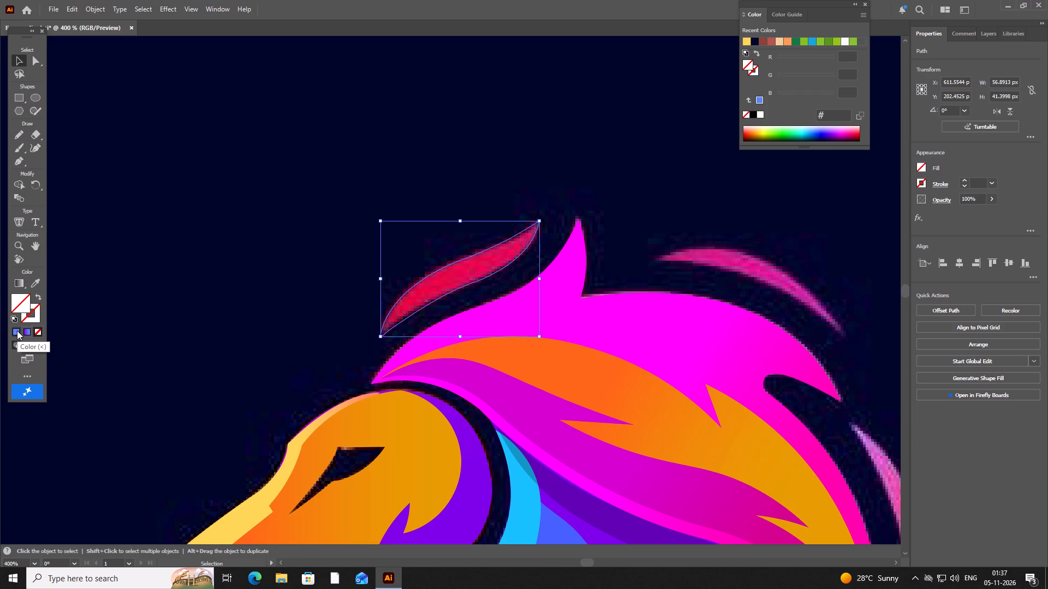
{"action": "left_click", "coordinate": [17, 330]}
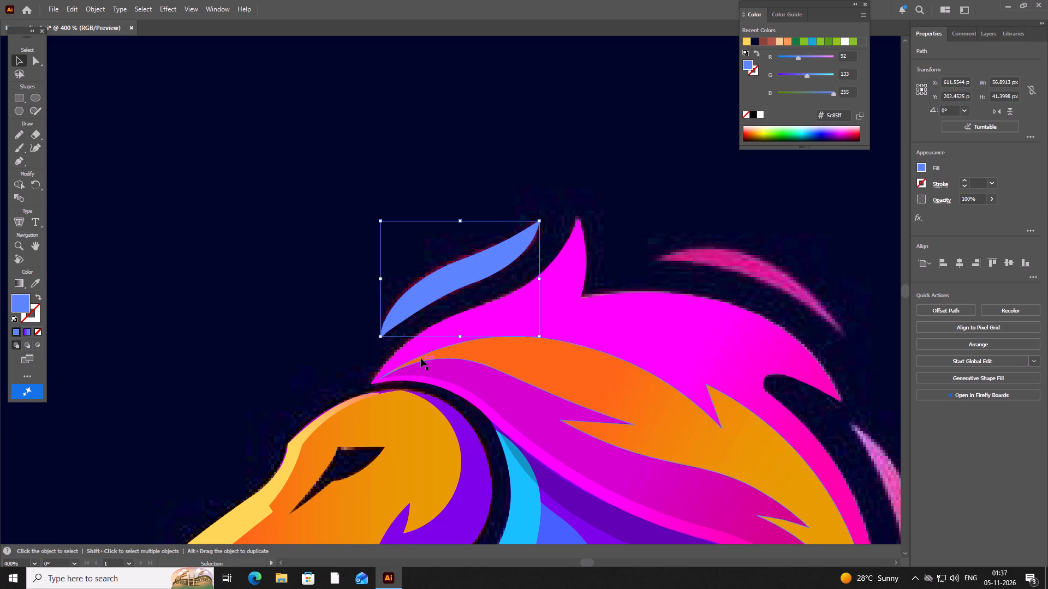
{"action": "left_click", "coordinate": [17, 282]}
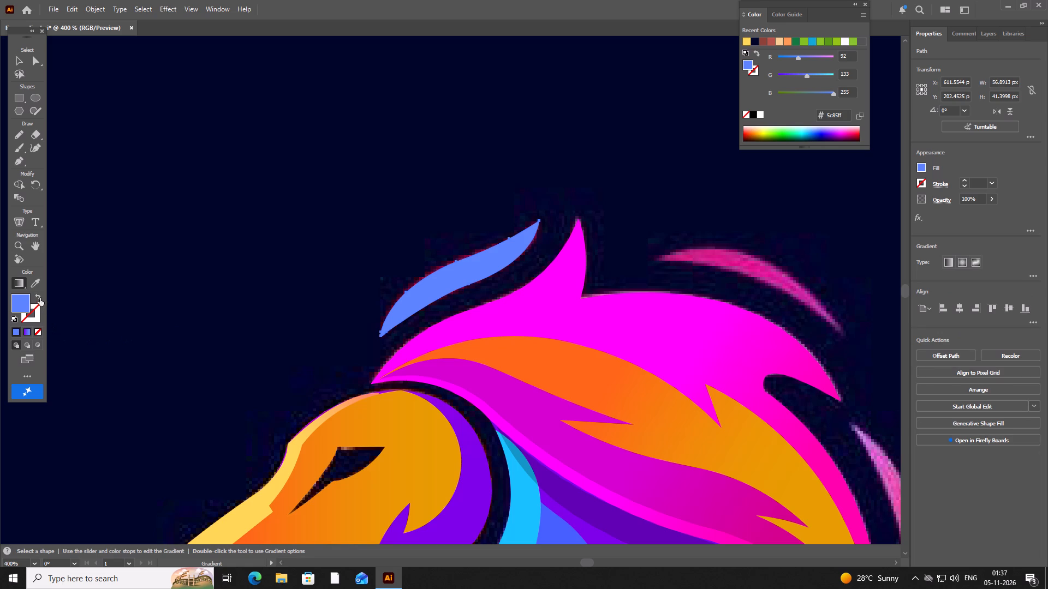
{"action": "left_click", "coordinate": [37, 281]}
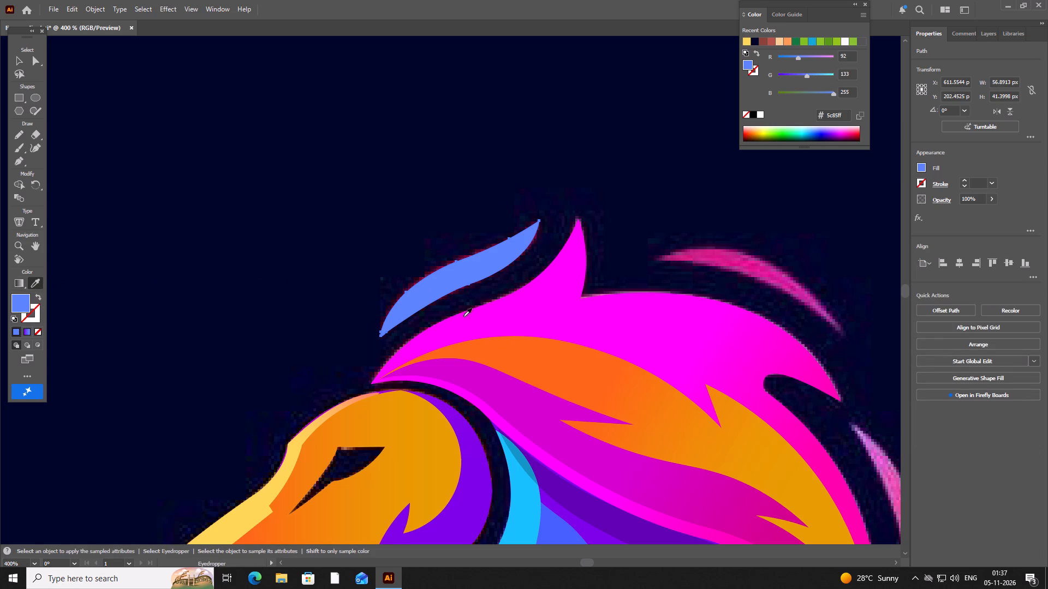
{"action": "key", "text": "space"}
{"action": "key", "text": "space"}
{"action": "key", "text": "space"}
{"action": "key", "text": "space"}
{"action": "key", "text": "space"}
{"action": "key", "text": "space"}
{"action": "key", "text": "space"}
{"action": "key", "text": "space"}
{"action": "key", "text": "space"}
{"action": "key", "text": "space"}
{"action": "key", "text": "space"}
{"action": "key", "text": "space"}
{"action": "key", "text": "space"}
{"action": "key", "text": "space"}
{"action": "key", "text": "space"}
{"action": "left_click_drag", "start_coordinate": [554, 370], "coordinate": [517, 223]}
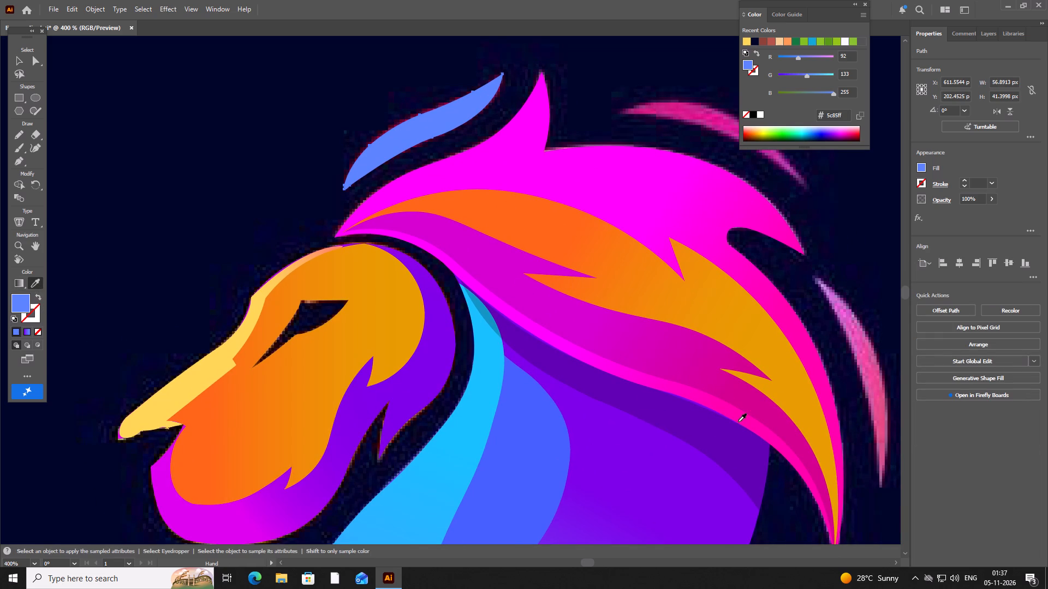
{"action": "left_click", "coordinate": [752, 423]}
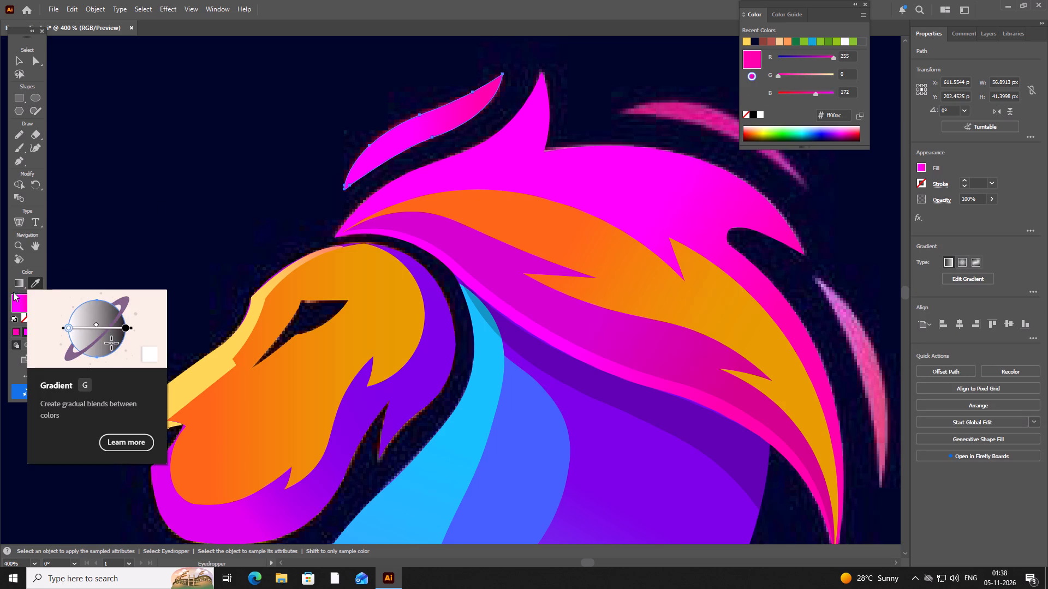
Angle the front strand's gradient along its length and adjust its colour stops, with magenta toward the lower tip and pink toward the upper tip.
{"action": "left_click", "coordinate": [20, 279]}
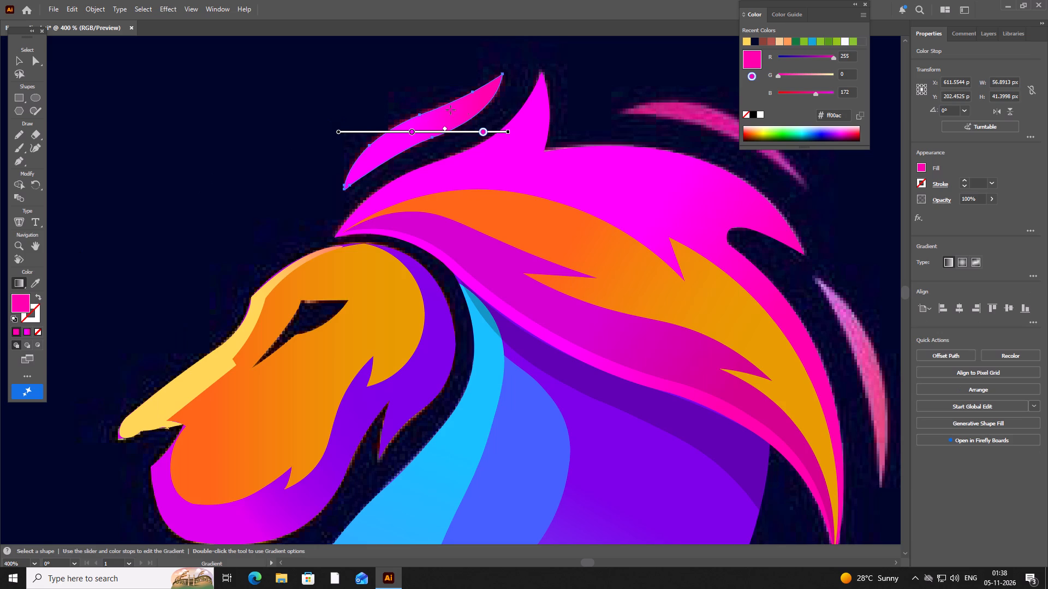
{"action": "left_click_drag", "start_coordinate": [446, 119], "coordinate": [374, 158]}
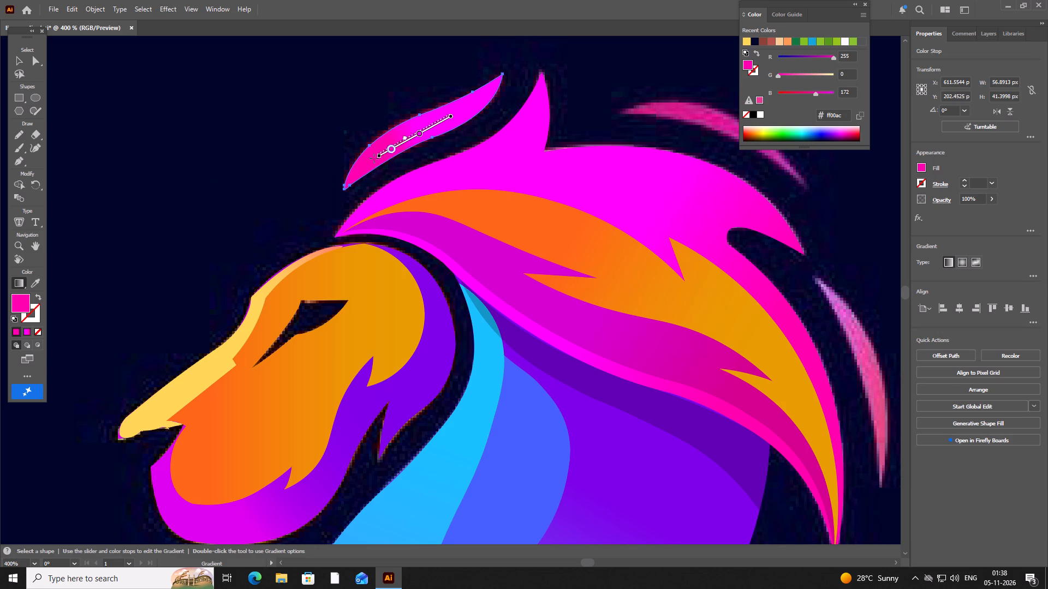
{"action": "left_click_drag", "start_coordinate": [374, 158], "coordinate": [460, 112]}
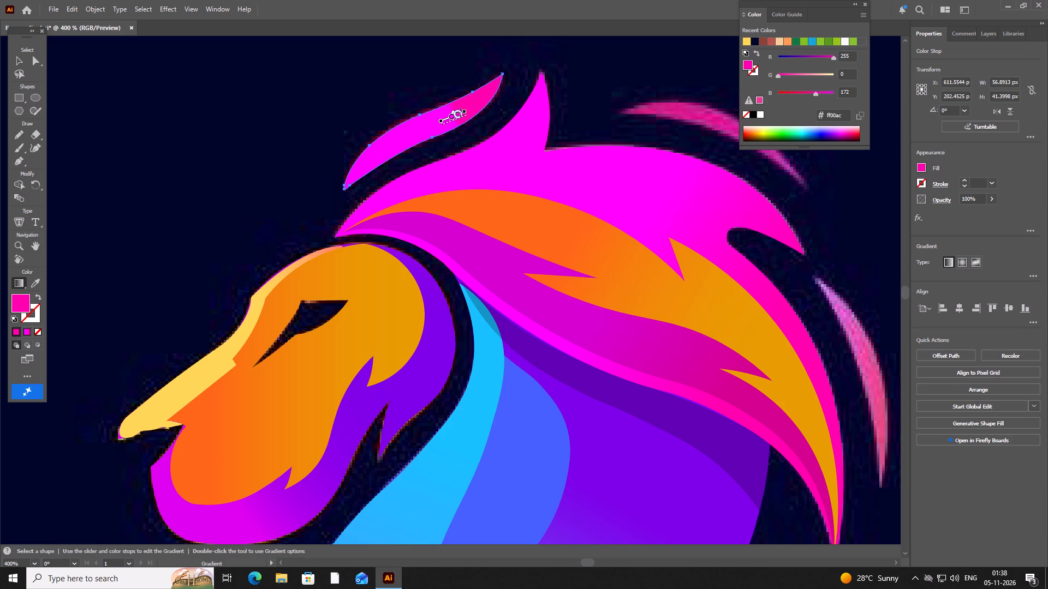
{"action": "left_click_drag", "start_coordinate": [460, 112], "coordinate": [484, 93]}
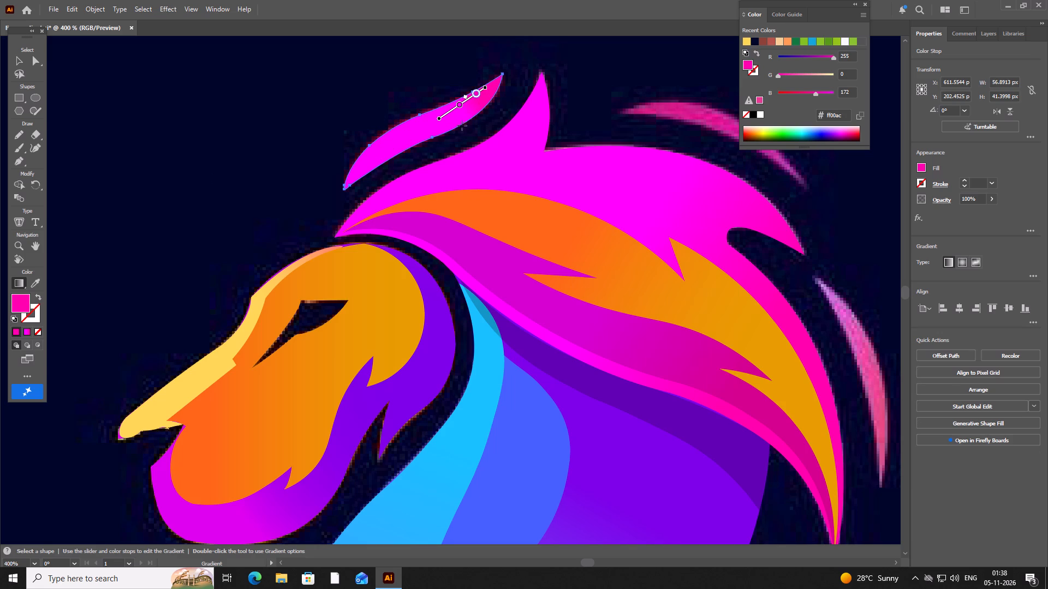
{"action": "left_click_drag", "start_coordinate": [458, 103], "coordinate": [449, 110]}
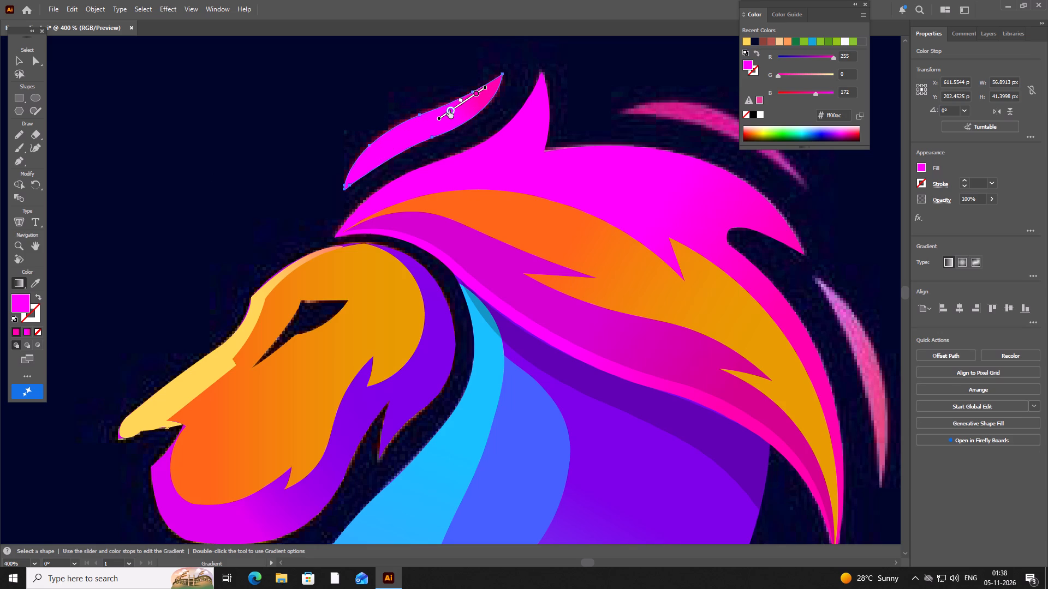
{"action": "left_click_drag", "start_coordinate": [449, 110], "coordinate": [449, 113]}
{"action": "left_click_drag", "start_coordinate": [477, 93], "coordinate": [469, 104]}
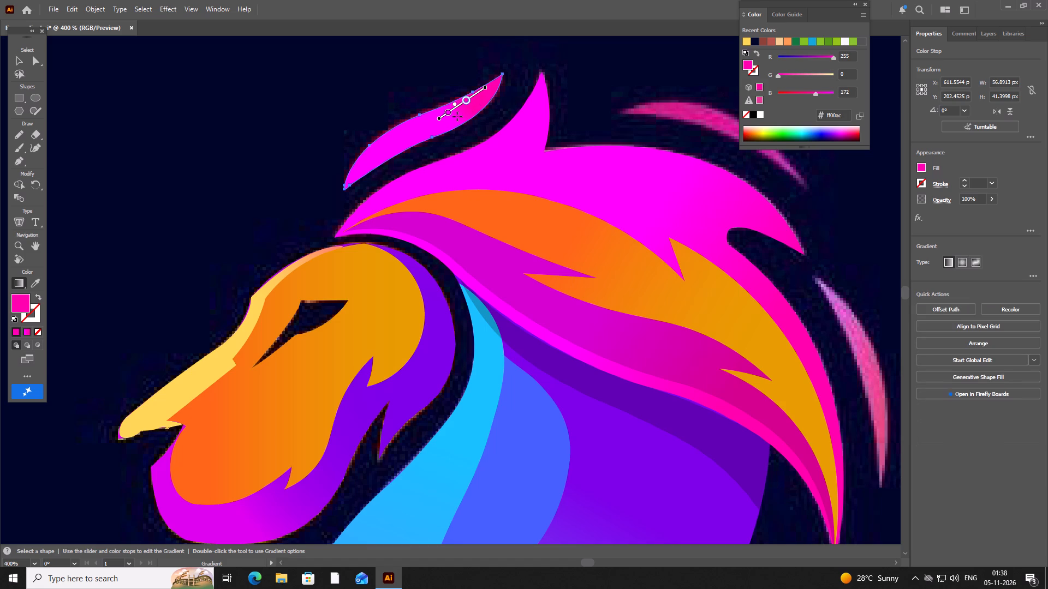
{"action": "left_click_drag", "start_coordinate": [438, 118], "coordinate": [400, 142]}
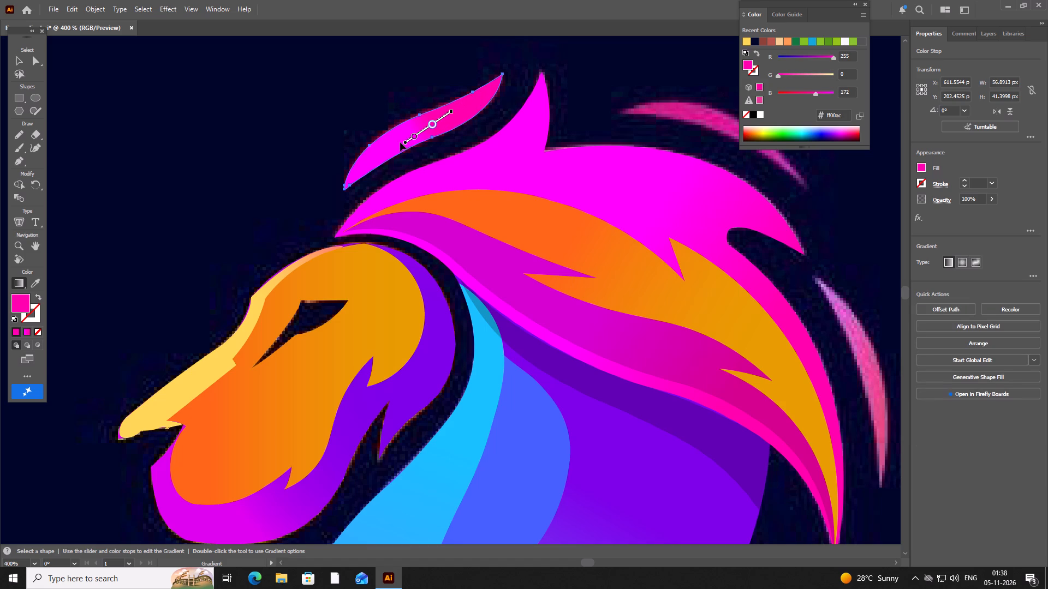
{"action": "left_click_drag", "start_coordinate": [400, 142], "coordinate": [398, 142]}
{"action": "left_click_drag", "start_coordinate": [427, 122], "coordinate": [443, 116]}
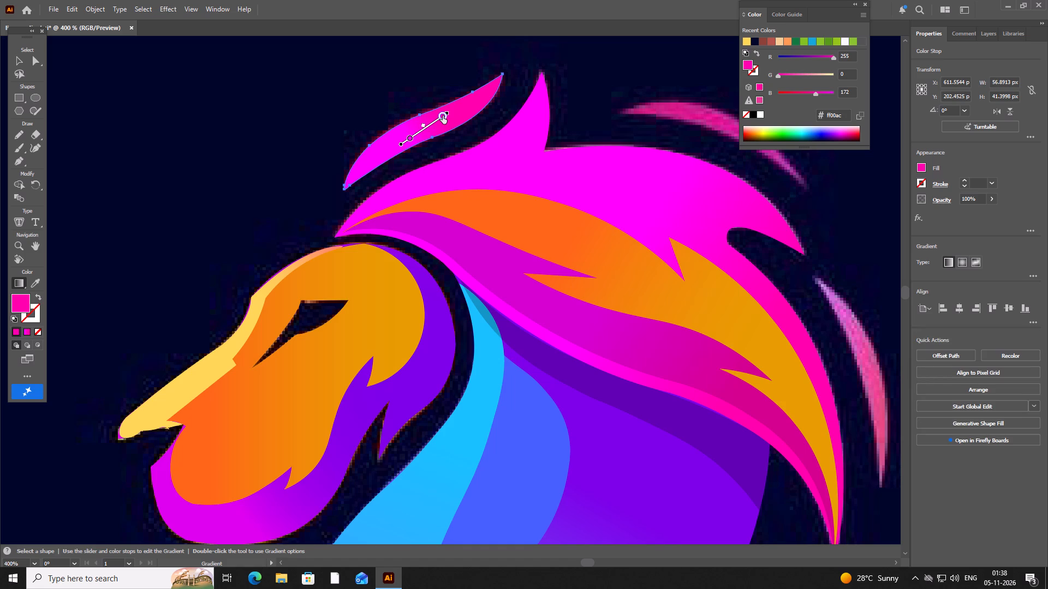
{"action": "left_click_drag", "start_coordinate": [443, 116], "coordinate": [443, 115]}
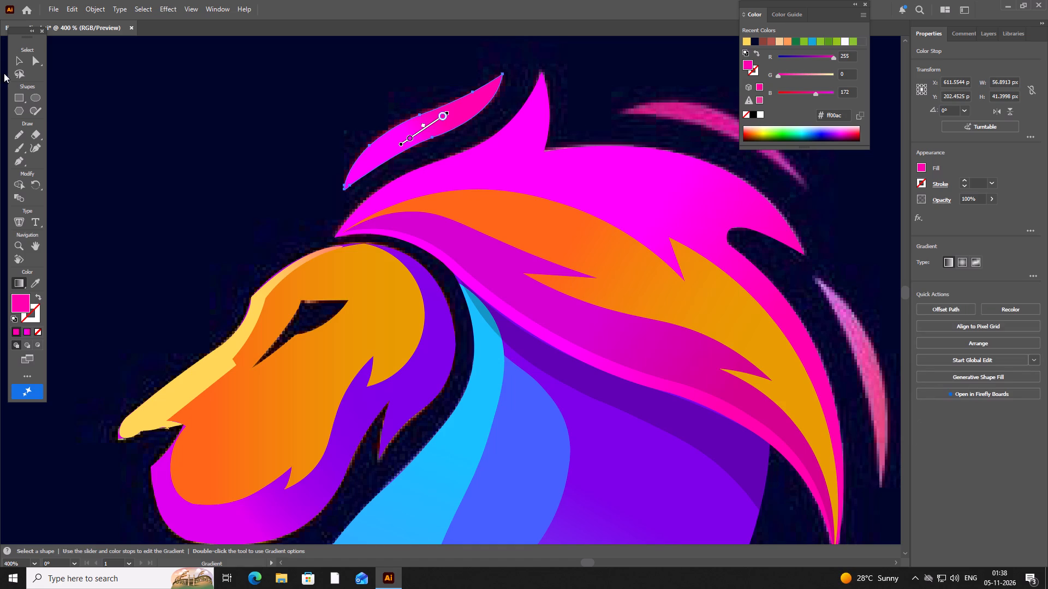
Fill the curved strand above the back of the mane with solid pink #ff00ac.
{"action": "left_click", "coordinate": [15, 59]}
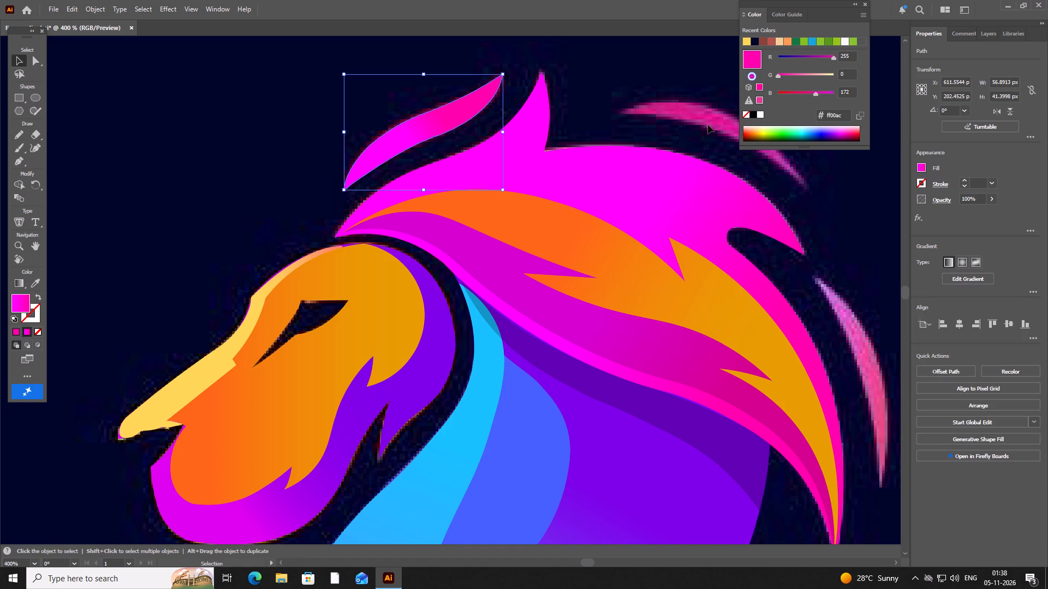
{"action": "left_click", "coordinate": [708, 125]}
{"action": "left_click", "coordinate": [707, 130]}
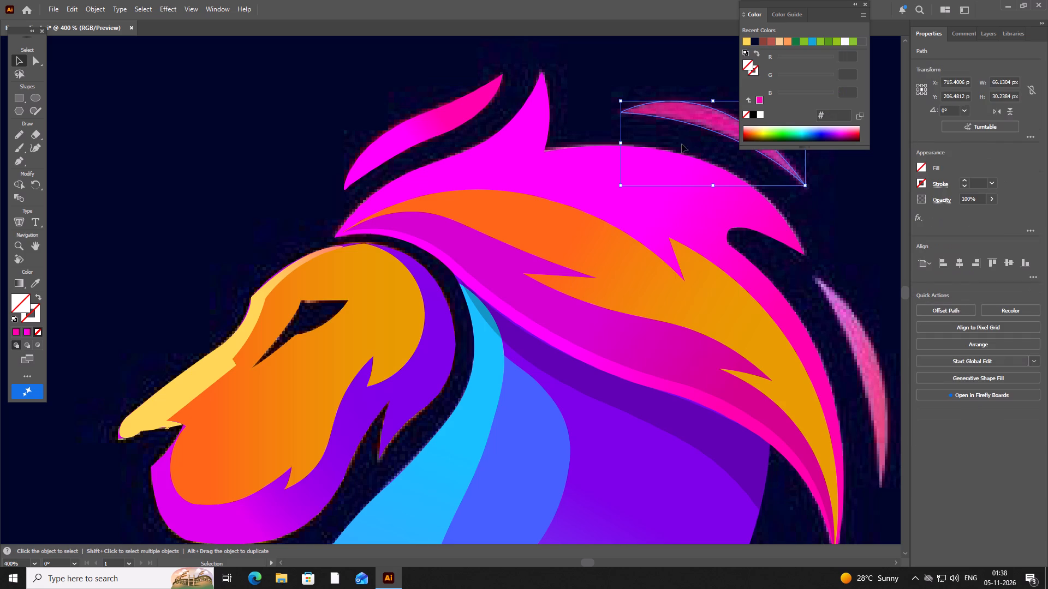
{"action": "key", "text": "space"}
{"action": "key", "text": "space"}
{"action": "key", "text": "space"}
{"action": "key", "text": "space"}
{"action": "key", "text": "space"}
{"action": "key", "text": "space"}
{"action": "key", "text": "space"}
{"action": "key", "text": "space"}
{"action": "key", "text": "space"}
{"action": "key", "text": "space"}
{"action": "key", "text": "space"}
{"action": "left_click_drag", "start_coordinate": [680, 142], "coordinate": [536, 230]}
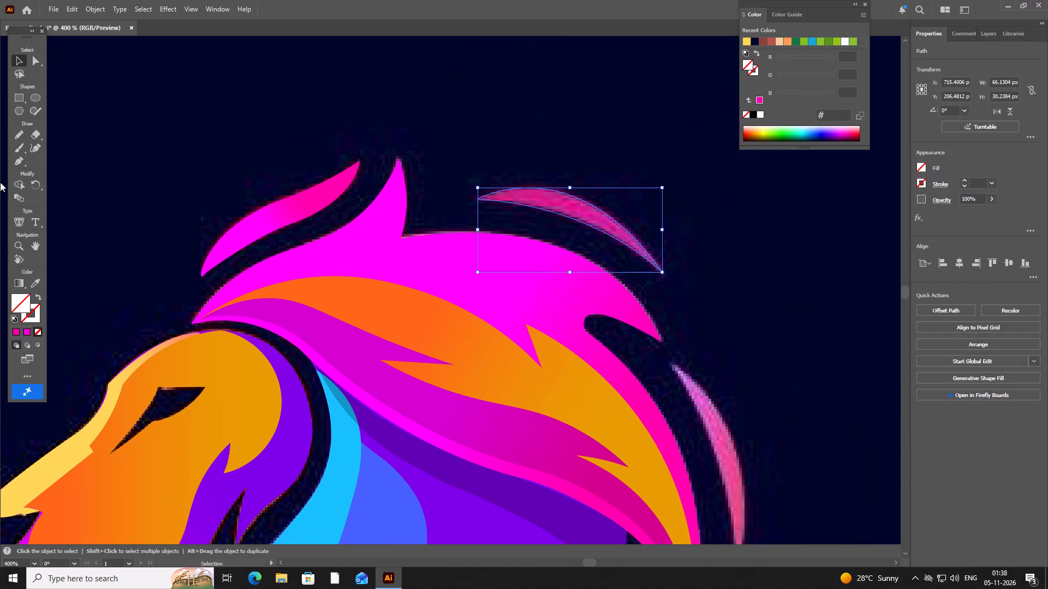
{"action": "left_click", "coordinate": [13, 332]}
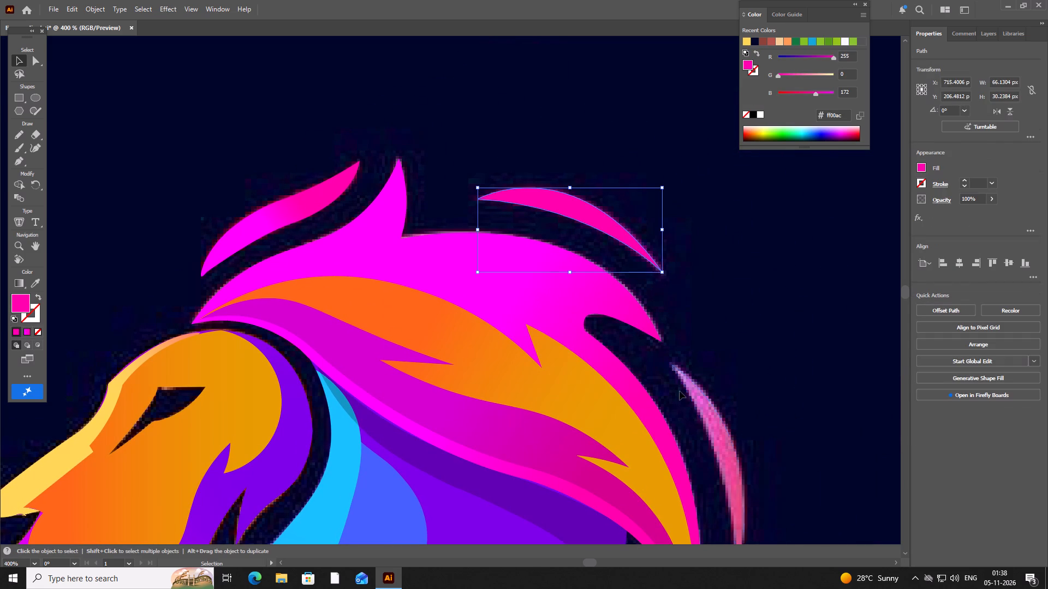
Fill the narrow, nearly vertical strand behind the mane with the linear magenta-to-pink gradient.
{"action": "left_click", "coordinate": [716, 451]}
{"action": "left_click", "coordinate": [713, 453]}
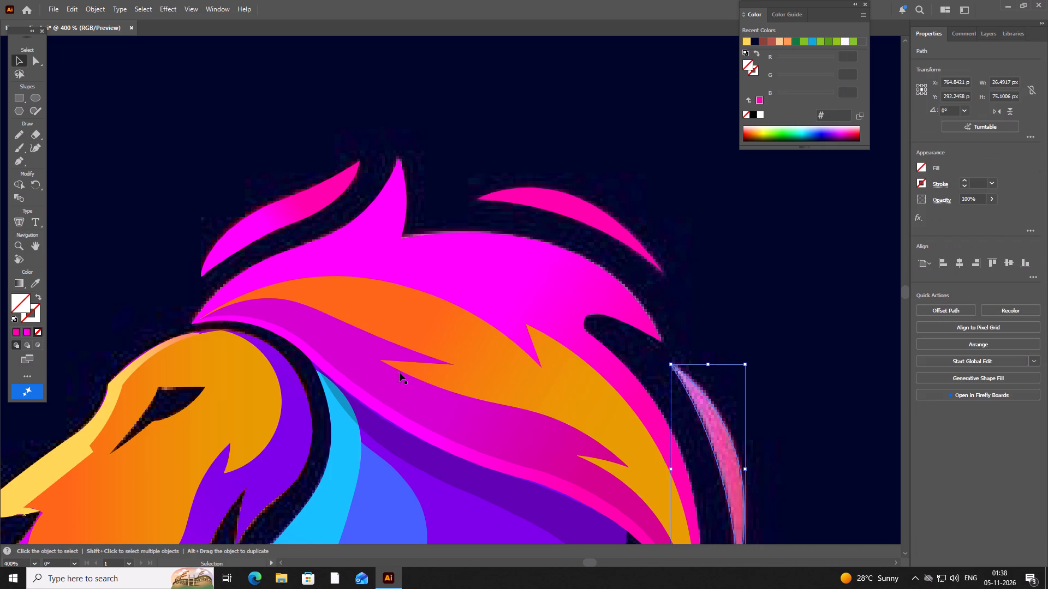
{"action": "left_click", "coordinate": [15, 330]}
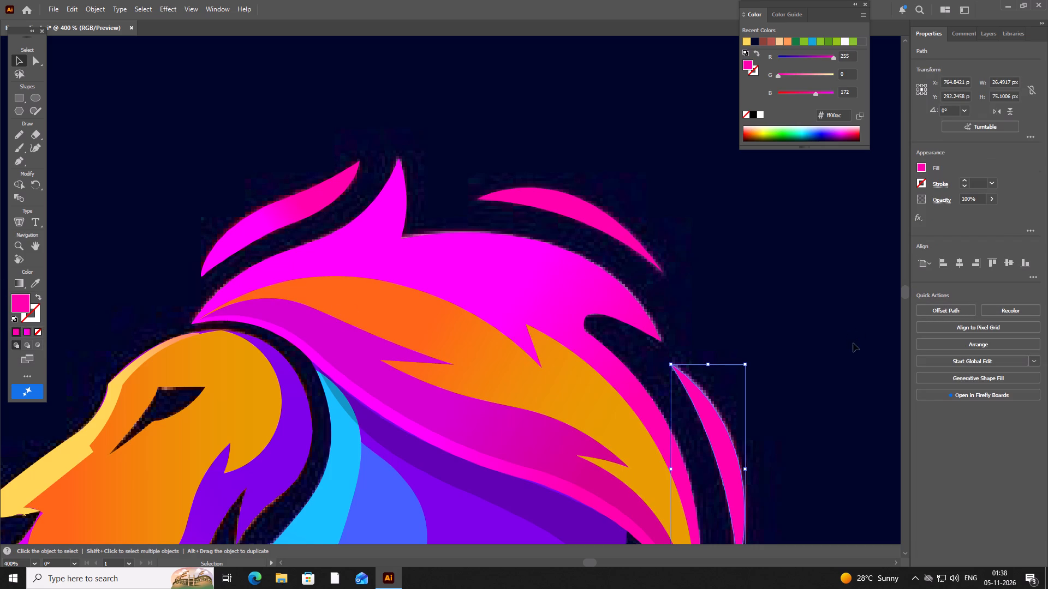
{"action": "key", "text": "space"}
{"action": "key", "text": "space"}
{"action": "key", "text": "space"}
{"action": "key", "text": "space"}
{"action": "key", "text": "space"}
{"action": "key", "text": "space"}
{"action": "key", "text": "space"}
{"action": "key", "text": "space"}
{"action": "key", "text": "space"}
{"action": "key", "text": "space"}
{"action": "key", "text": "space"}
{"action": "key", "text": "space"}
{"action": "key", "text": "space"}
{"action": "key", "text": "space"}
{"action": "key", "text": "space"}
{"action": "key", "text": "space"}
{"action": "key", "text": "space"}
{"action": "key", "text": "space"}
{"action": "key", "text": "space"}
{"action": "key", "text": "space"}
{"action": "left_click_drag", "start_coordinate": [847, 406], "coordinate": [829, 302]}
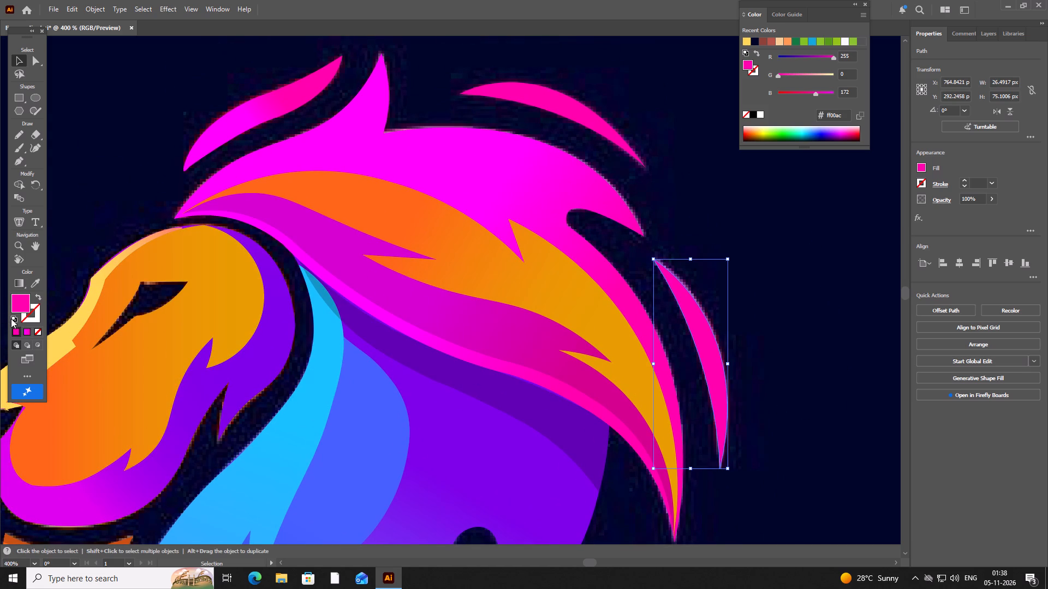
{"action": "left_click", "coordinate": [26, 330]}
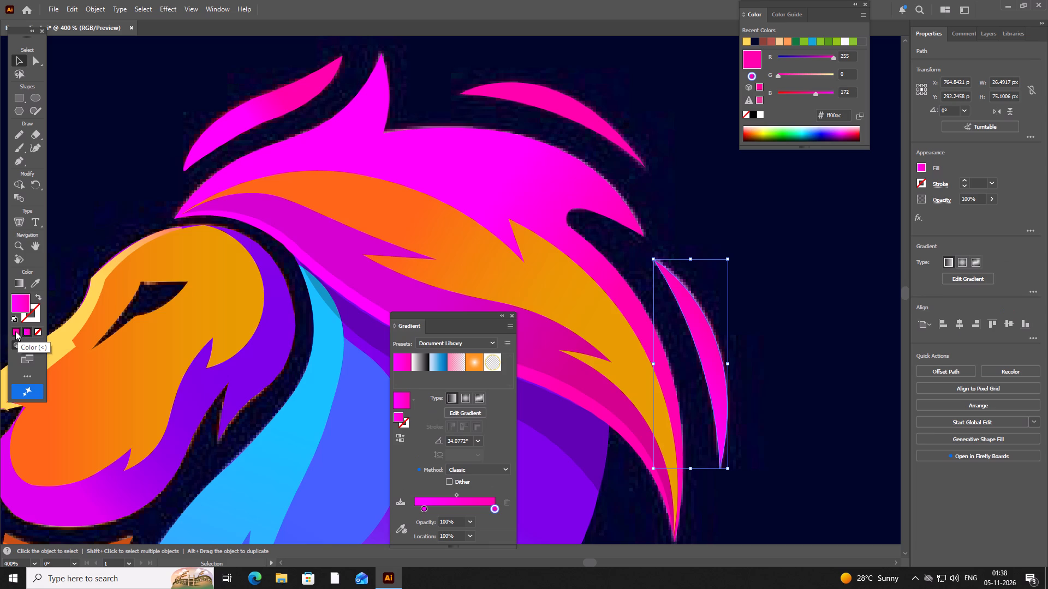
{"action": "left_click", "coordinate": [15, 331]}
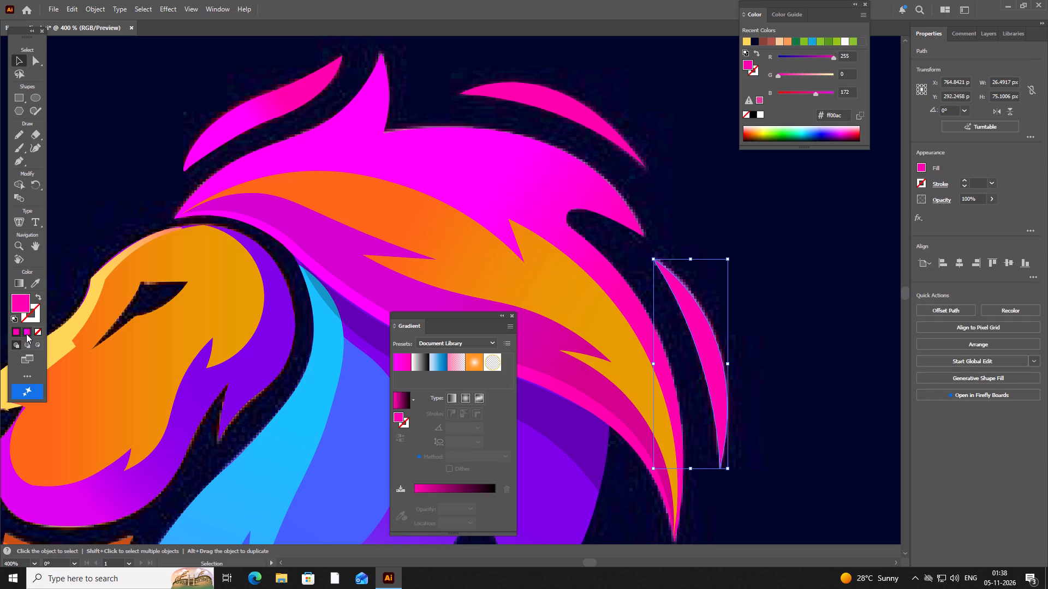
{"action": "left_click", "coordinate": [29, 332]}
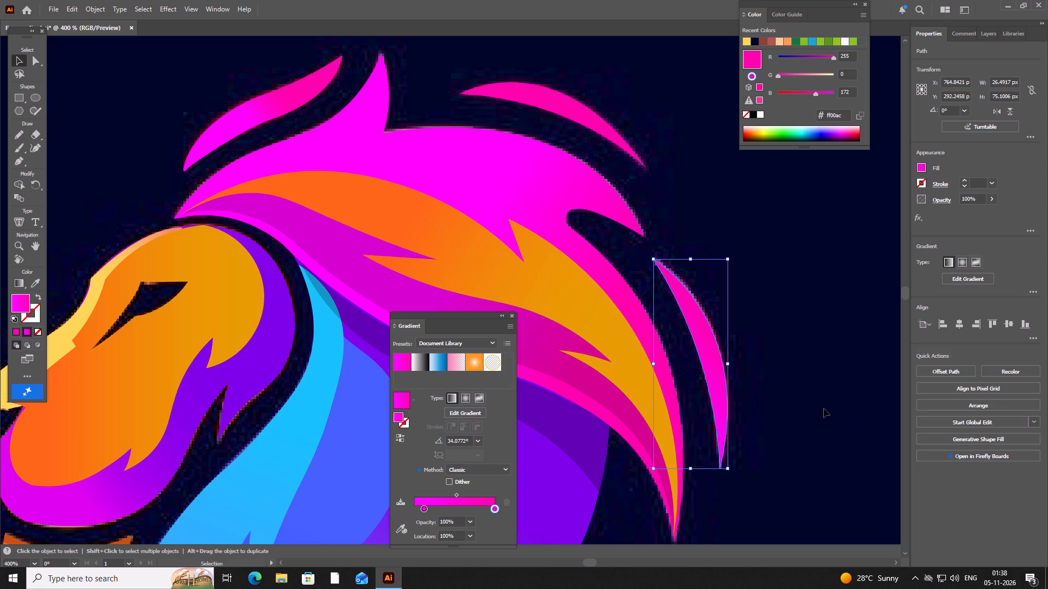
Deselect the rear strand and close the gradient settings to clear the view of the artwork.
{"action": "key", "text": "space"}
{"action": "key", "text": "space"}
{"action": "key", "text": "space"}
{"action": "key", "text": "space"}
{"action": "key", "text": "space"}
{"action": "key", "text": "space"}
{"action": "key", "text": "space"}
{"action": "key", "text": "space"}
{"action": "key", "text": "space"}
{"action": "key", "text": "space"}
{"action": "key", "text": "space"}
{"action": "key", "text": "space"}
{"action": "key", "text": "space"}
{"action": "key", "text": "space"}
{"action": "key", "text": "space"}
{"action": "key", "text": "space"}
{"action": "key", "text": "space"}
{"action": "key", "text": "space"}
{"action": "key", "text": "space"}
{"action": "left_click_drag", "start_coordinate": [856, 430], "coordinate": [805, 188]}
{"action": "scroll", "coordinate": [669, 314], "scroll_direction": "down", "scroll_amount": 2}
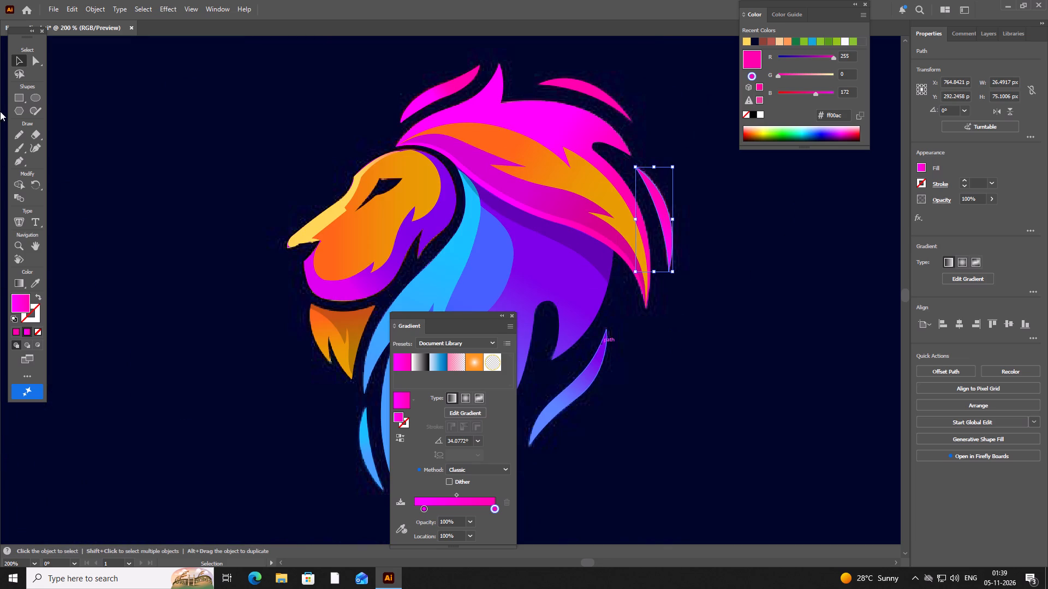
{"action": "left_click", "coordinate": [19, 59]}
{"action": "left_click", "coordinate": [944, 444]}
{"action": "left_click", "coordinate": [734, 359]}
{"action": "left_click", "coordinate": [513, 315]}
Move the complete rebuilt lion artwork about 325 px right and 9 px down, off the reference image, and deselect it.
{"action": "scroll", "coordinate": [768, 322], "scroll_direction": "down", "scroll_amount": 2}
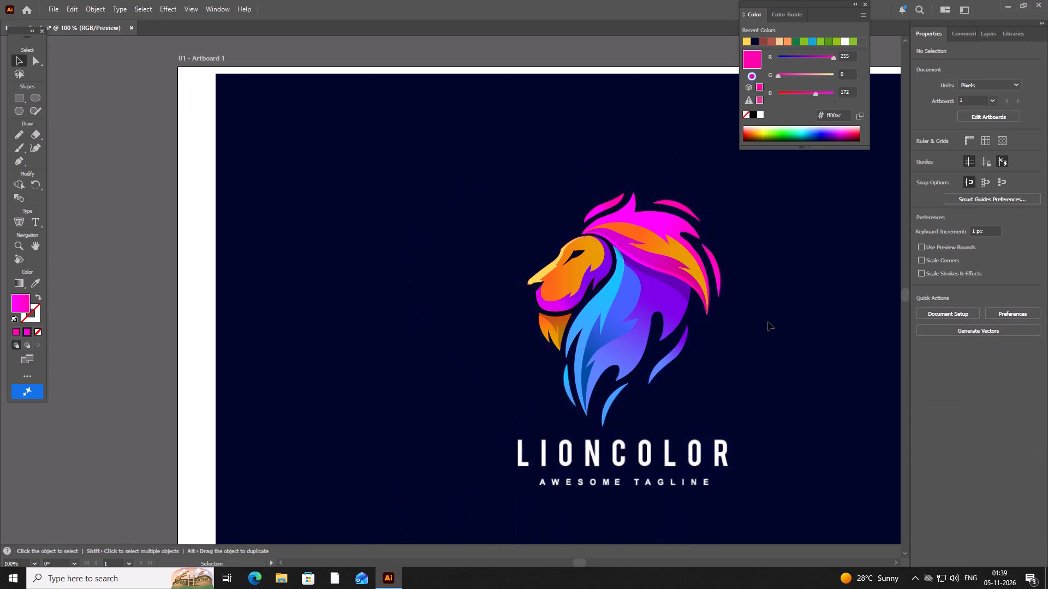
{"action": "key", "text": "space"}
{"action": "key", "text": "space"}
{"action": "key", "text": "space"}
{"action": "key", "text": "space"}
{"action": "key", "text": "space"}
{"action": "key", "text": "space"}
{"action": "key", "text": "space"}
{"action": "key", "text": "space"}
{"action": "key", "text": "space"}
{"action": "key", "text": "space"}
{"action": "key", "text": "space"}
{"action": "key", "text": "space"}
{"action": "key", "text": "space"}
{"action": "key", "text": "space"}
{"action": "key", "text": "space"}
{"action": "key", "text": "space"}
{"action": "key", "text": "space"}
{"action": "key", "text": "space"}
{"action": "key", "text": "space"}
{"action": "key", "text": "space"}
{"action": "left_click_drag", "start_coordinate": [767, 333], "coordinate": [549, 327]}
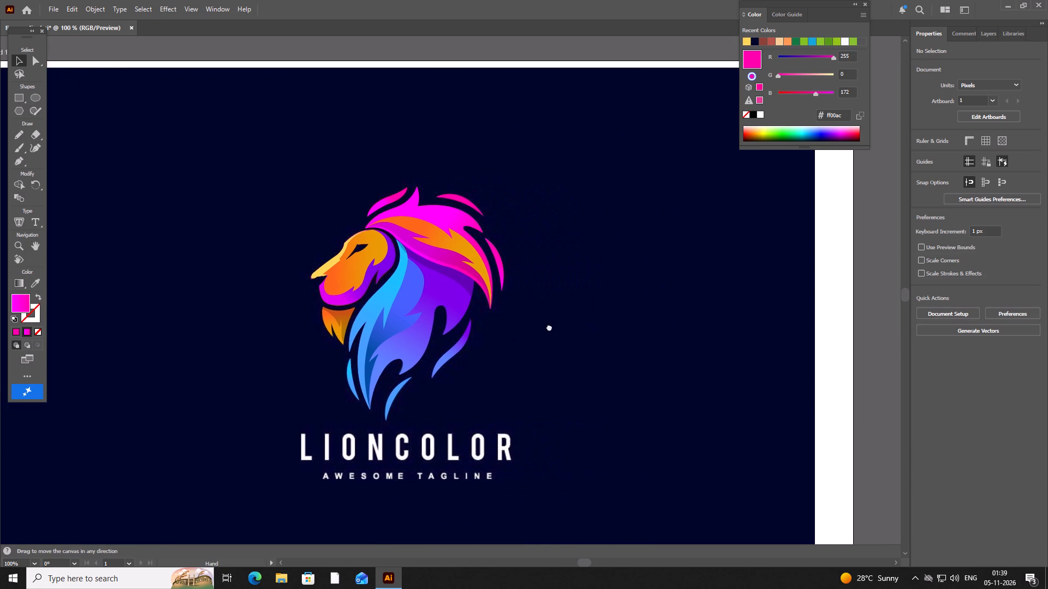
{"action": "left_click_drag", "start_coordinate": [549, 327], "coordinate": [547, 327]}
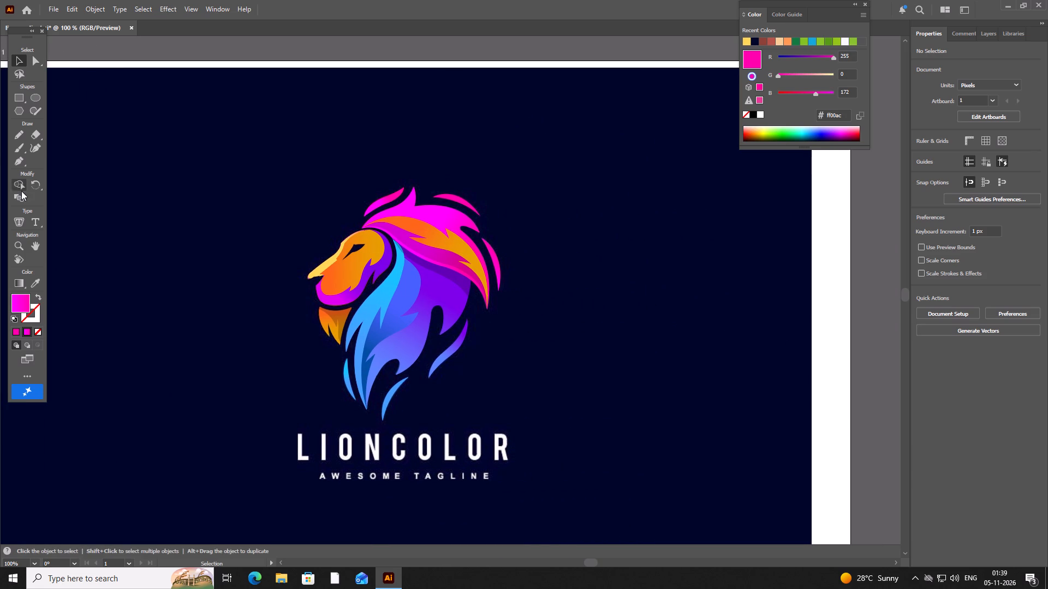
{"action": "left_click", "coordinate": [18, 62]}
{"action": "left_click_drag", "start_coordinate": [290, 175], "coordinate": [354, 431]}
{"action": "left_click_drag", "start_coordinate": [354, 431], "coordinate": [515, 426]}
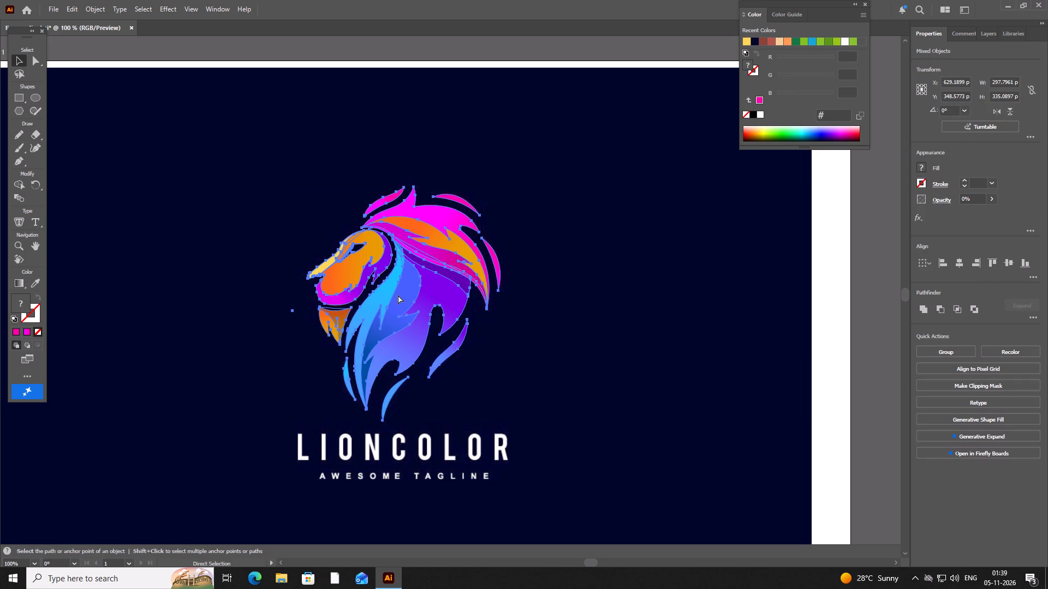
{"action": "left_click_drag", "start_coordinate": [398, 295], "coordinate": [617, 303], "text": "ctrl"}
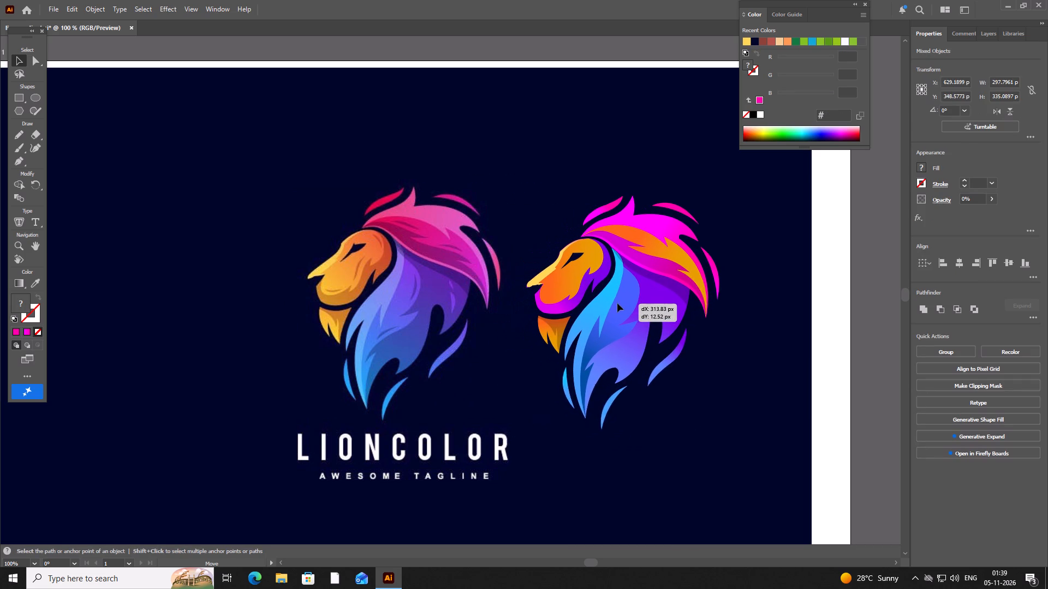
{"action": "left_click_drag", "start_coordinate": [617, 303], "coordinate": [624, 302], "text": "ctrl"}
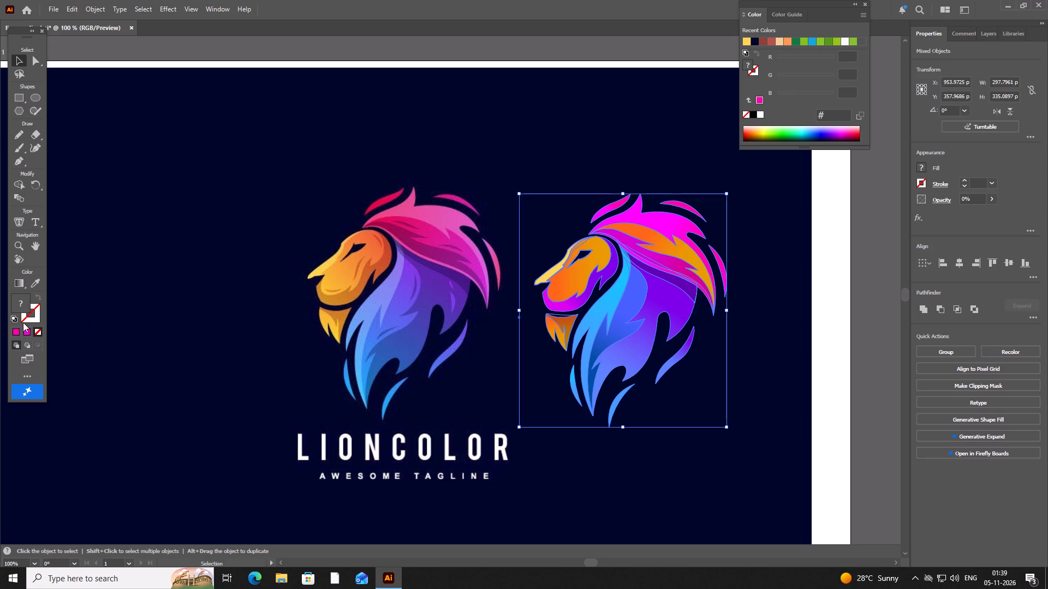
{"action": "left_click", "coordinate": [195, 274]}
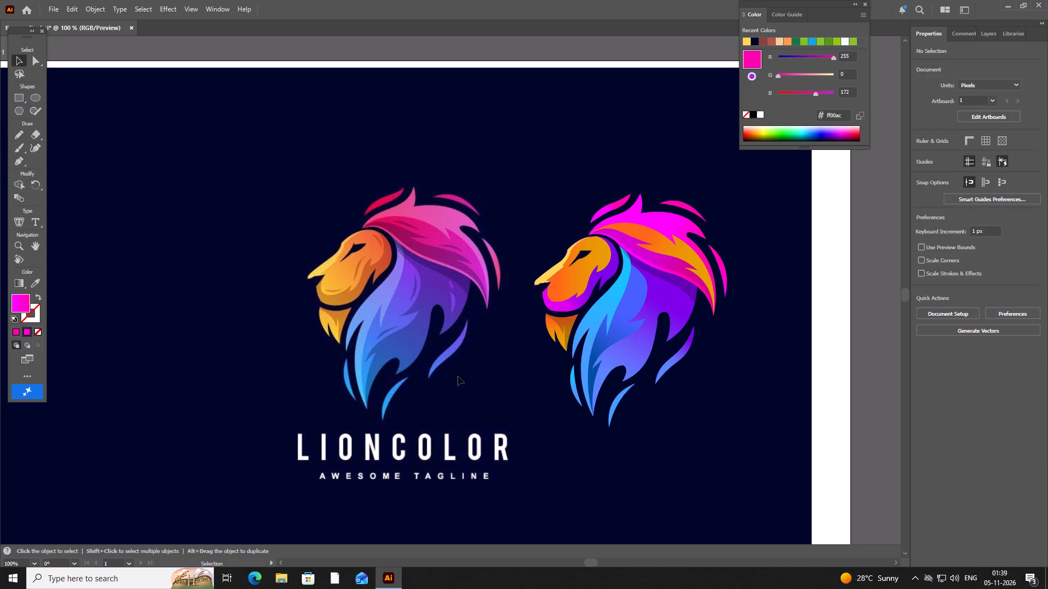
Compare the rebuilt lion with the reference lion side by side, both close up and with the whole artboard in view.
{"action": "scroll", "coordinate": [443, 386], "scroll_direction": "down", "scroll_amount": 2}
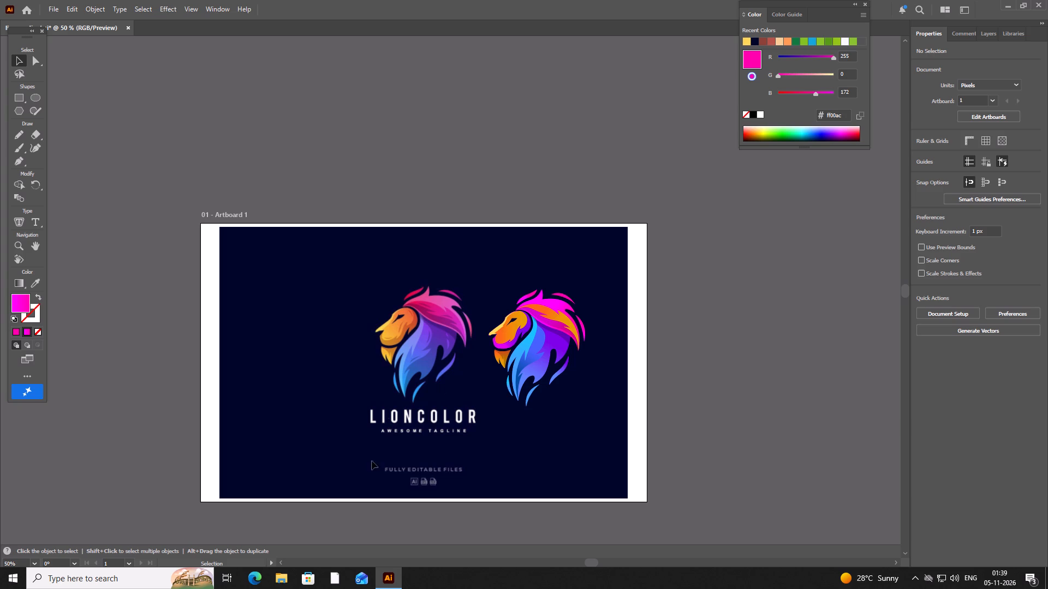
{"action": "scroll", "coordinate": [382, 344], "scroll_direction": "up", "scroll_amount": 2}
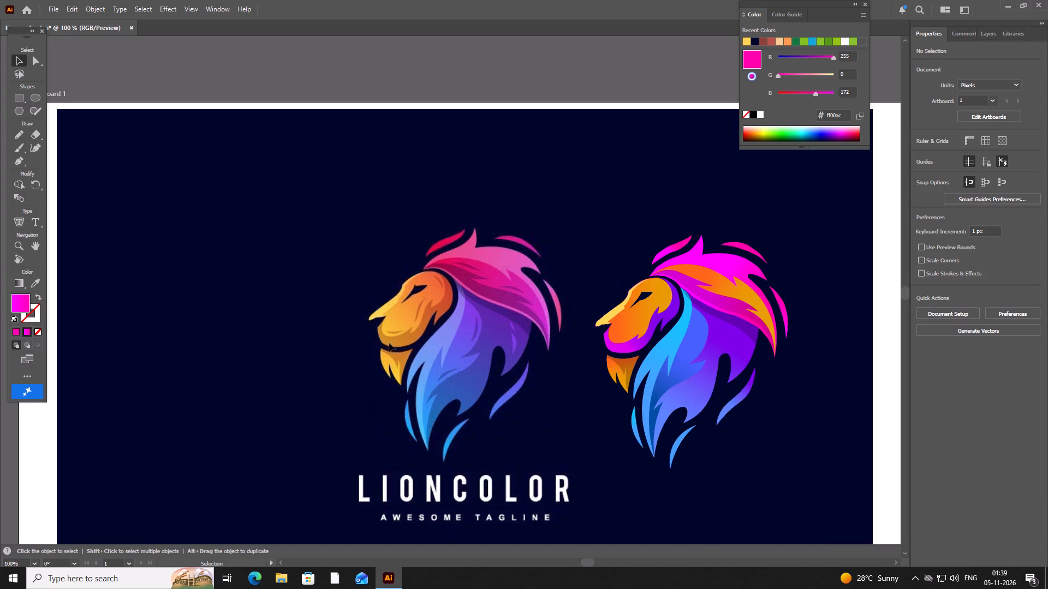
{"action": "scroll", "coordinate": [388, 342], "scroll_direction": "down", "scroll_amount": 1}
{"action": "key", "text": "space"}
{"action": "key", "text": "space"}
{"action": "key", "text": "space"}
{"action": "key", "text": "space"}
{"action": "key", "text": "space"}
{"action": "key", "text": "space"}
{"action": "key", "text": "space"}
{"action": "key", "text": "space"}
{"action": "key", "text": "space"}
{"action": "key", "text": "space"}
{"action": "key", "text": "space"}
{"action": "key", "text": "space"}
{"action": "key", "text": "space"}
{"action": "key", "text": "space"}
{"action": "key", "text": "space"}
{"action": "key", "text": "space"}
{"action": "key", "text": "space"}
{"action": "key", "text": "space"}
{"action": "key", "text": "space"}
{"action": "key", "text": "space"}
{"action": "left_click_drag", "start_coordinate": [395, 417], "coordinate": [409, 342]}
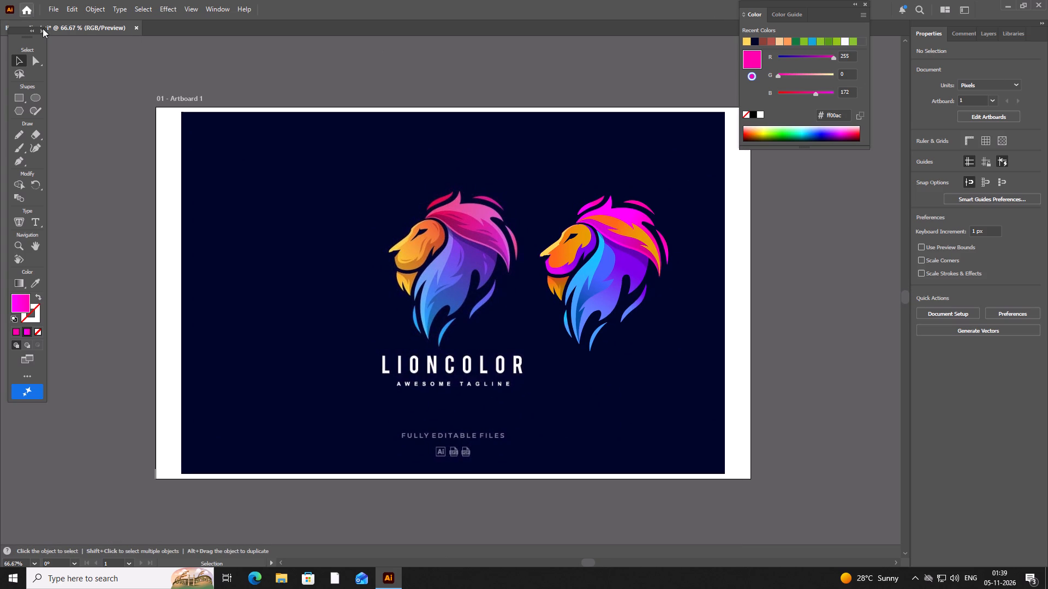
{"action": "left_click", "coordinate": [127, 201]}
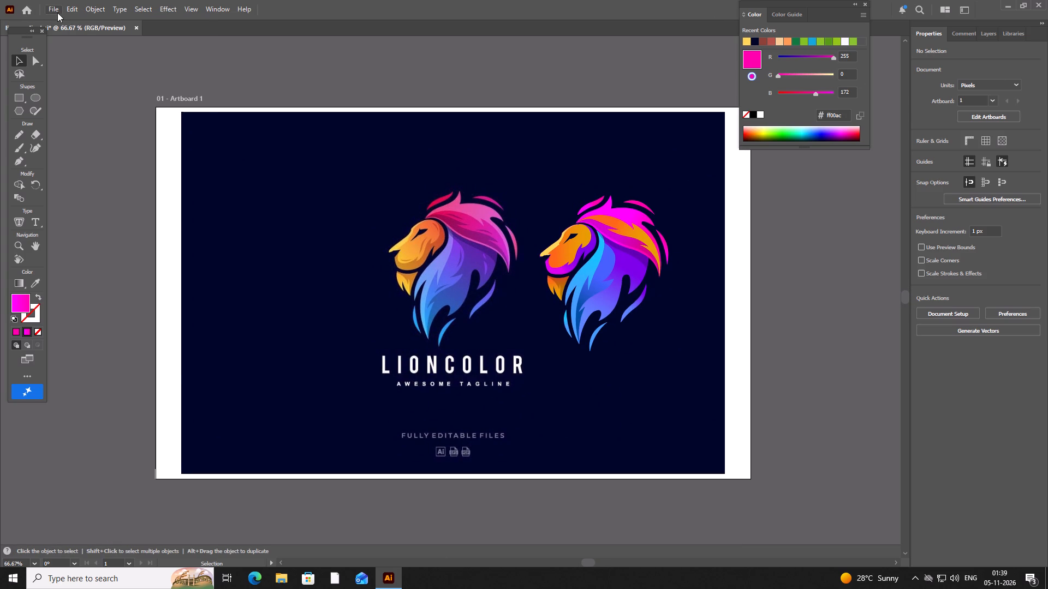
Start saving under a new copy and permanently delete the old lion gradient file from the destination folder.
{"action": "left_click", "coordinate": [57, 11]}
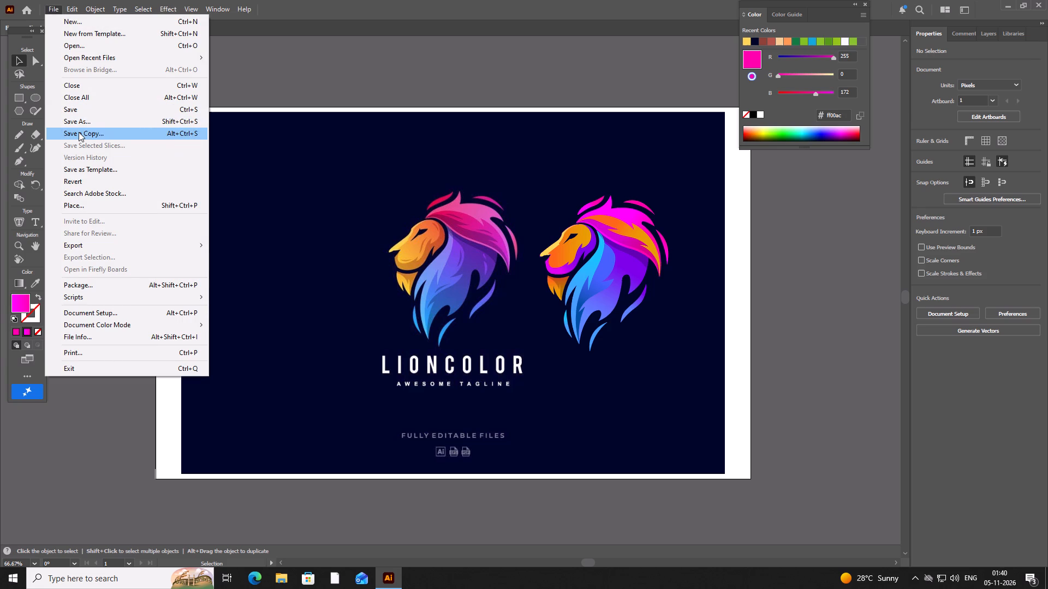
{"action": "left_click", "coordinate": [79, 125]}
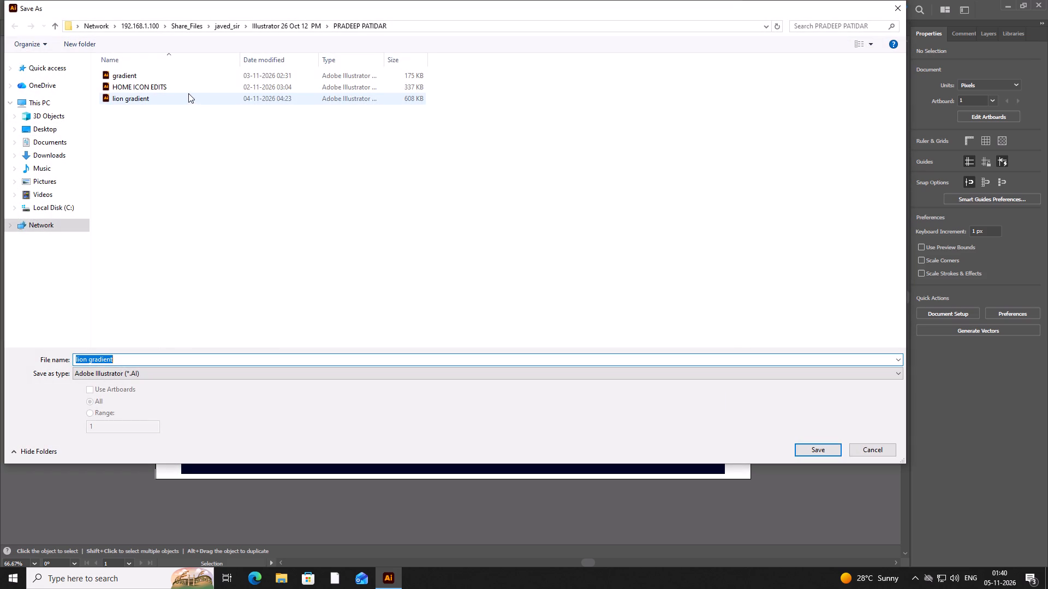
{"action": "left_click", "coordinate": [188, 97]}
{"action": "right_click", "coordinate": [188, 97]}
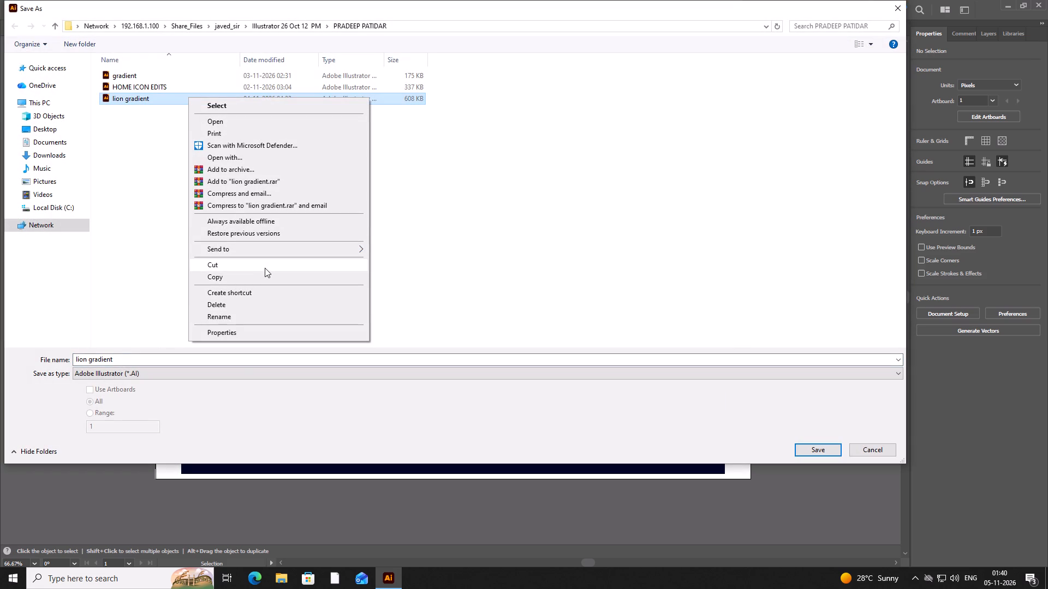
{"action": "left_click", "coordinate": [258, 305]}
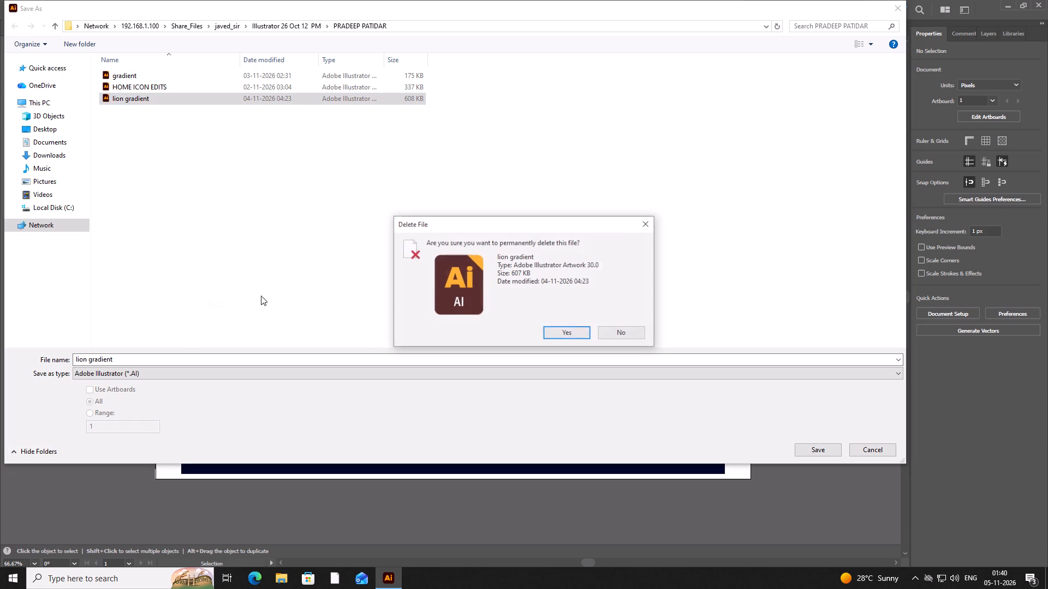
{"action": "left_click", "coordinate": [553, 333]}
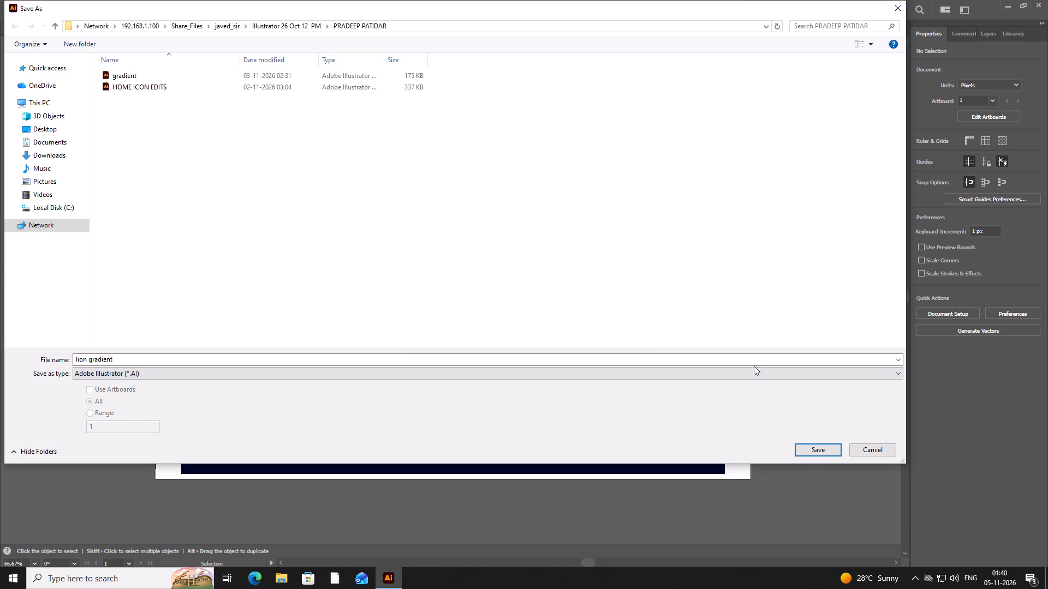
Save the document as lion gradient in Adobe Illustrator (*.AI) format, accepting the Illustrator 2020 version options.
{"action": "left_click", "coordinate": [808, 453]}
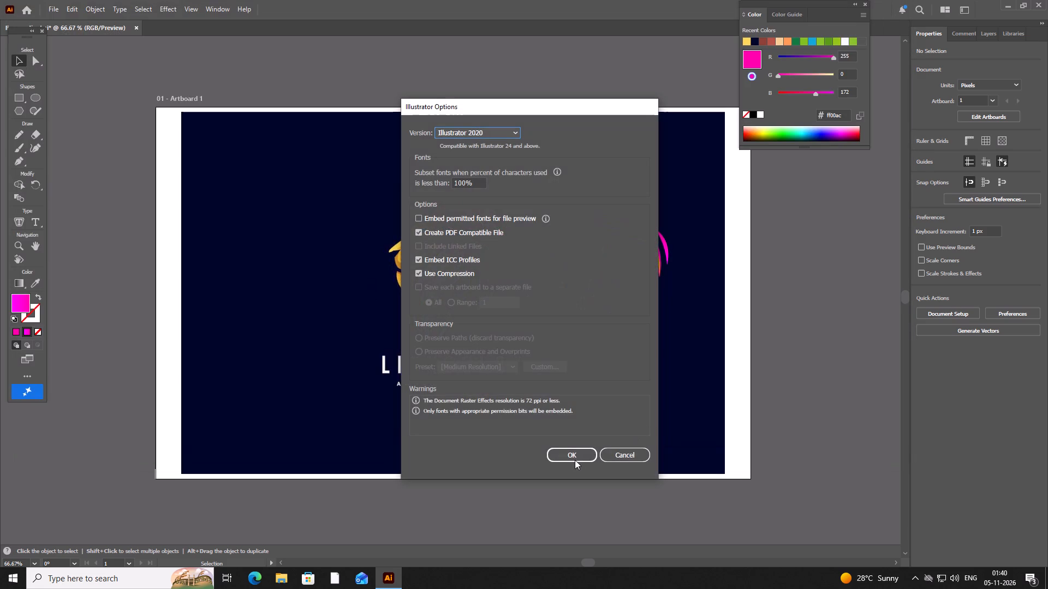
{"action": "left_click", "coordinate": [574, 460]}
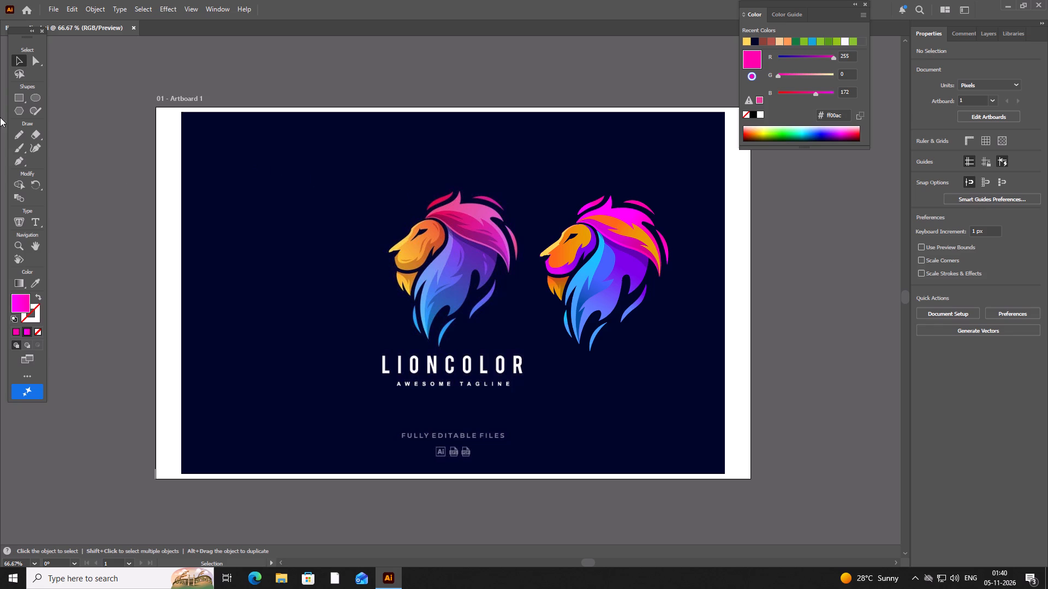
Close Illustrator and return to the desktop.
{"action": "left_click", "coordinate": [11, 12]}
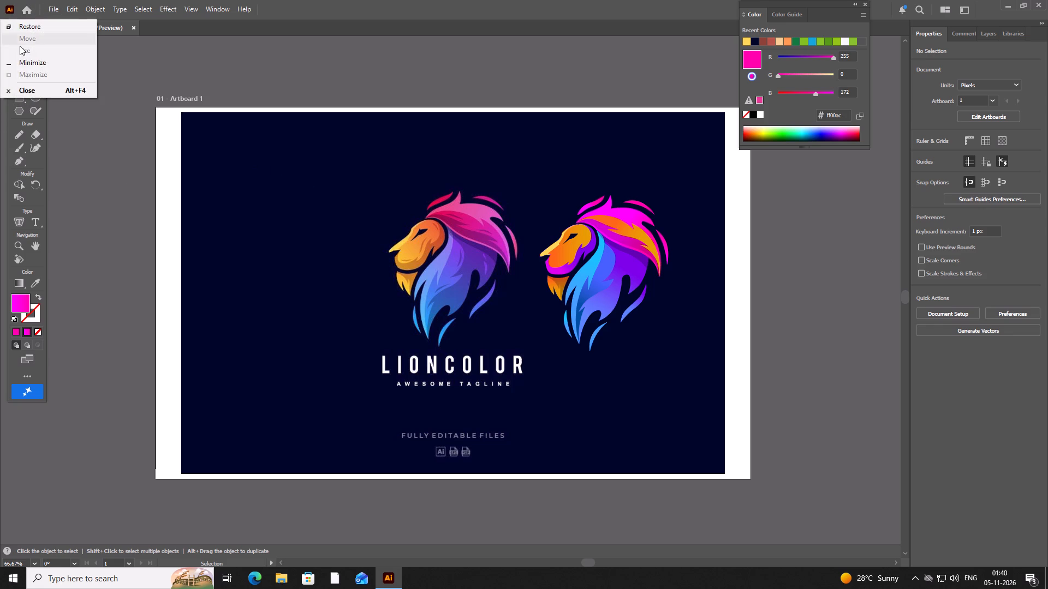
{"action": "left_click", "coordinate": [24, 94]}
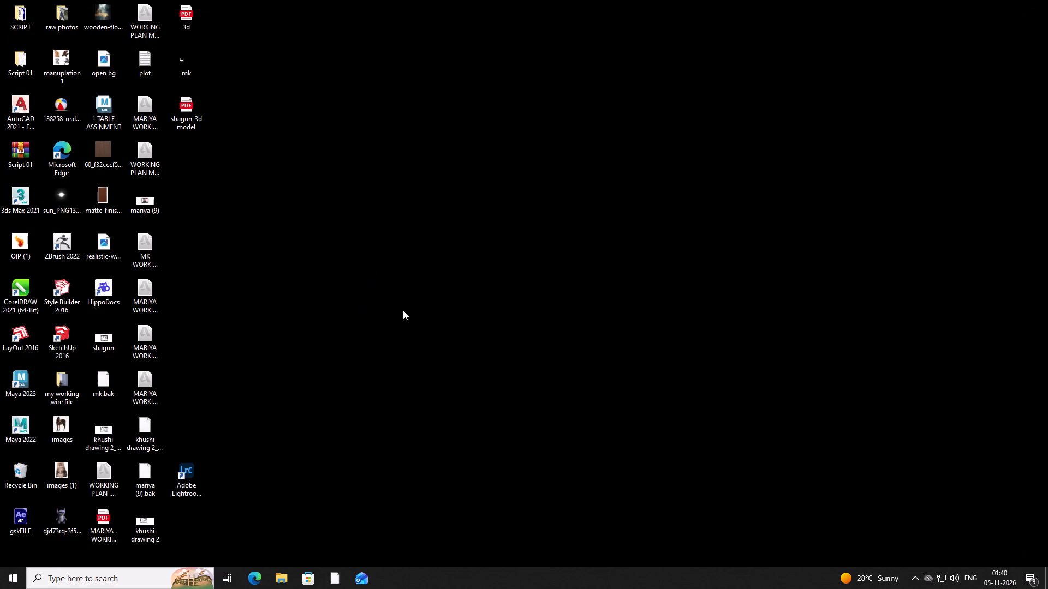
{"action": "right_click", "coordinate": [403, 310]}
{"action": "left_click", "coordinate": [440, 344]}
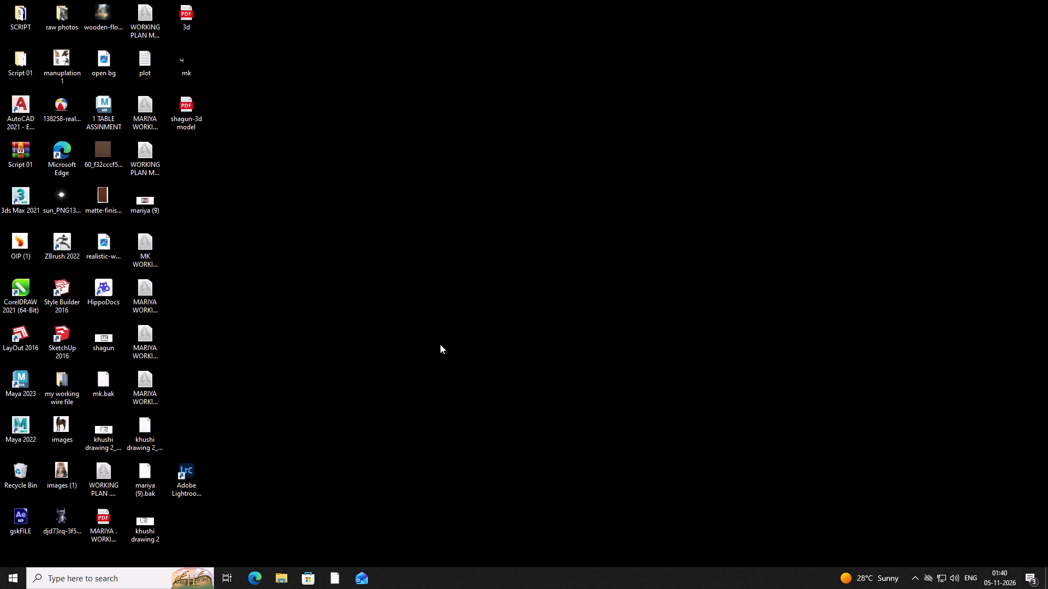